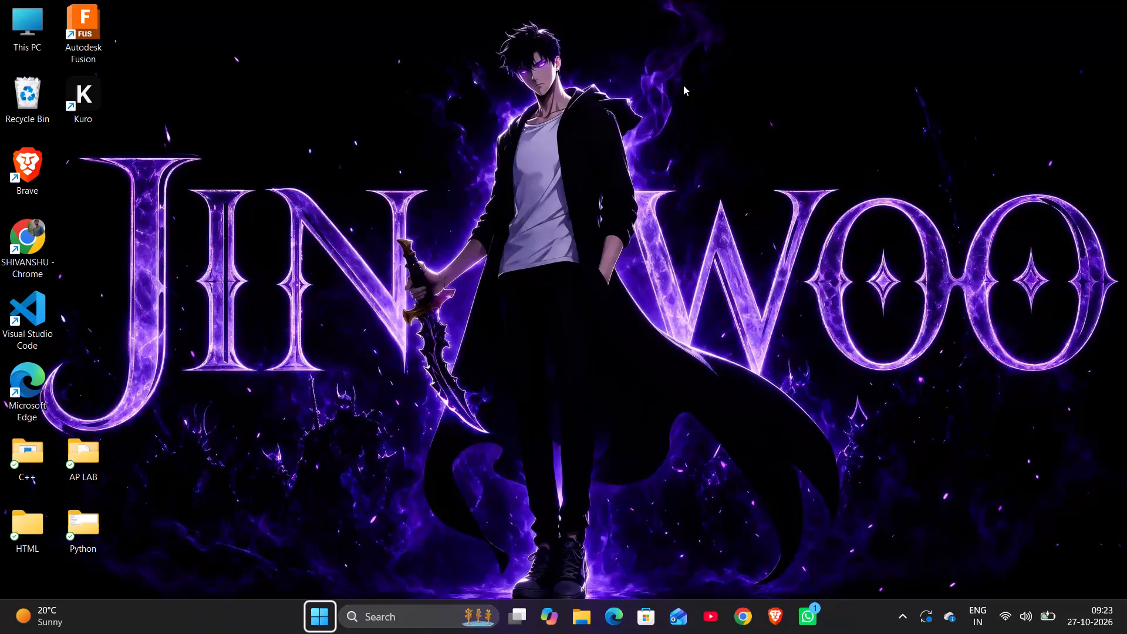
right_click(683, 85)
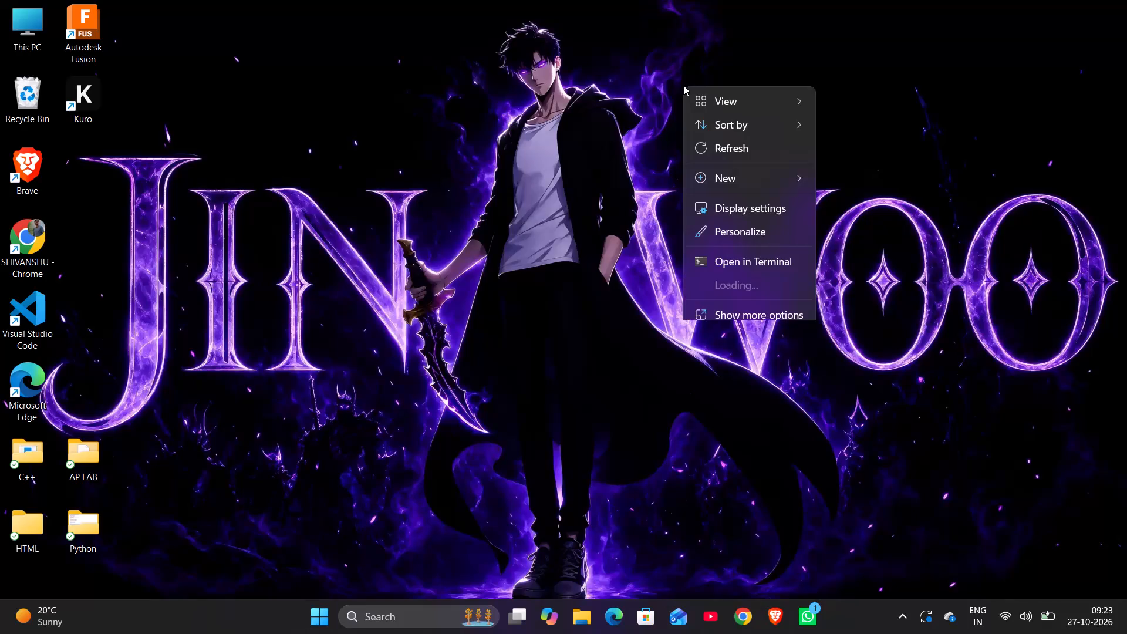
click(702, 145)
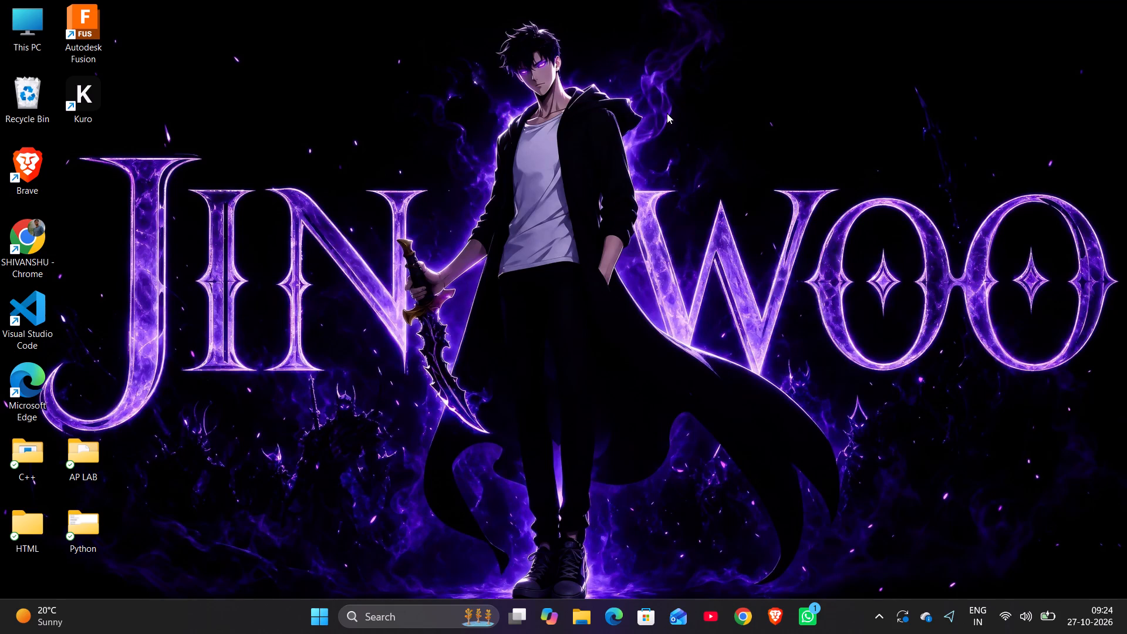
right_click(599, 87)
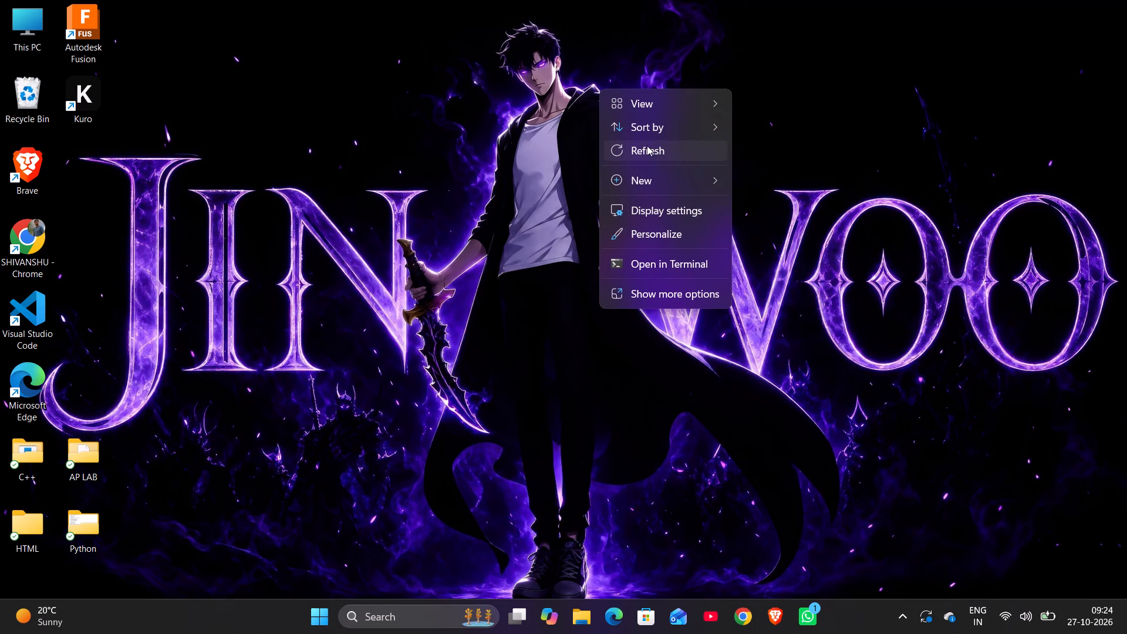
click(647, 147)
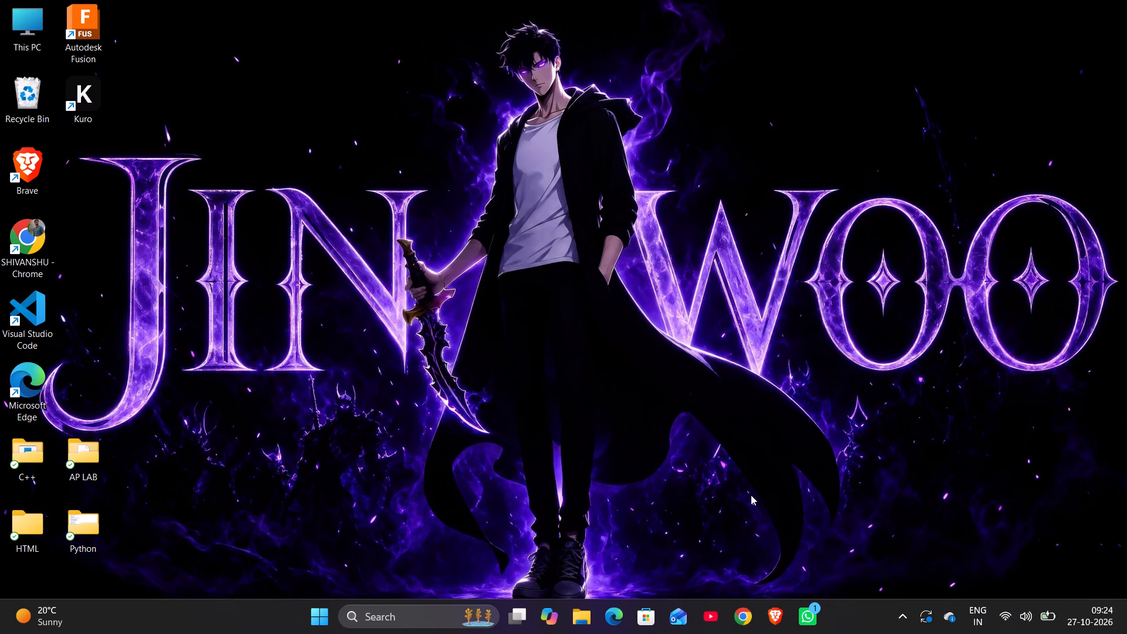
Open Chrome with the personal profile and switch to the DONUT ANIMATION design file in Figma.
double_click(748, 619)
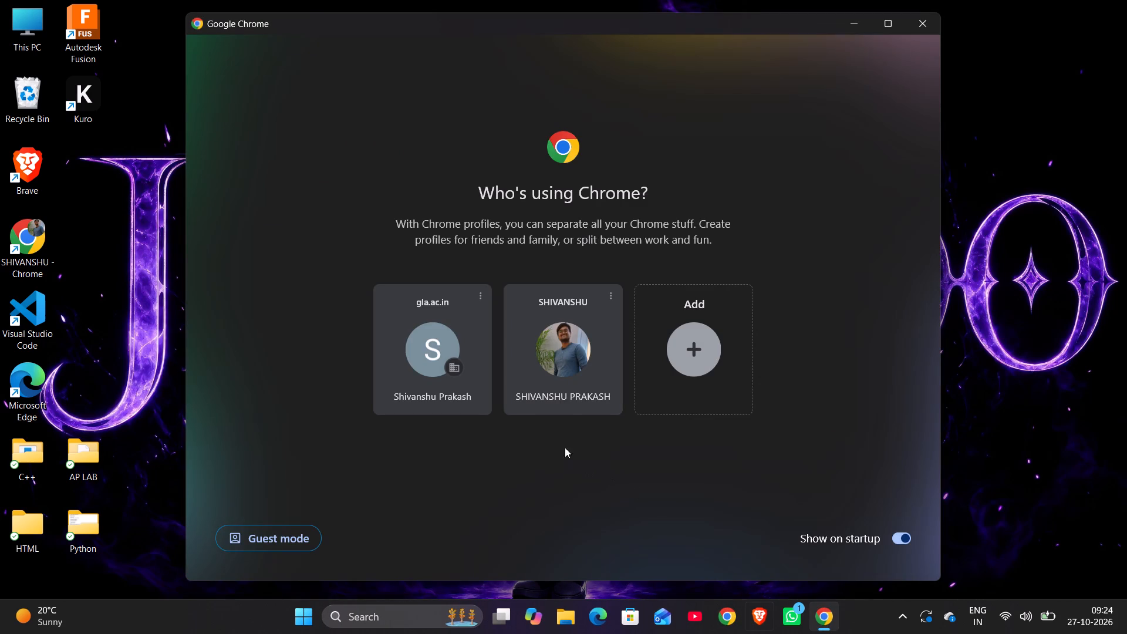
click(534, 349)
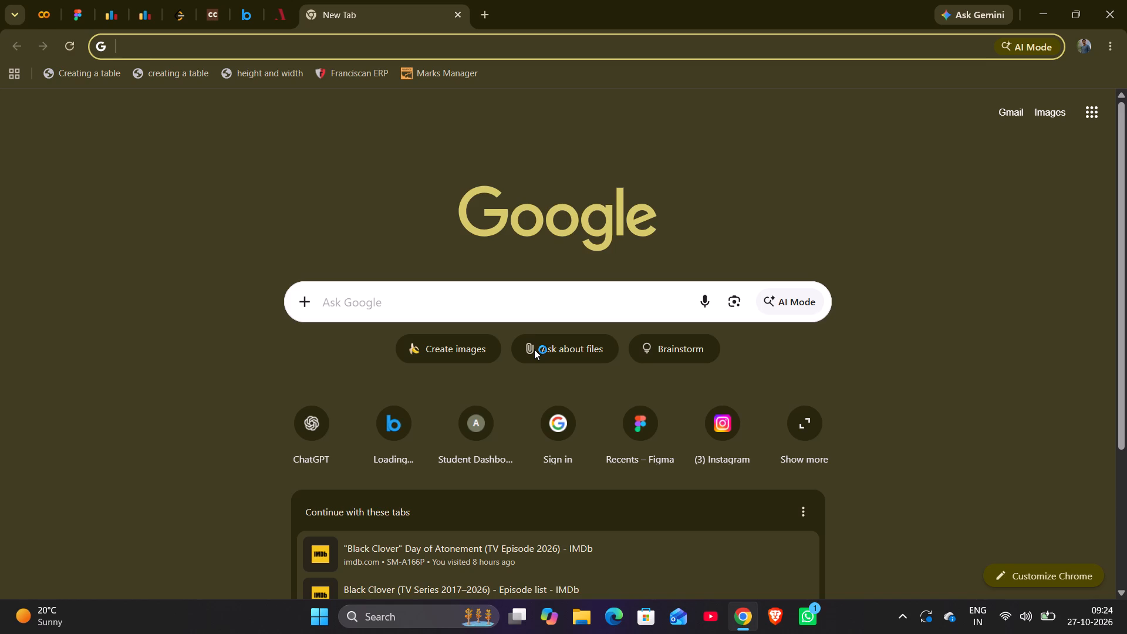
click(382, 268)
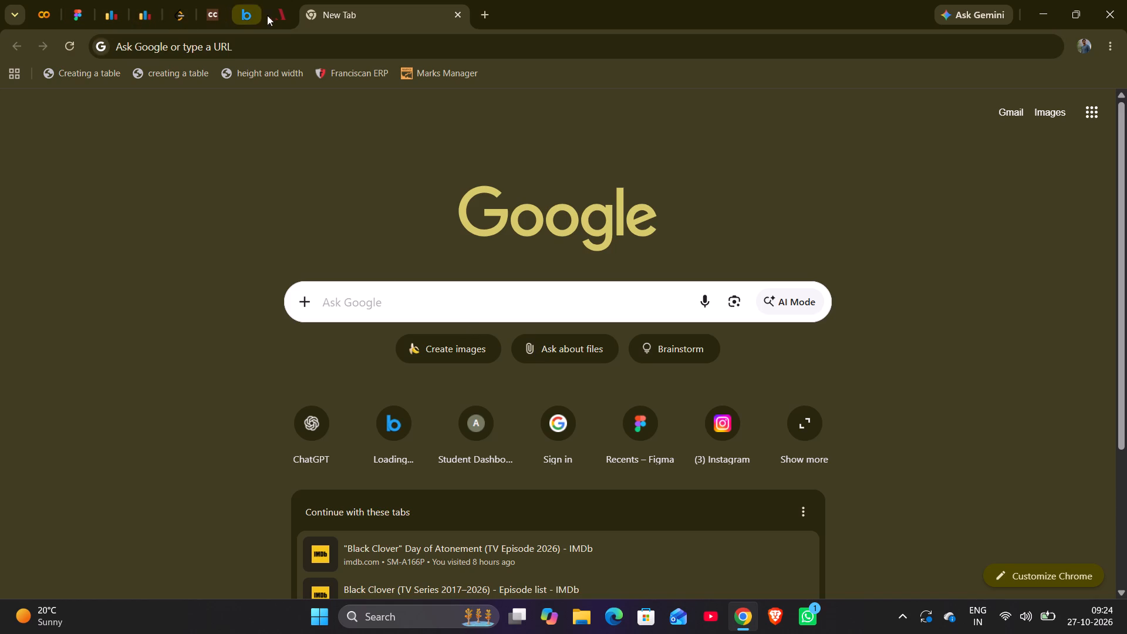
click(71, 14)
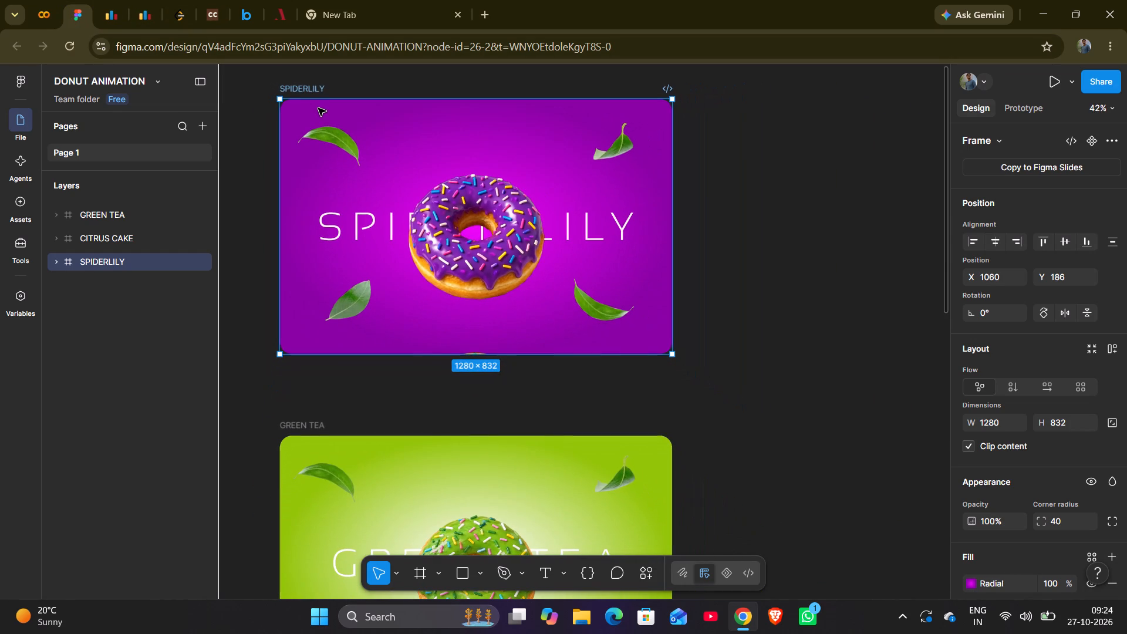
Look over the SPIDERLILY, GREEN TEA and CITRUS CAKE frames on the canvas.
scroll(318, 108, down, 2)
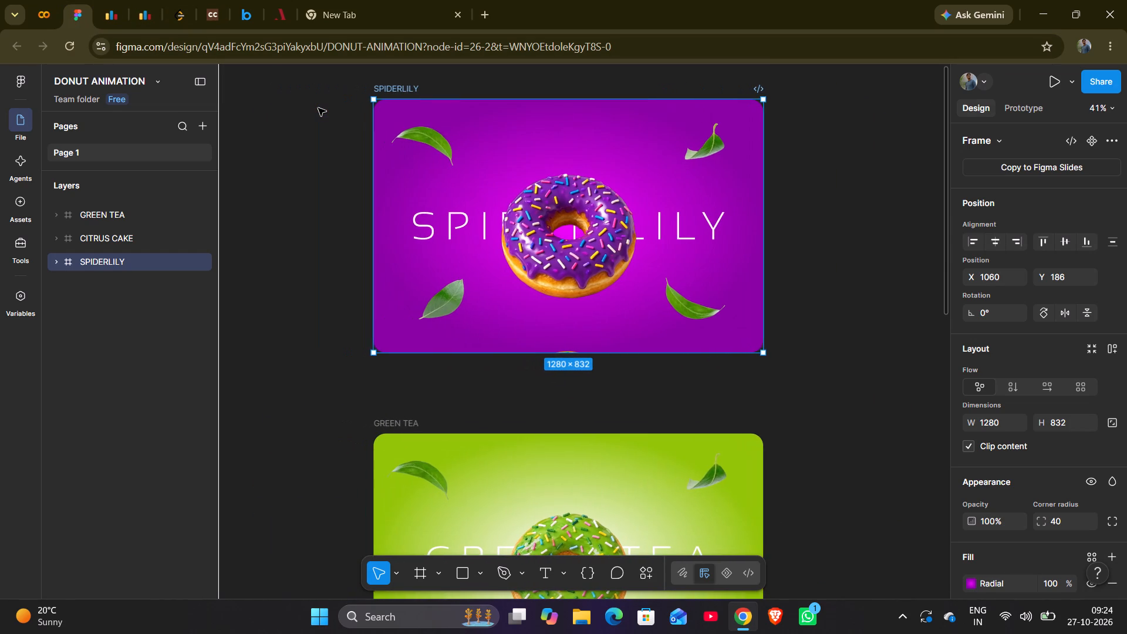
scroll(318, 108, down, 4)
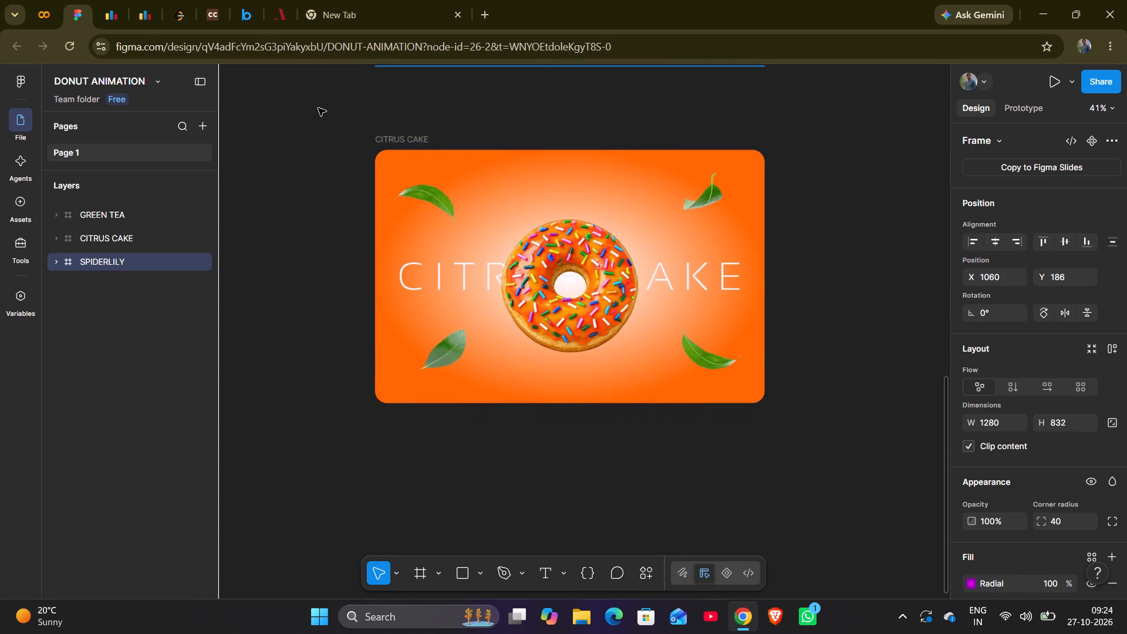
scroll(318, 108, up, 2)
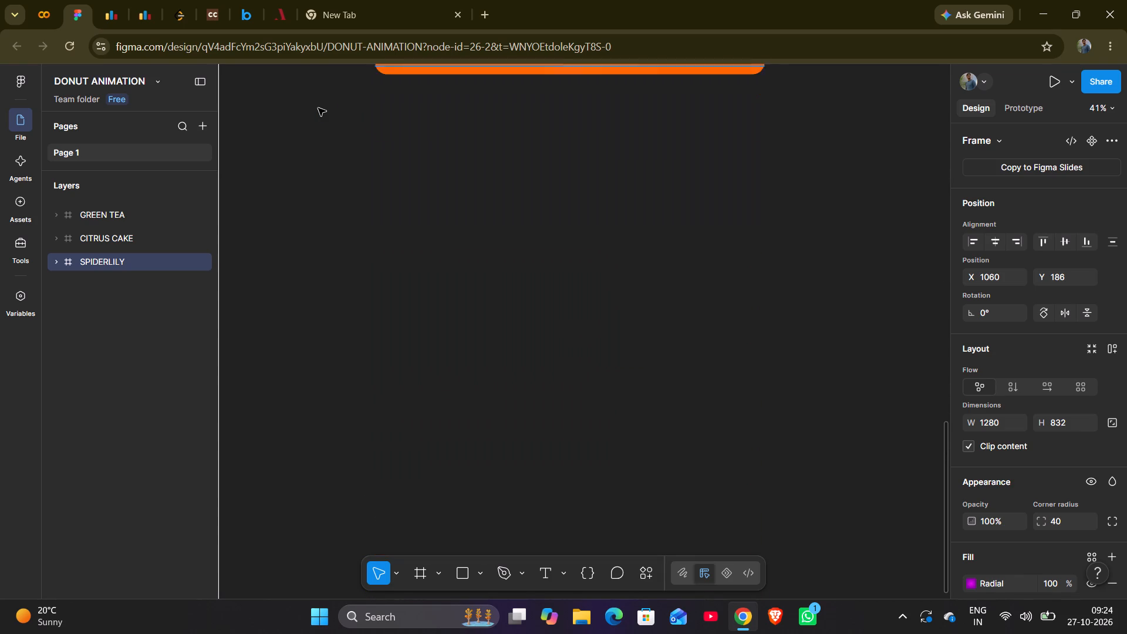
scroll(318, 108, up, 2)
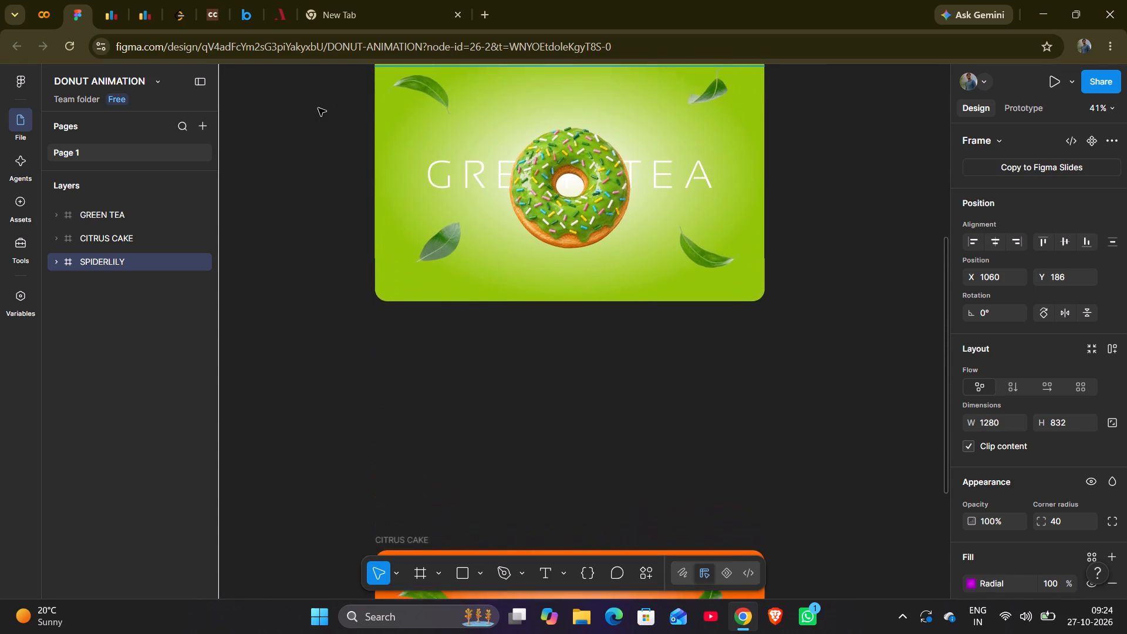
scroll(318, 108, up, 2)
scroll(318, 108, right, 1)
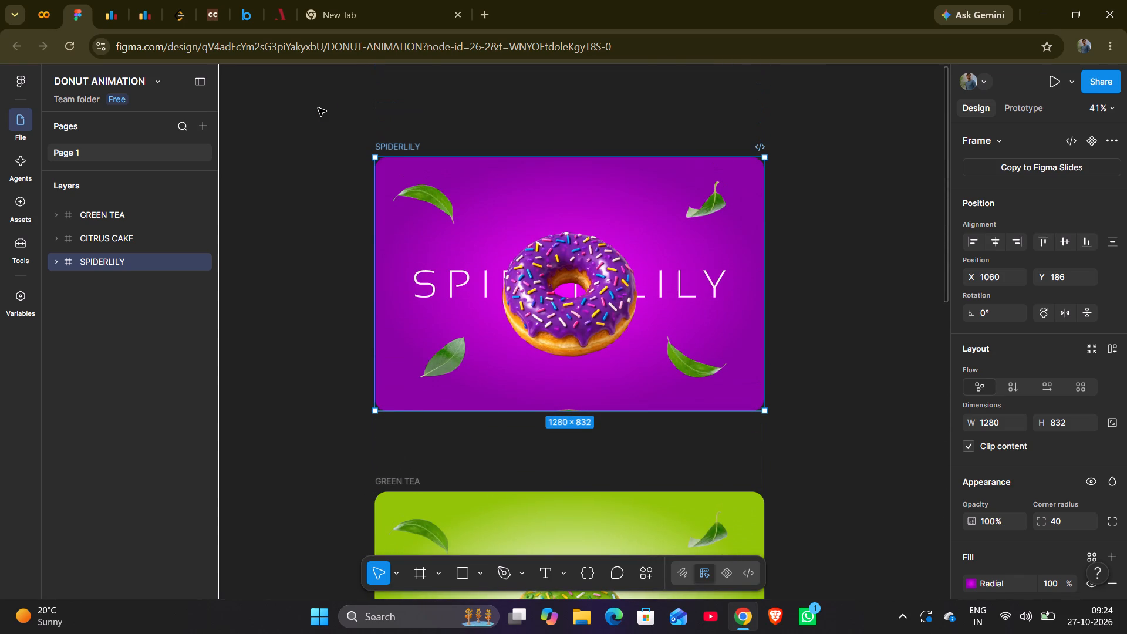
scroll(318, 108, right, 2)
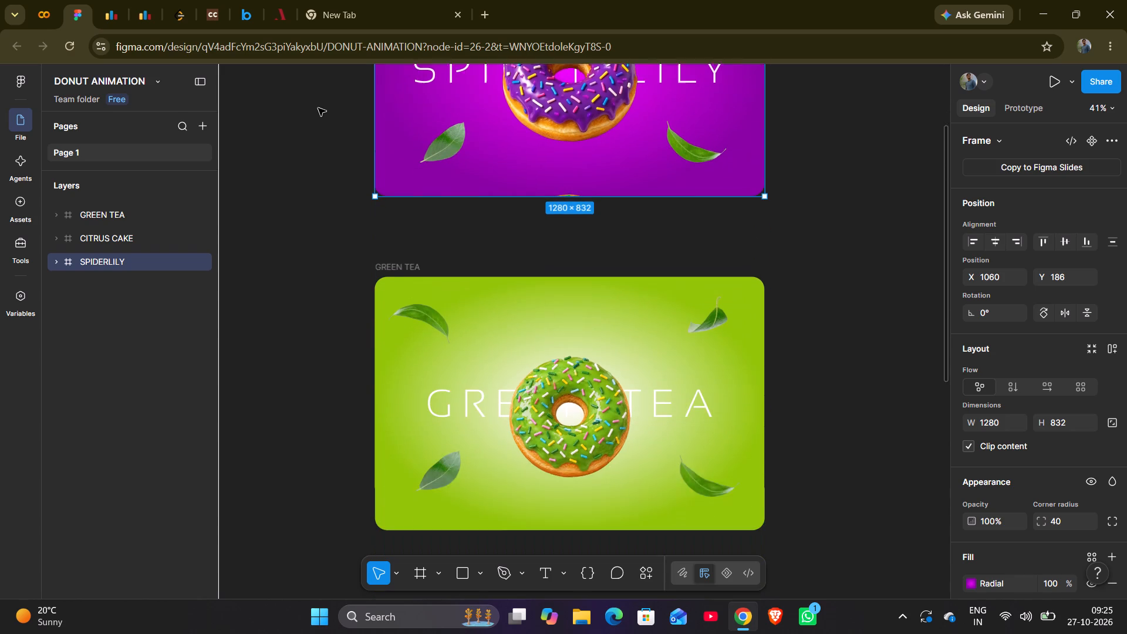
scroll(318, 108, right, 1)
scroll(318, 108, down, 3)
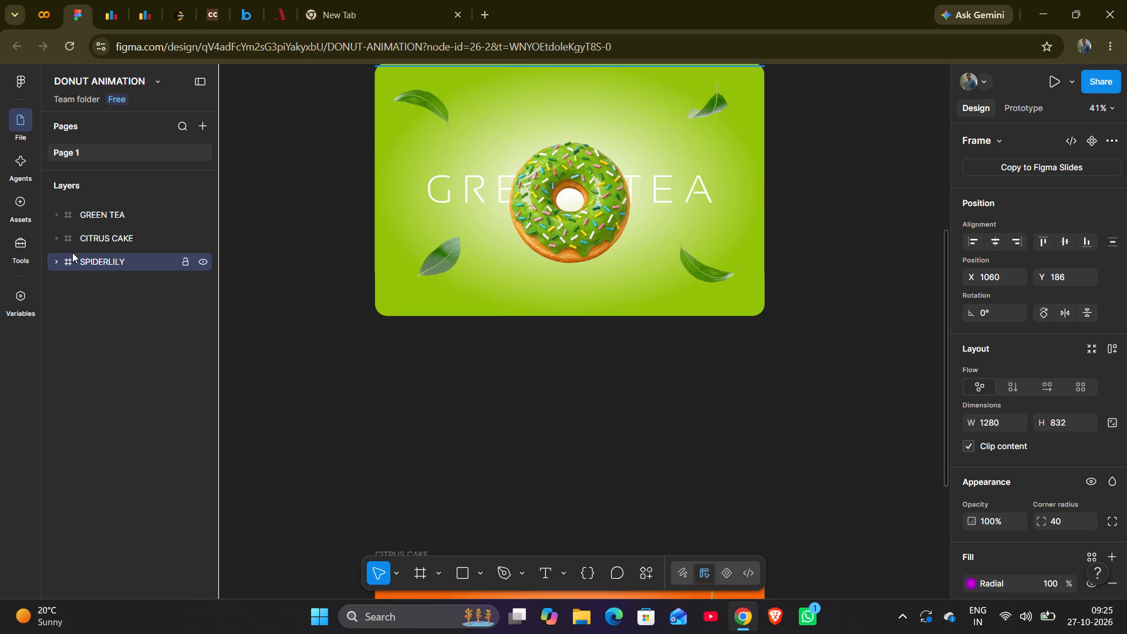
Select the GREEN TEA frame and expand it to list its layers.
click(90, 225)
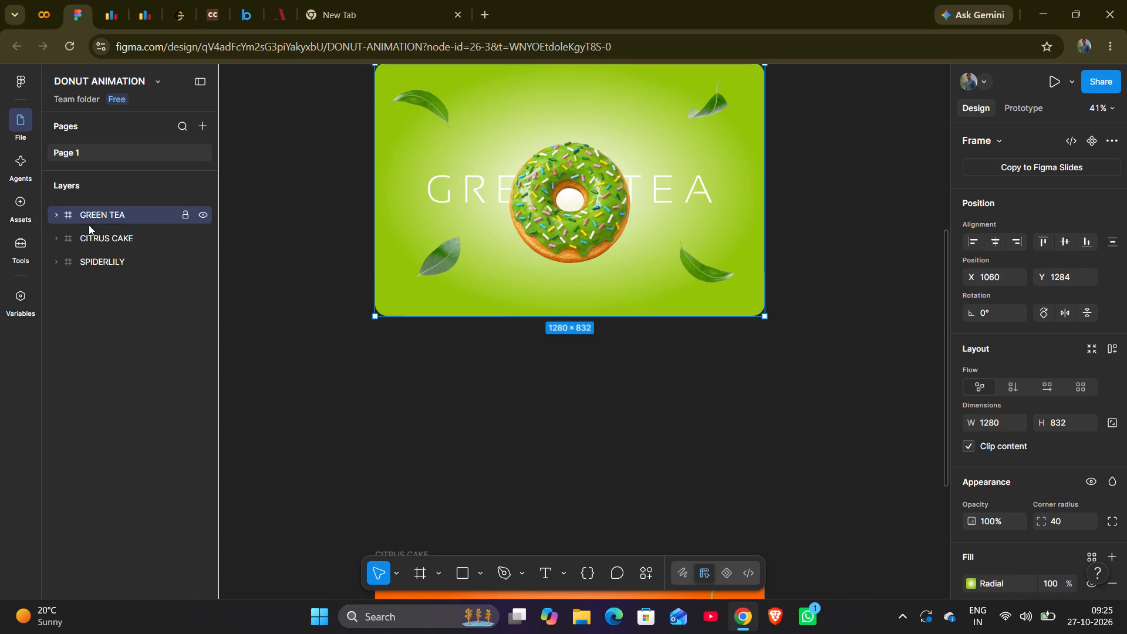
click(58, 215)
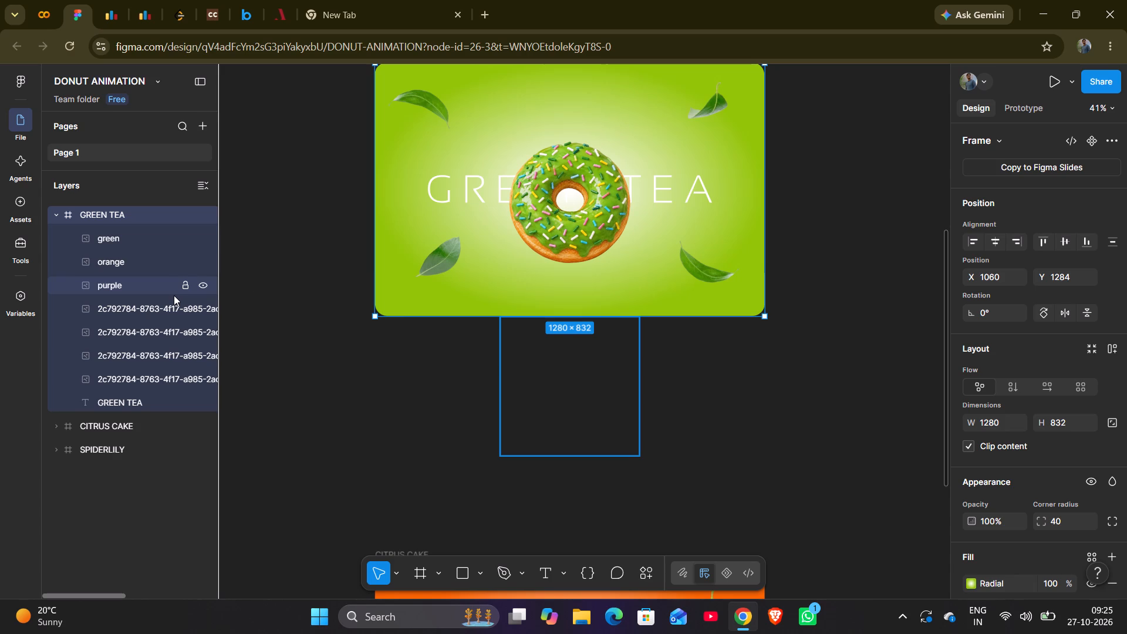
Copy the CITRUS CAKE frame and paste one duplicate of it onto the canvas.
scroll(428, 416, down, 1)
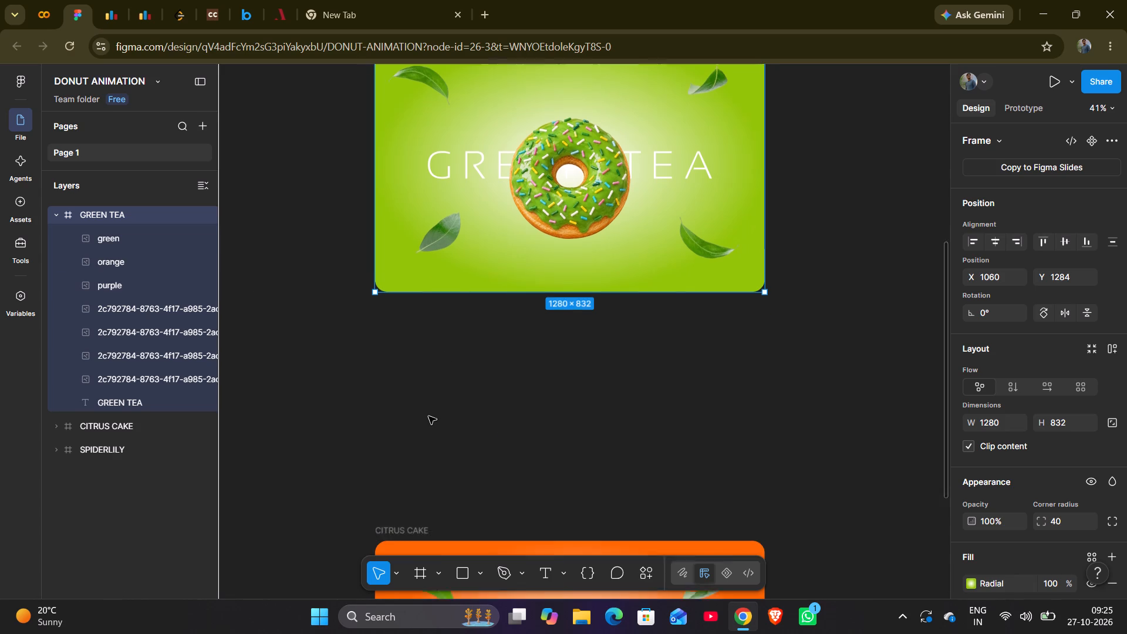
scroll(428, 416, down, 3)
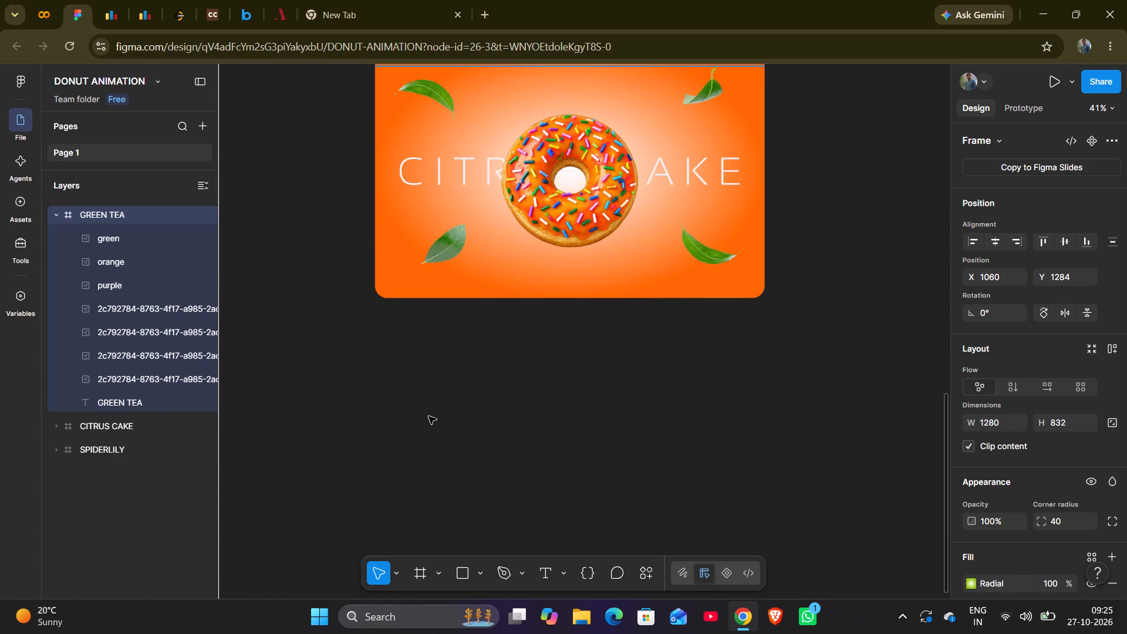
scroll(428, 416, right, 1)
scroll(444, 467, up, 1)
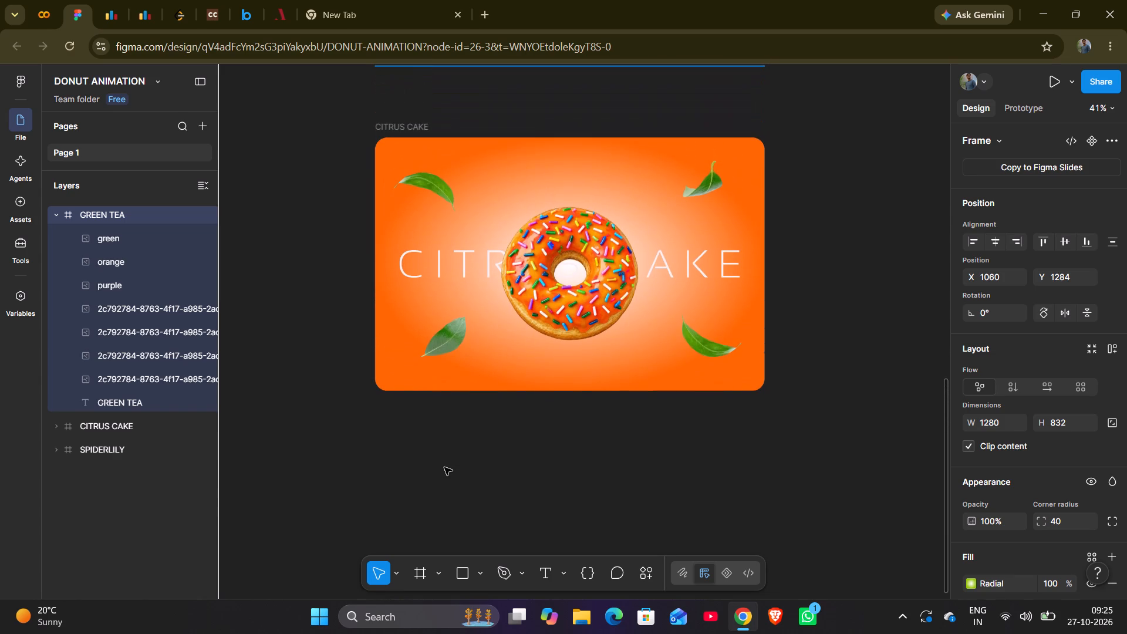
scroll(444, 467, up, 1)
click(419, 123)
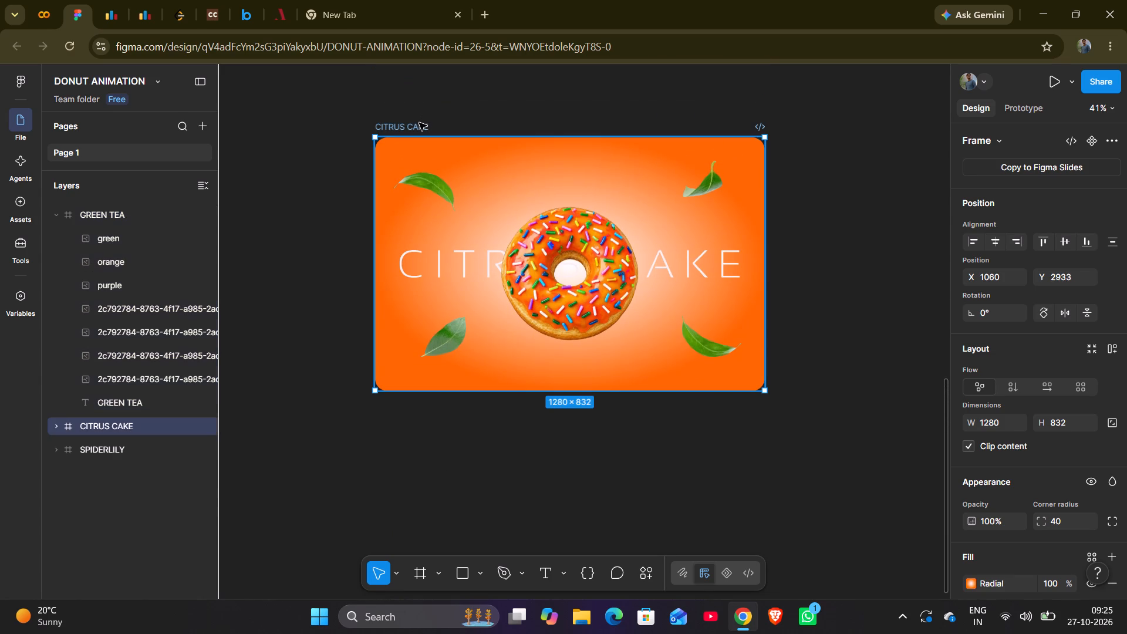
key(ctrl+c)
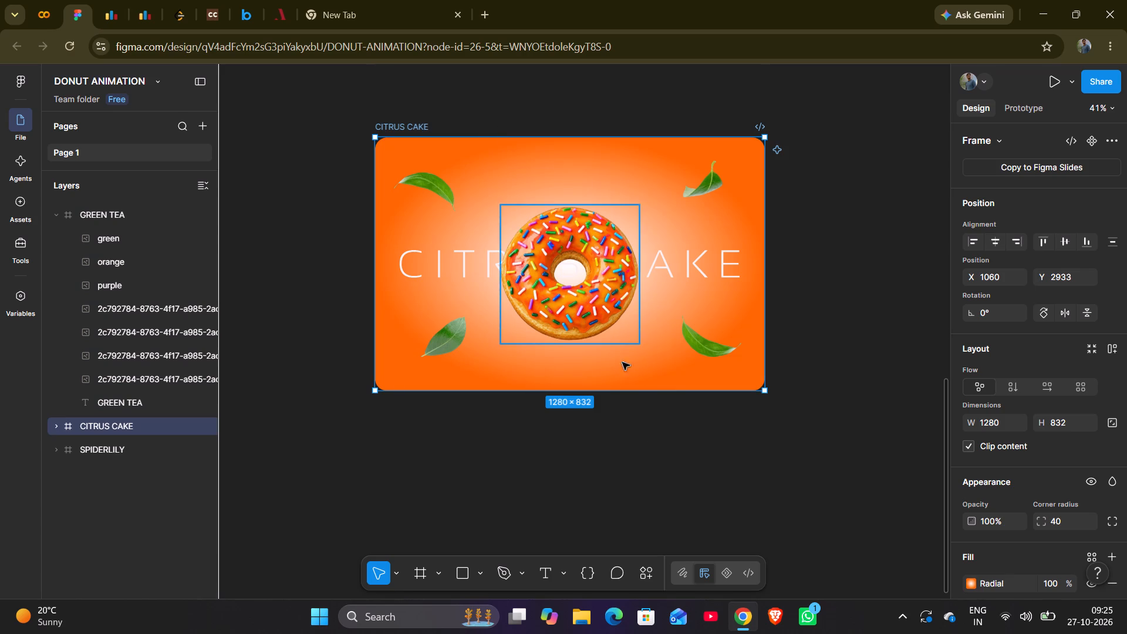
scroll(654, 450, down, 2)
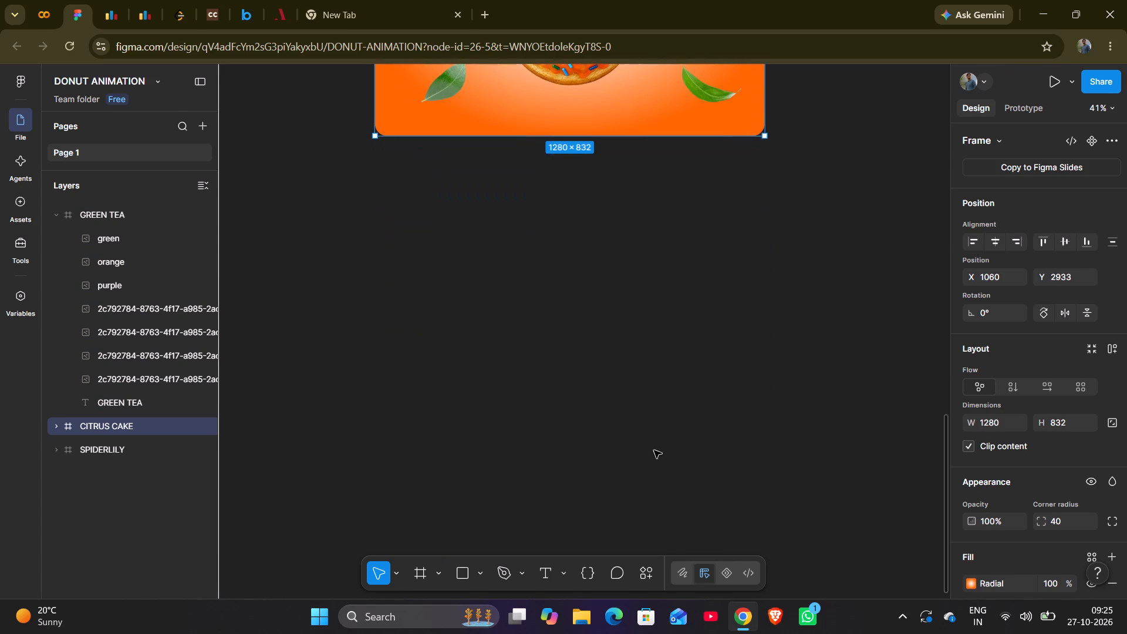
scroll(654, 450, down, 1)
click(654, 450)
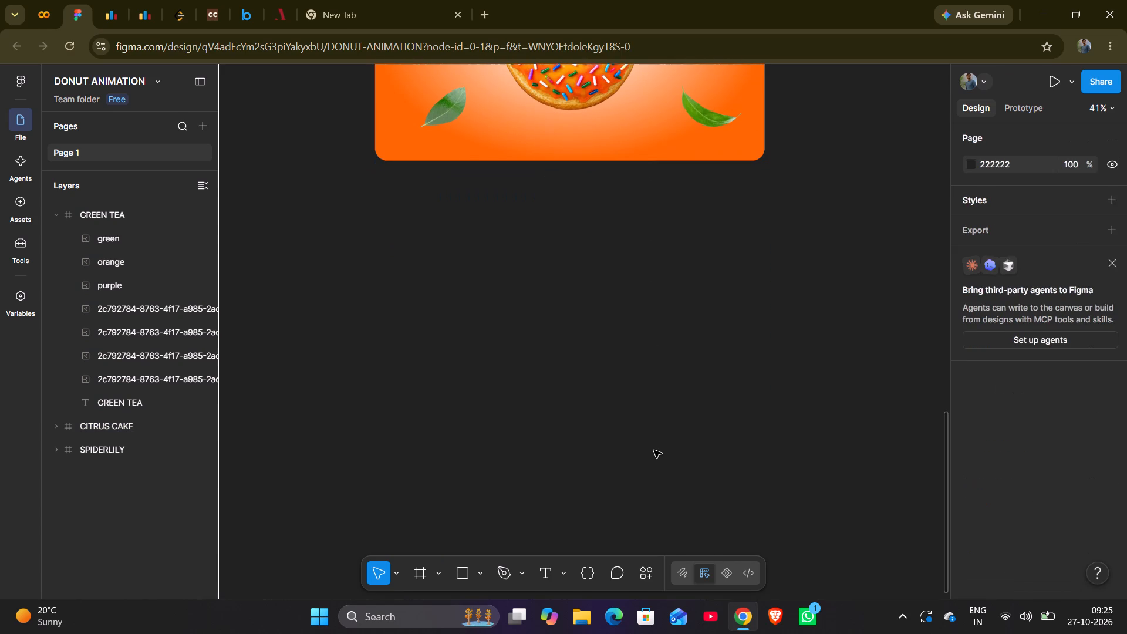
key(ctrl+v)
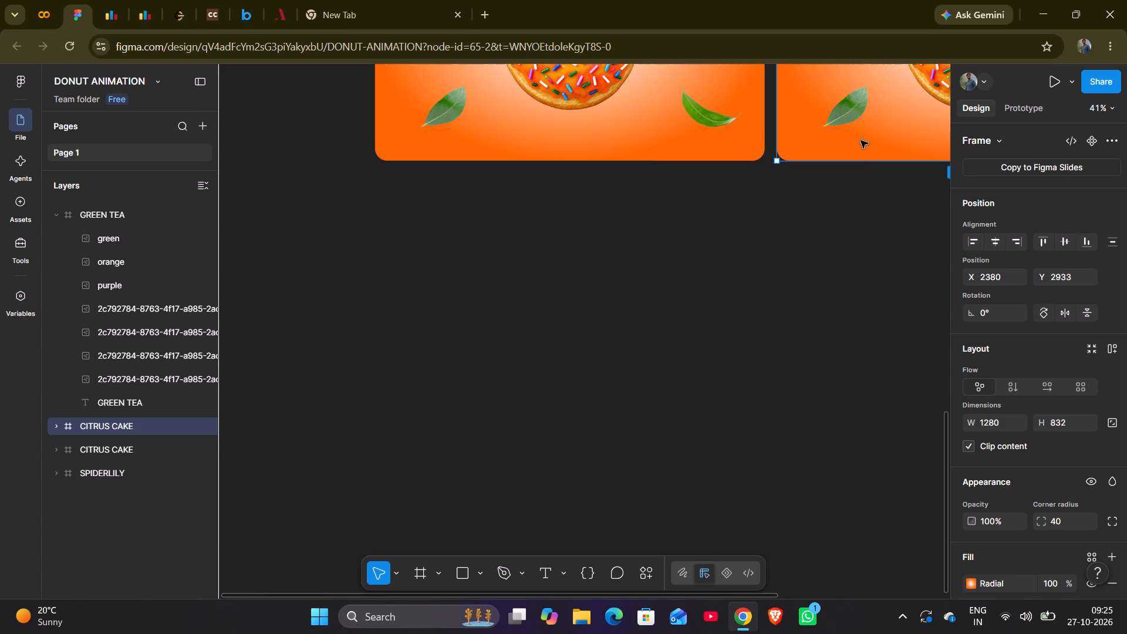
Move the duplicate frame below the original CITRUS CAKE frame, left-aligned with it at X 1060, about Y 4185.
drag(861, 140, 568, 473)
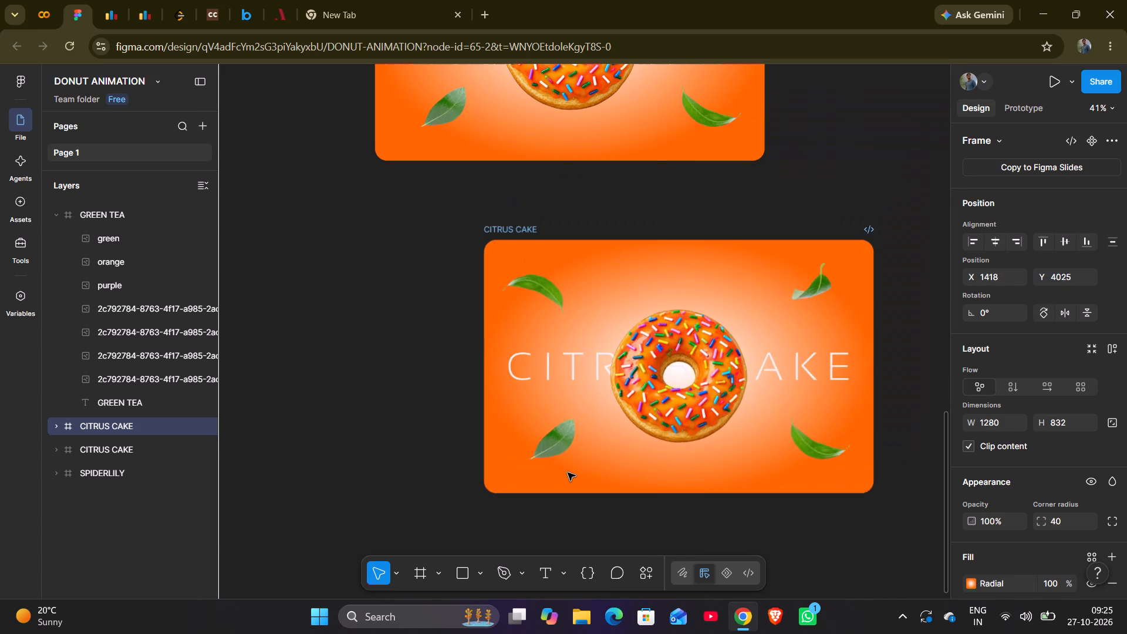
drag(568, 473, 457, 551)
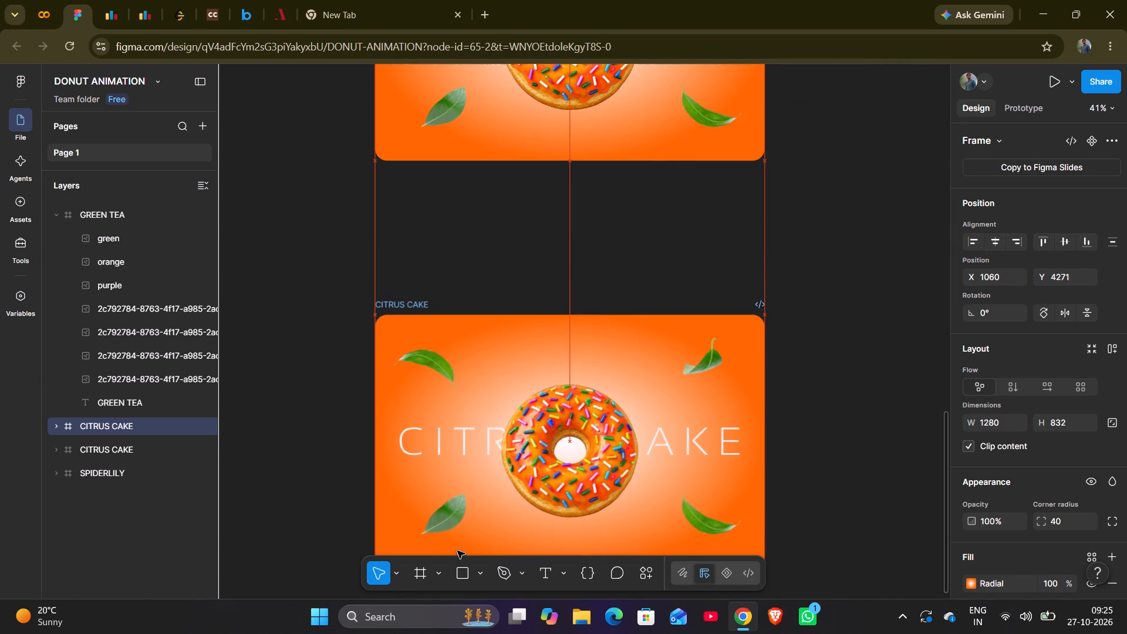
drag(457, 551, 471, 289)
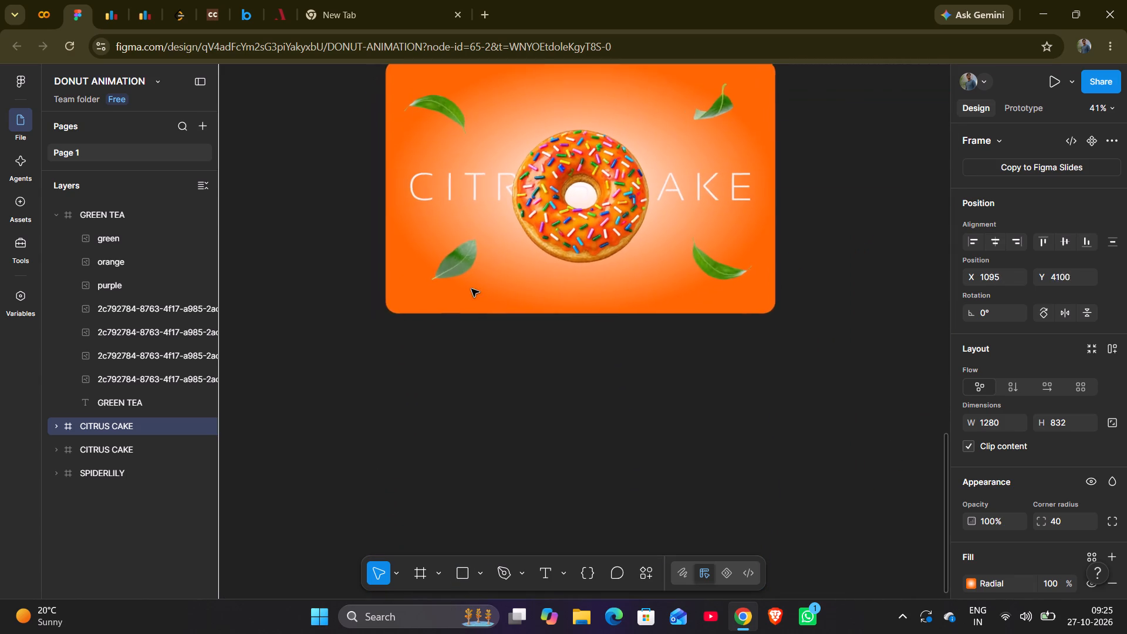
drag(471, 289, 460, 389)
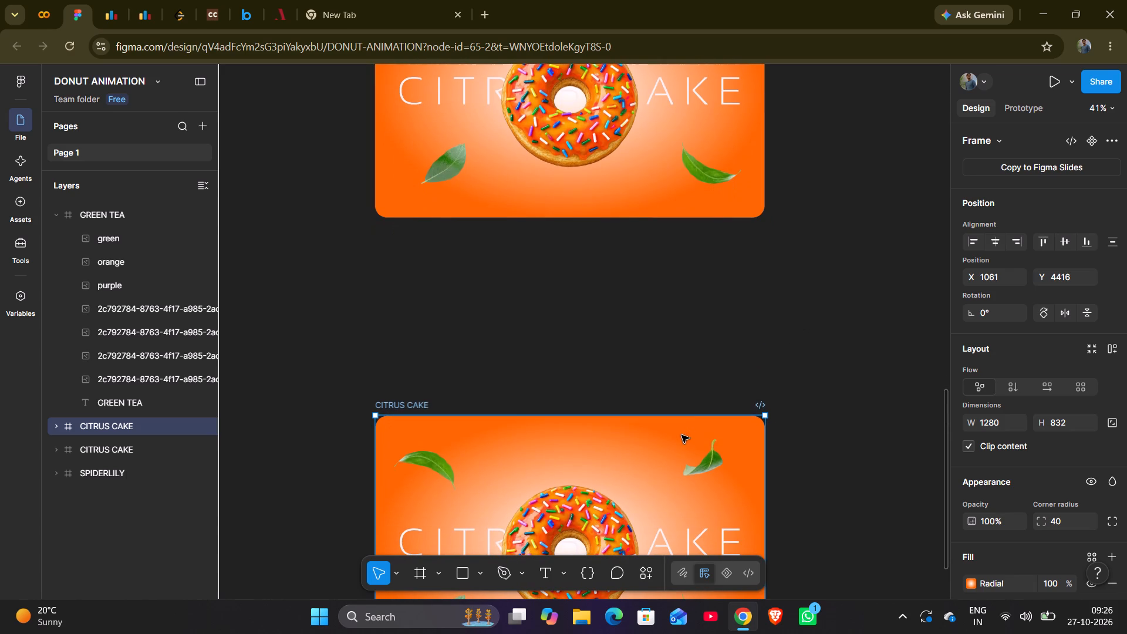
drag(646, 471, 642, 429)
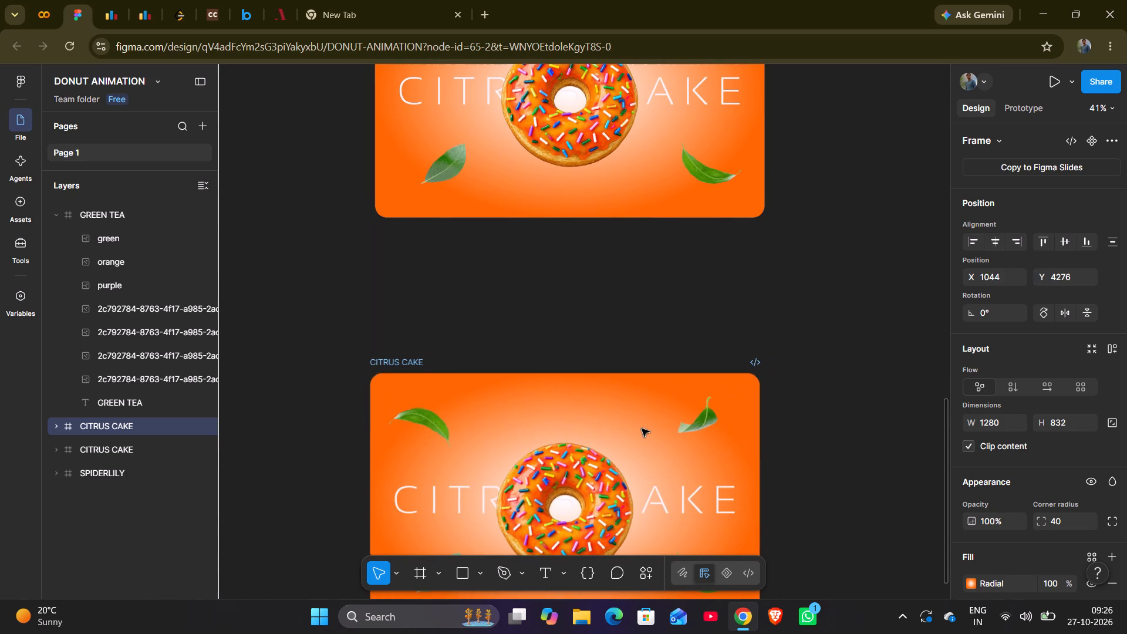
drag(642, 429, 641, 415)
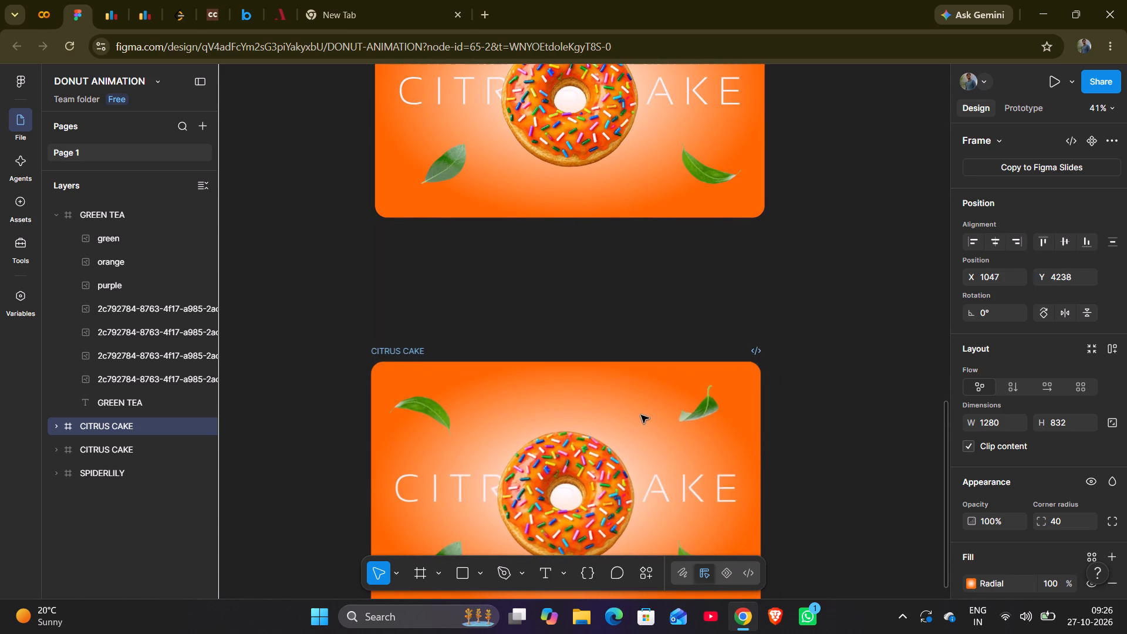
drag(641, 415, 648, 400)
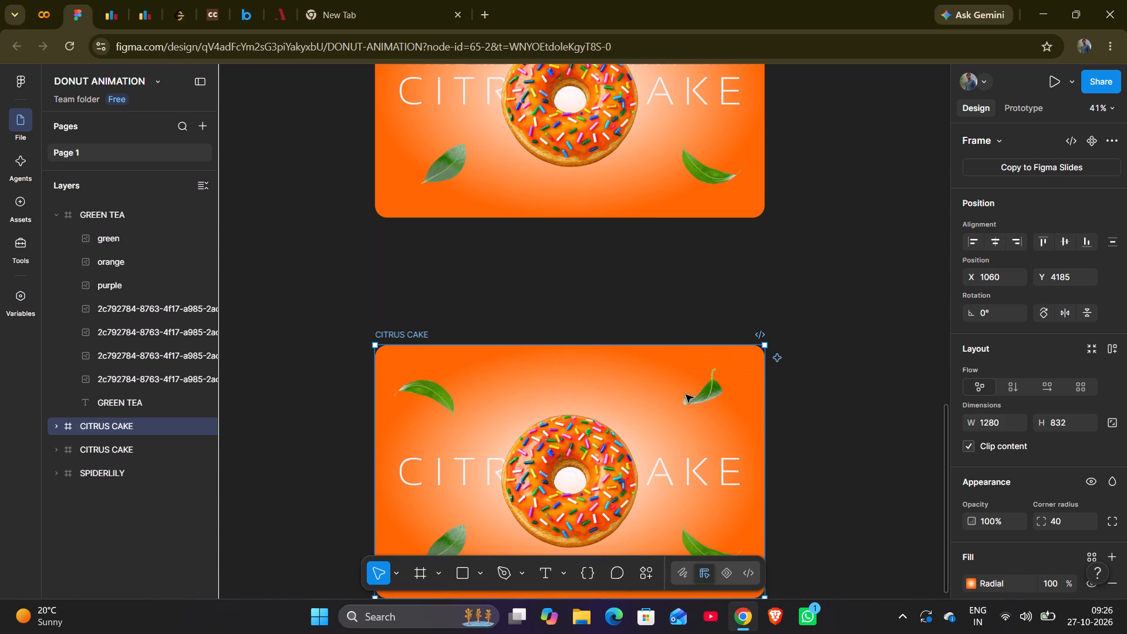
Paste another copy of the CITRUS CAKE frame near the lower edge of the first duplicate.
scroll(924, 381, down, 3)
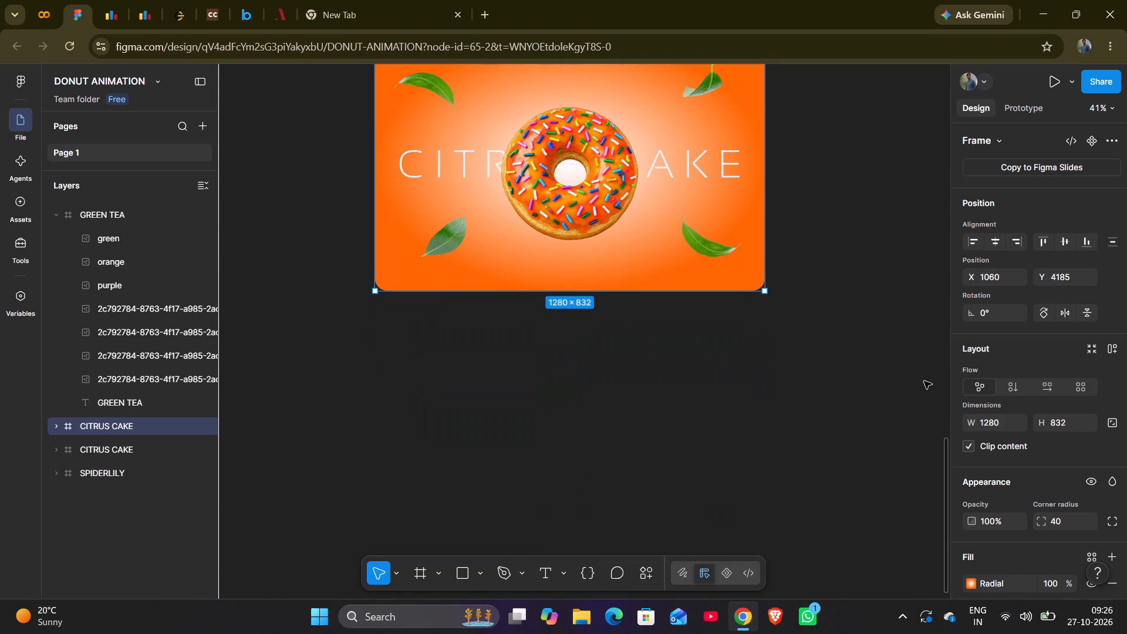
scroll(924, 381, down, 2)
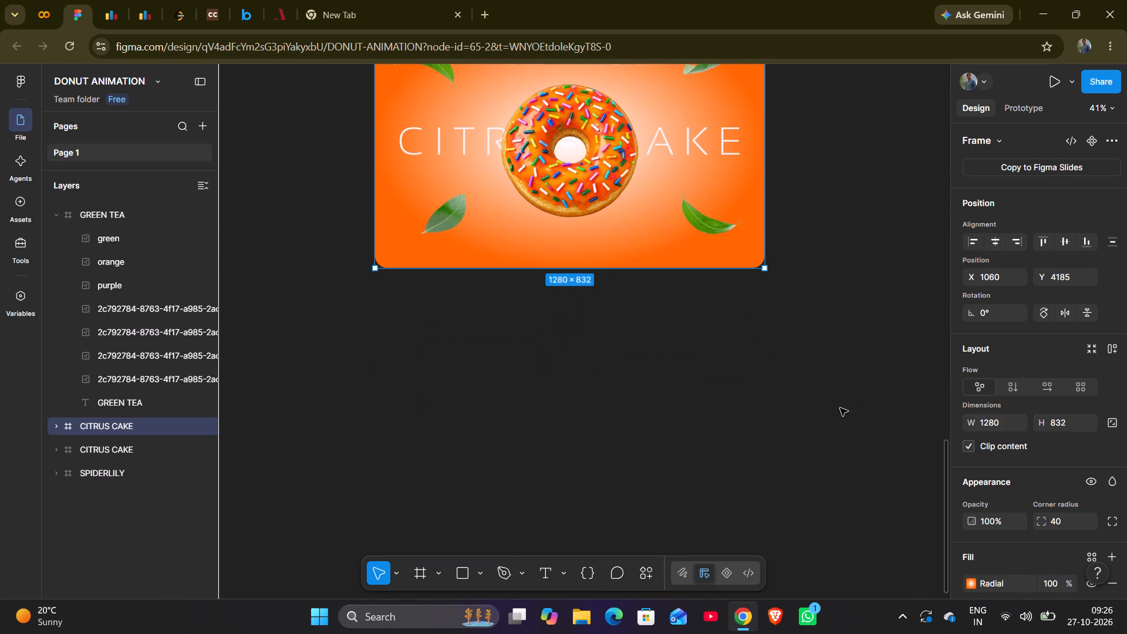
click(812, 421)
key(ctrl+v)
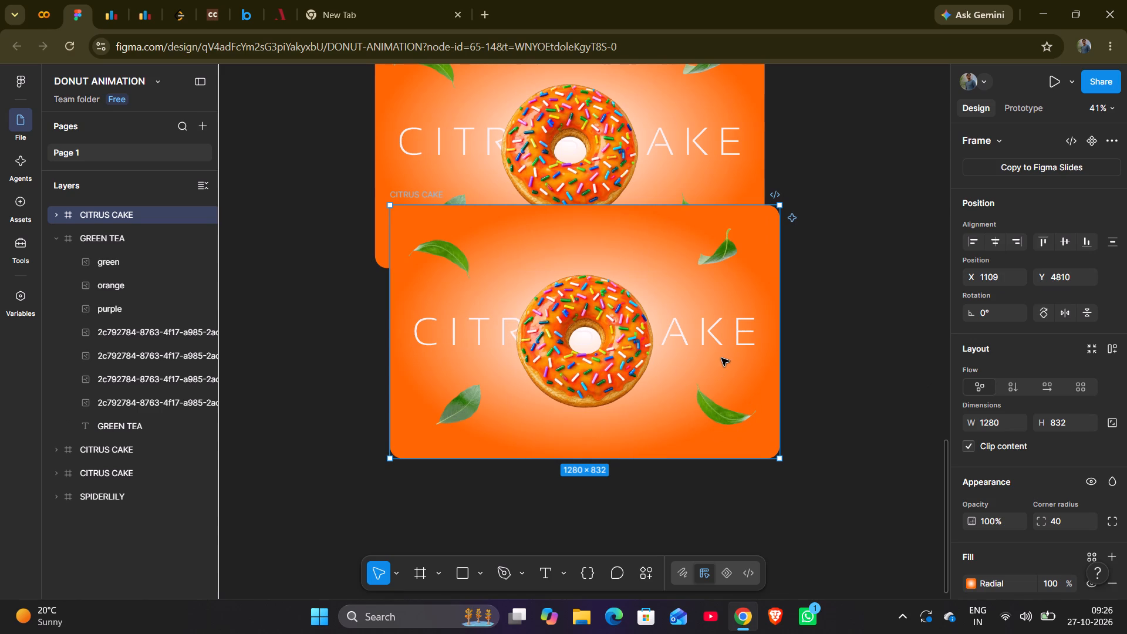
Move the newest CITRUS CAKE copy below the first duplicate, left-aligned with it at X 1060, about Y 5420, and deselect it.
drag(721, 358, 697, 464)
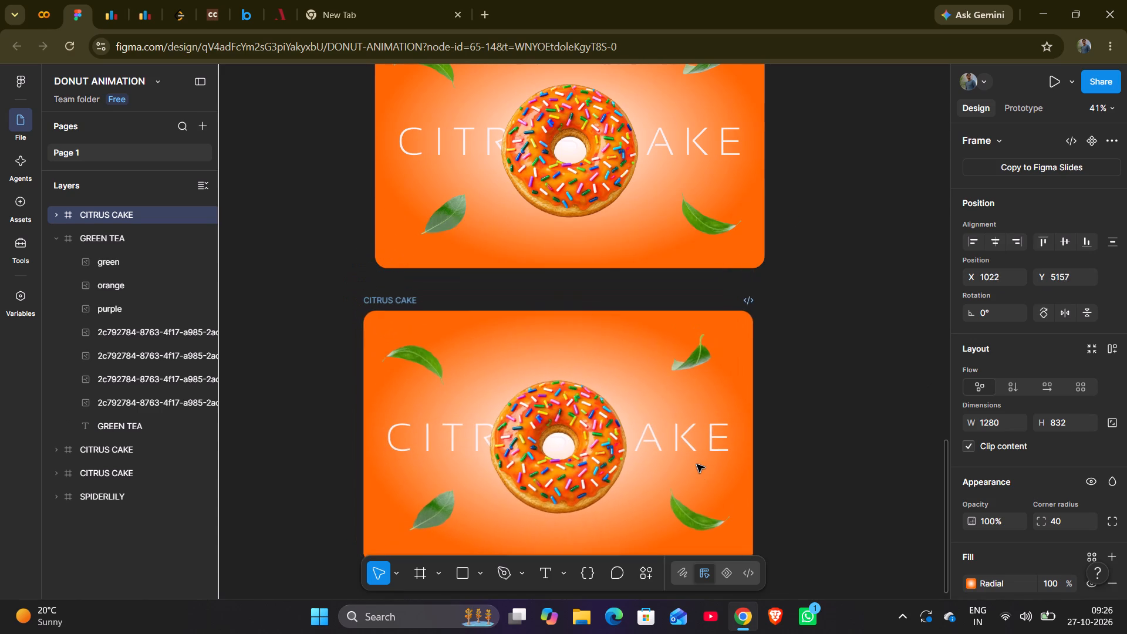
drag(697, 464, 708, 530)
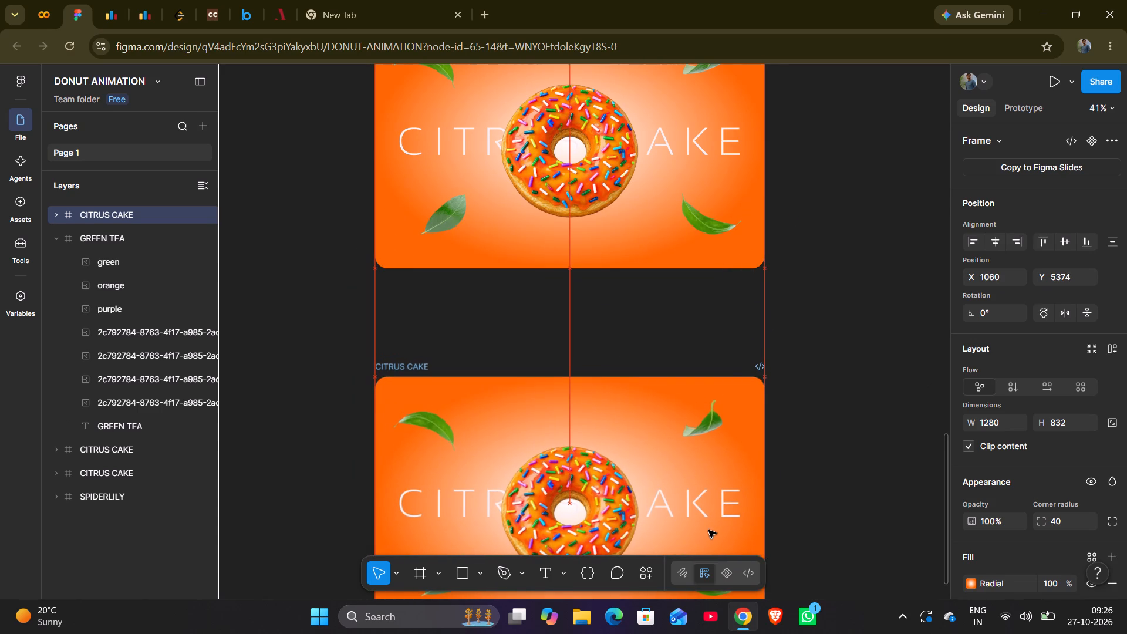
drag(708, 530, 692, 553)
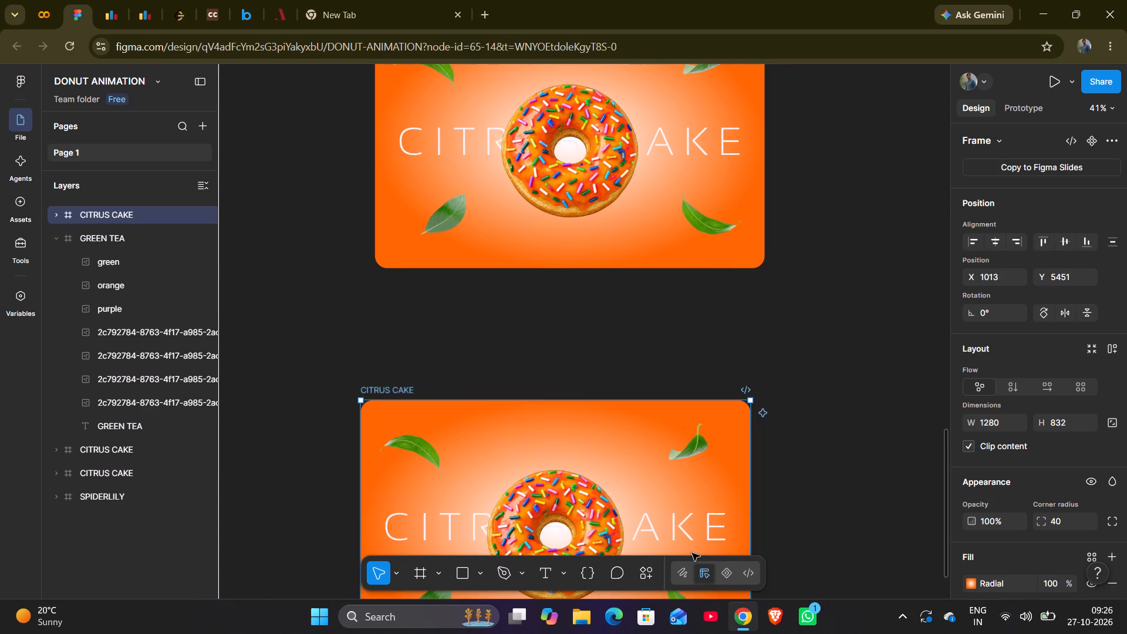
drag(645, 471, 669, 465)
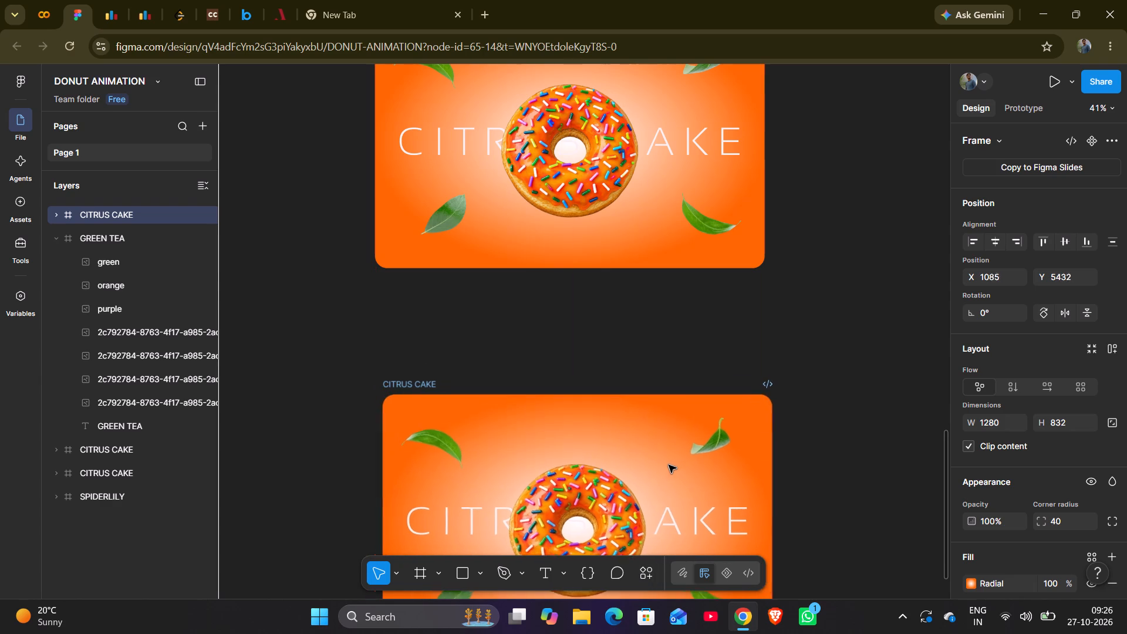
drag(669, 465, 657, 457)
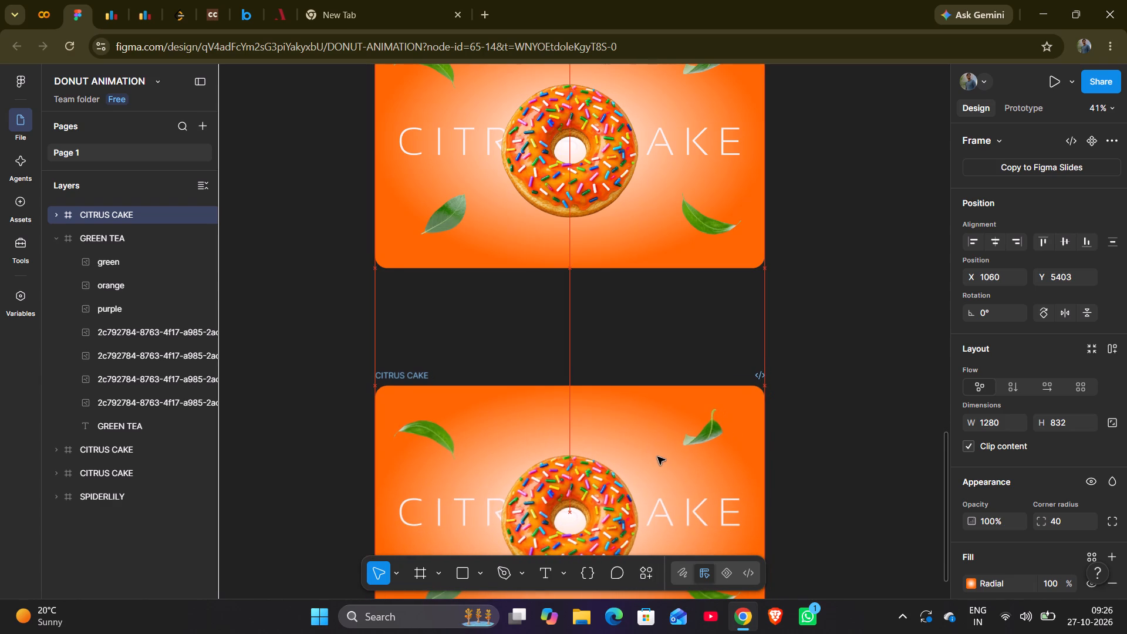
drag(657, 457, 659, 461)
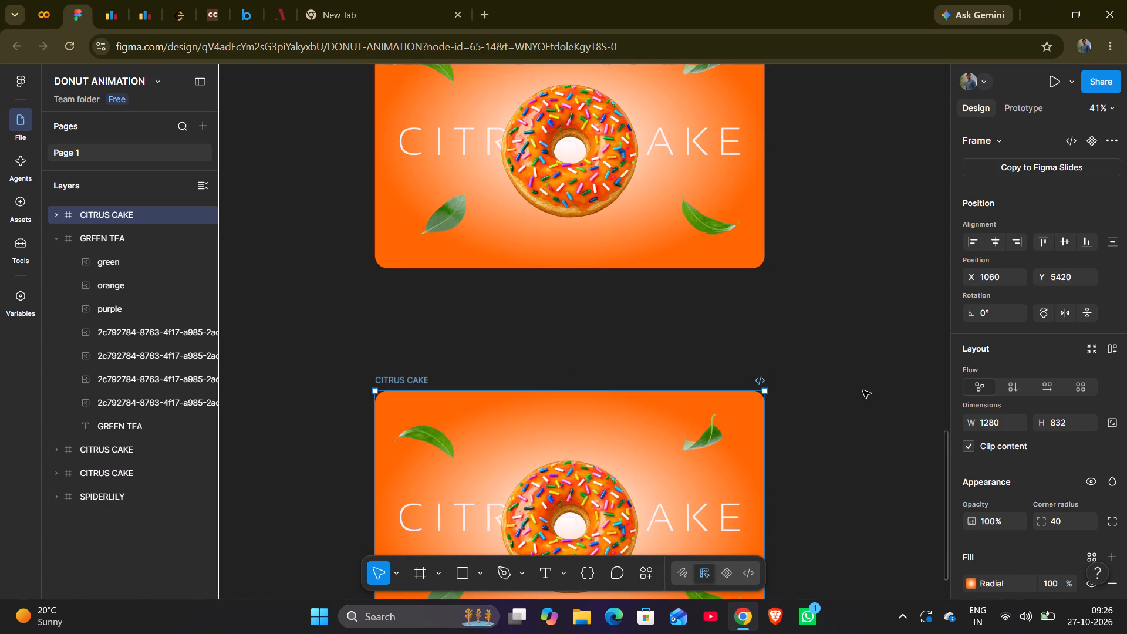
click(863, 390)
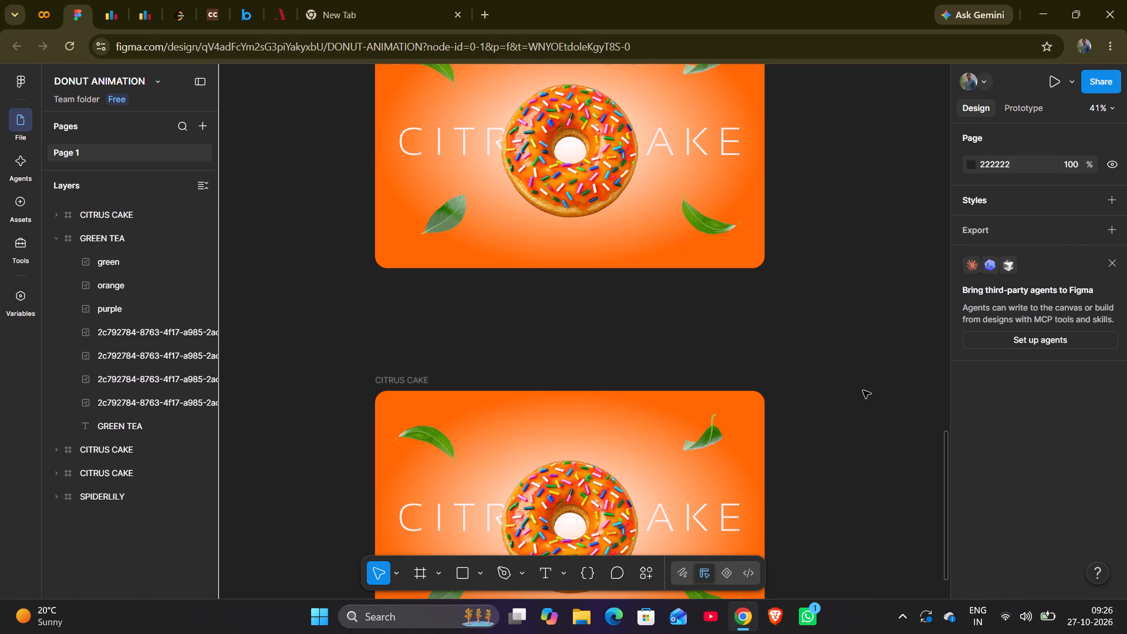
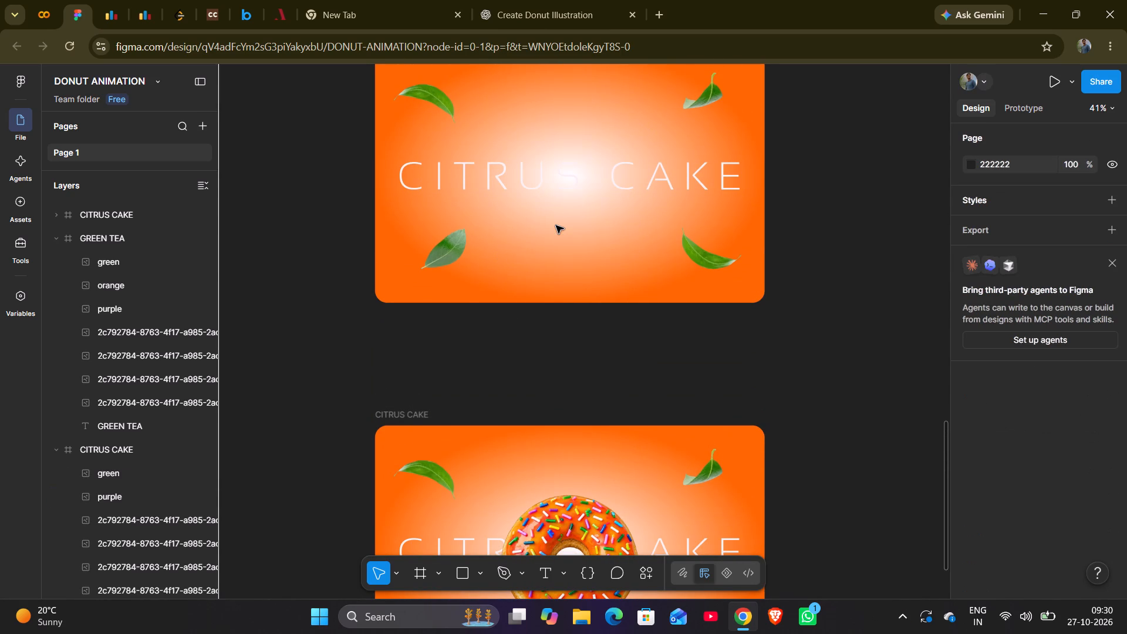
Examine the typography of the duplicate's CITRUS CAKE title and compare it with the SPIDER LILY title in the SPIDERLILY frame.
double_click(486, 182)
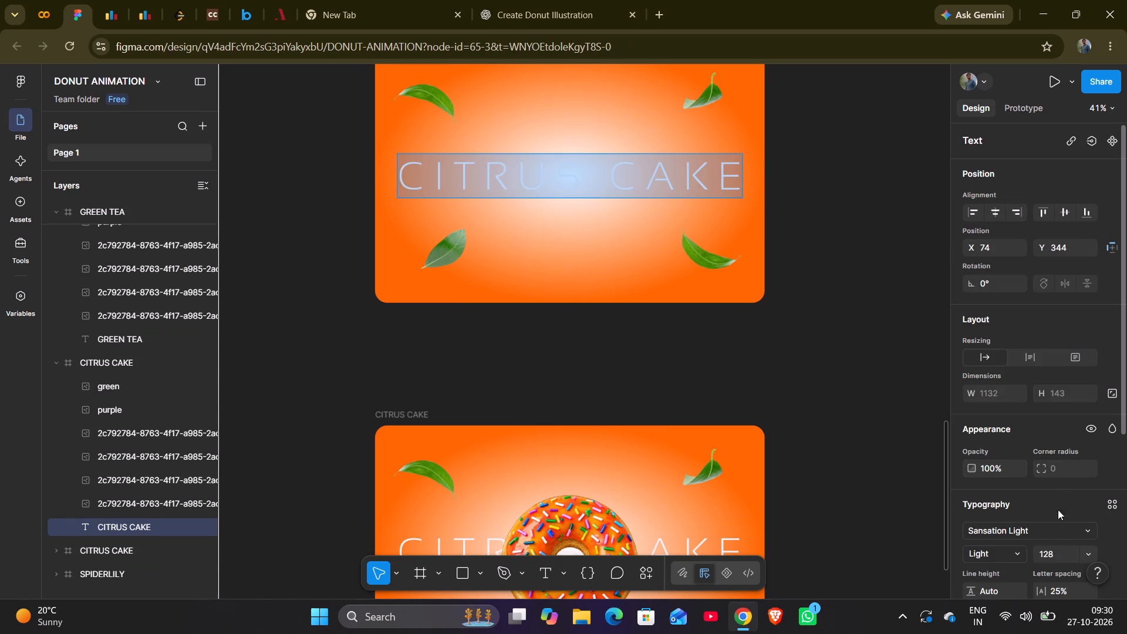
scroll(1038, 478, down, 1)
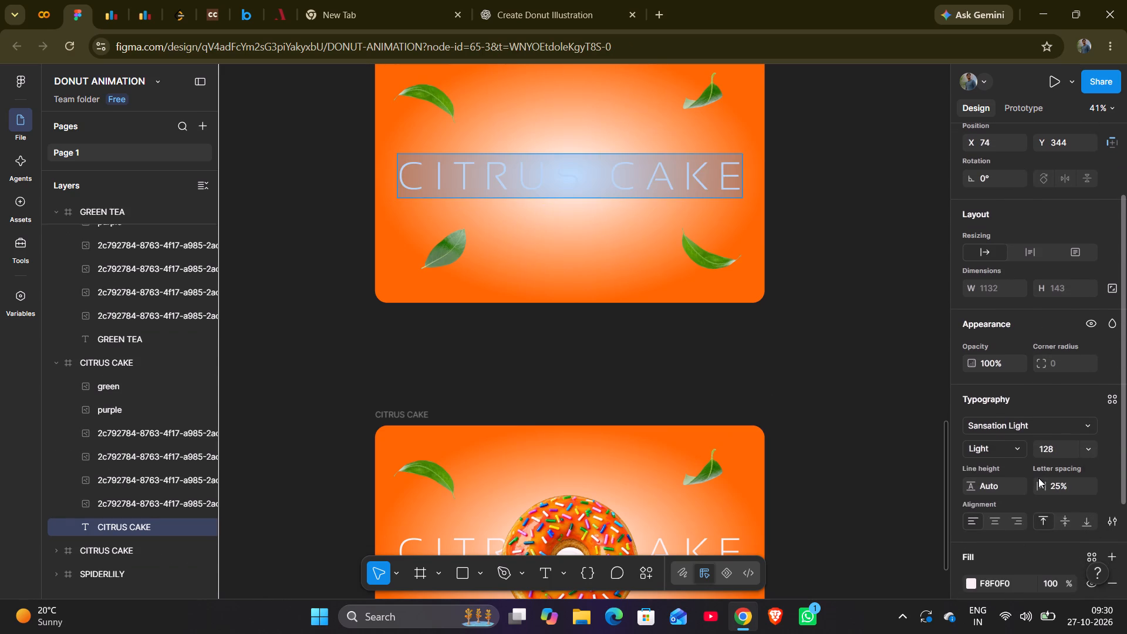
scroll(1038, 478, down, 1)
scroll(880, 348, up, 10)
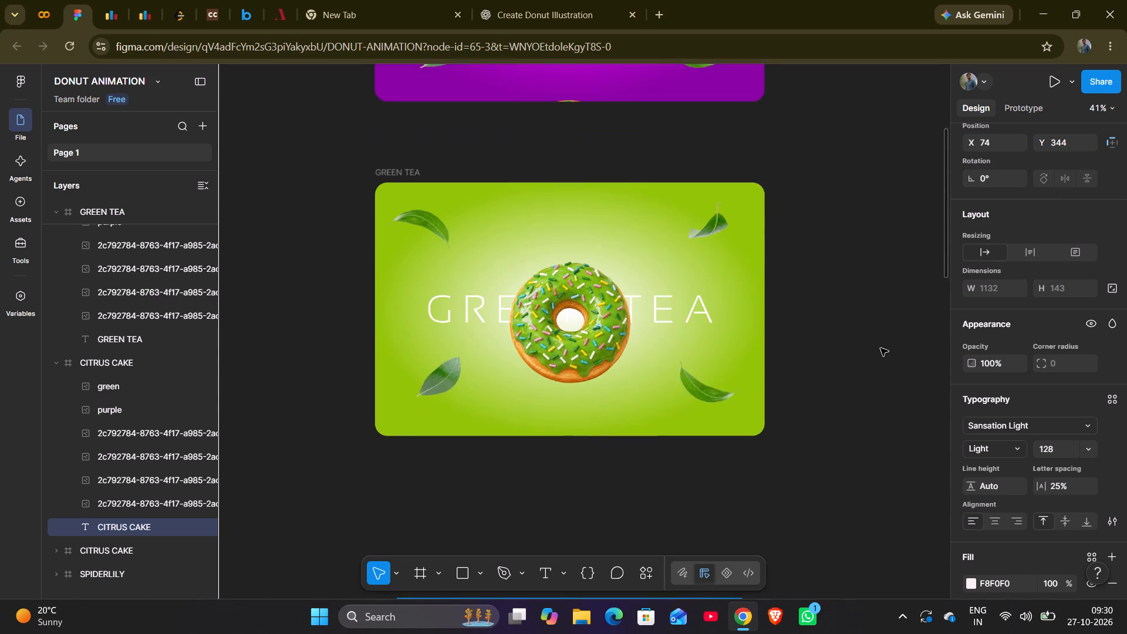
scroll(880, 348, up, 3)
double_click(699, 252)
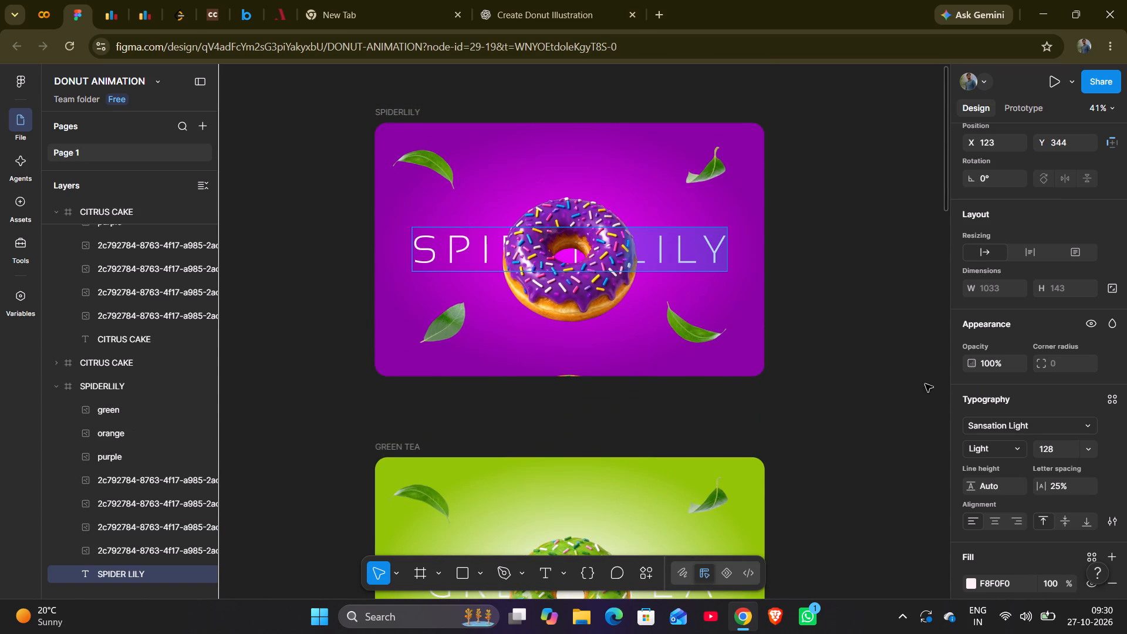
double_click(447, 242)
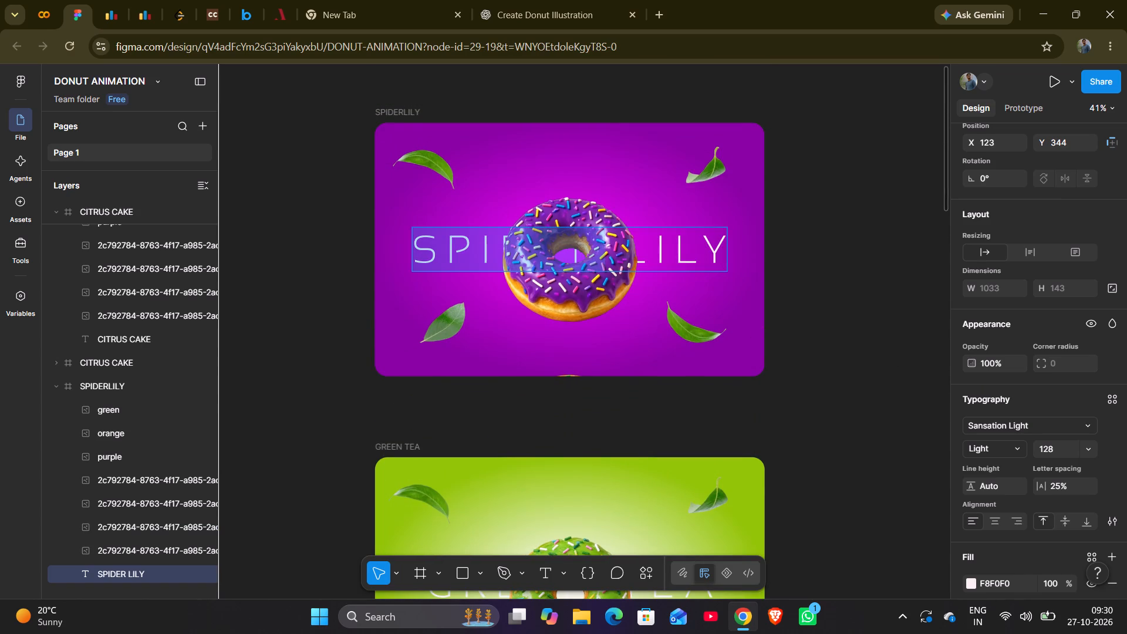
triple_click(667, 248)
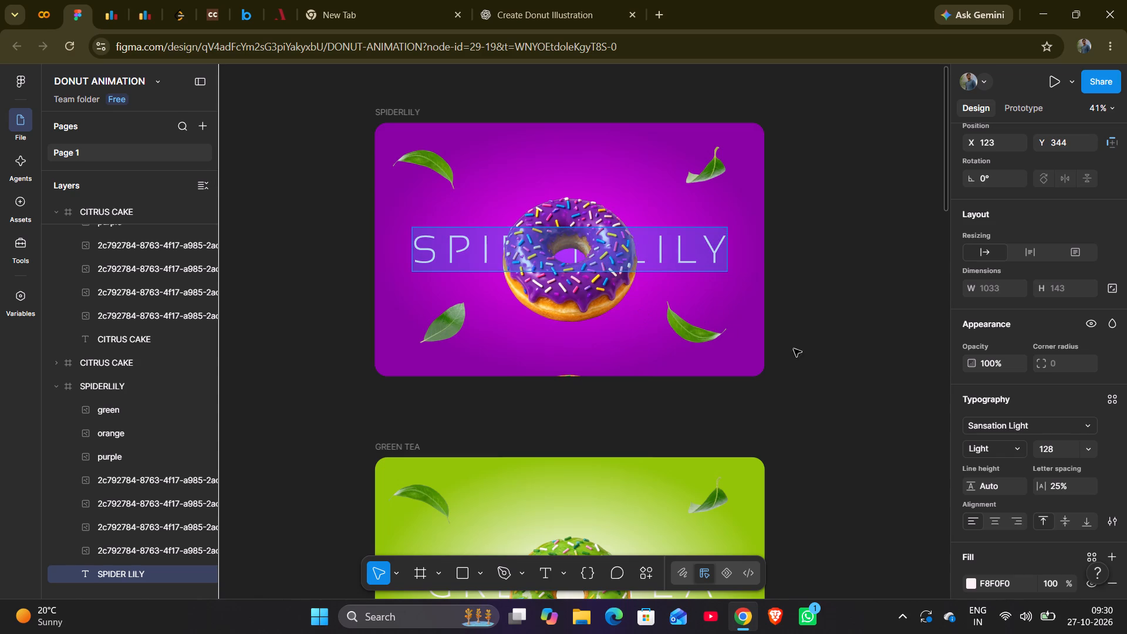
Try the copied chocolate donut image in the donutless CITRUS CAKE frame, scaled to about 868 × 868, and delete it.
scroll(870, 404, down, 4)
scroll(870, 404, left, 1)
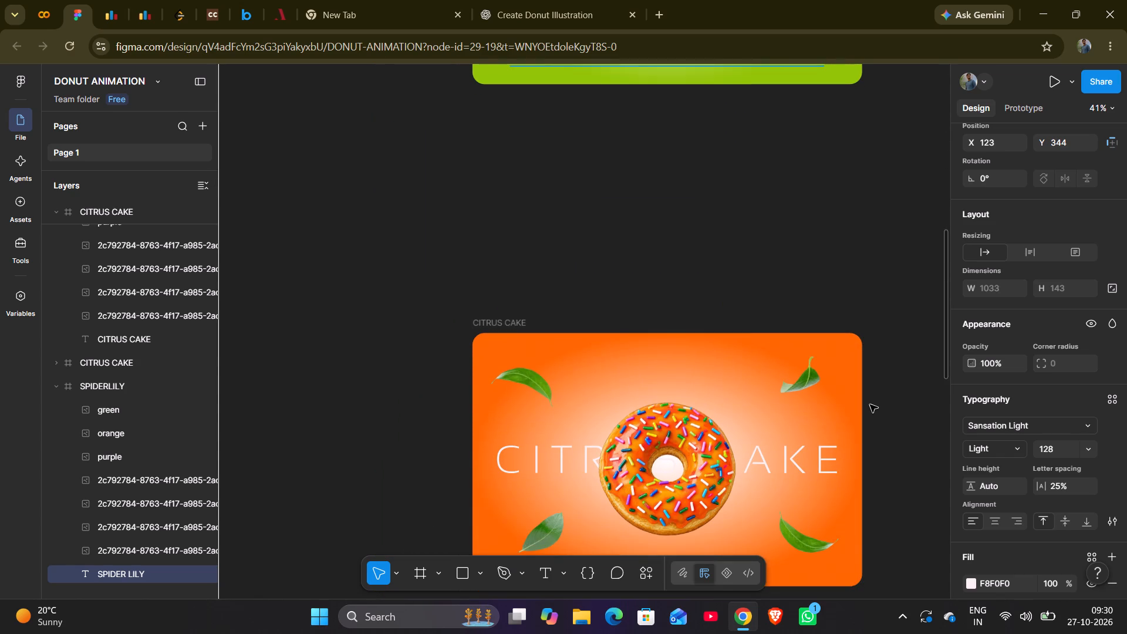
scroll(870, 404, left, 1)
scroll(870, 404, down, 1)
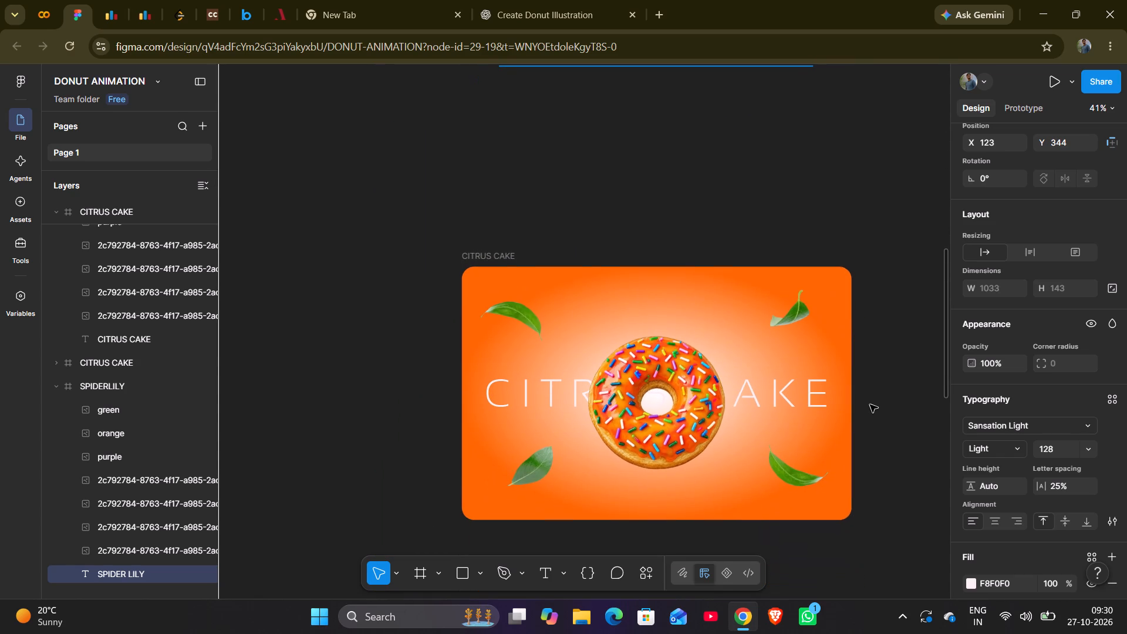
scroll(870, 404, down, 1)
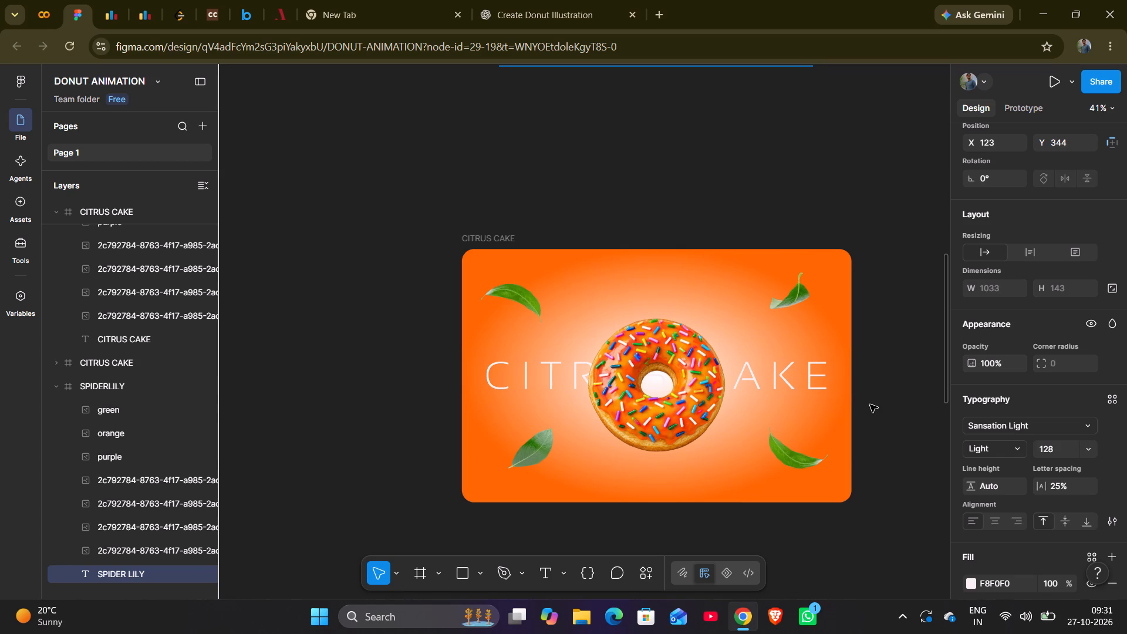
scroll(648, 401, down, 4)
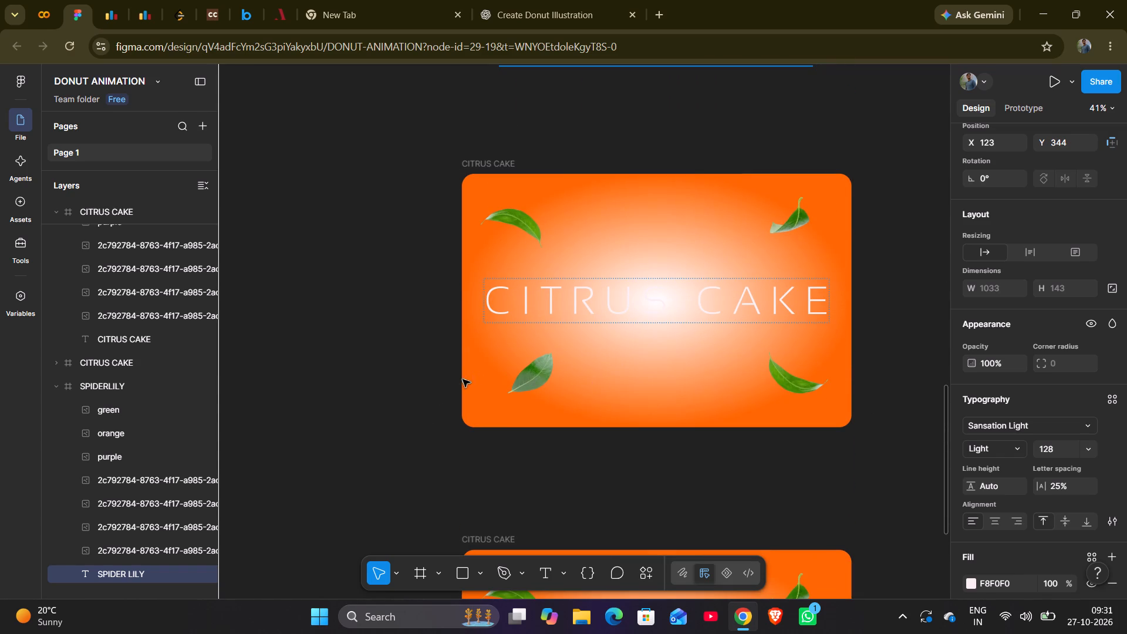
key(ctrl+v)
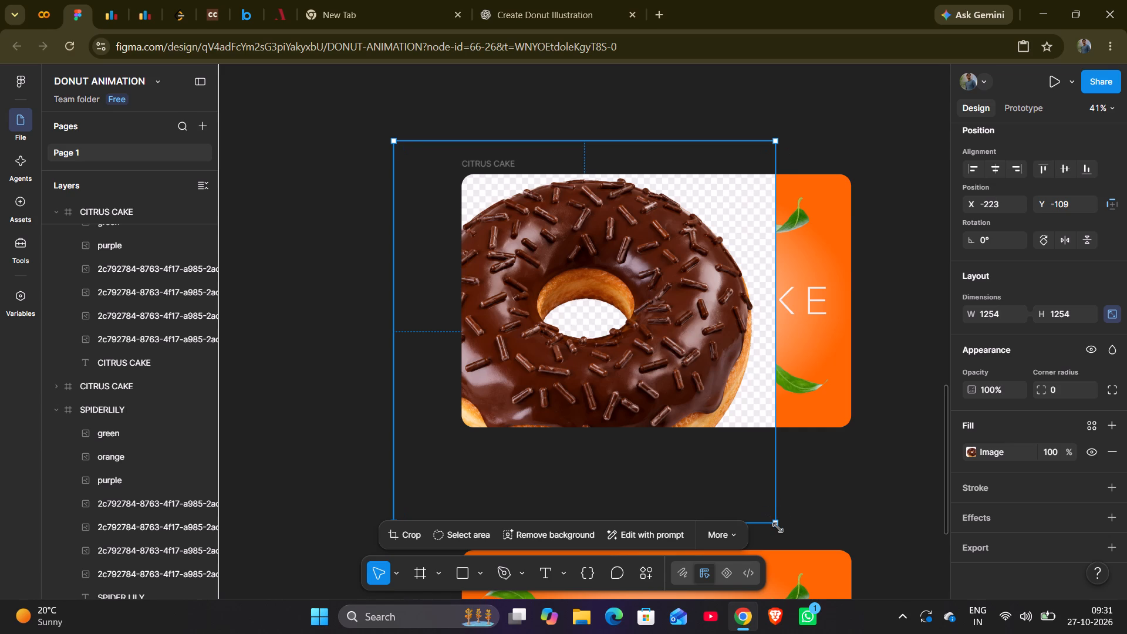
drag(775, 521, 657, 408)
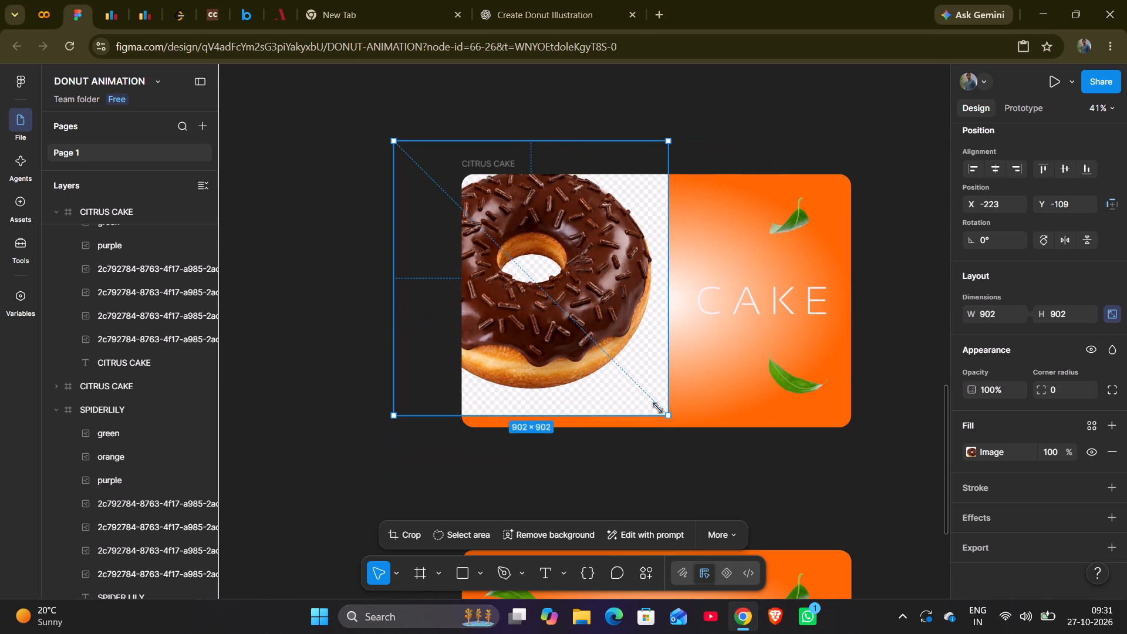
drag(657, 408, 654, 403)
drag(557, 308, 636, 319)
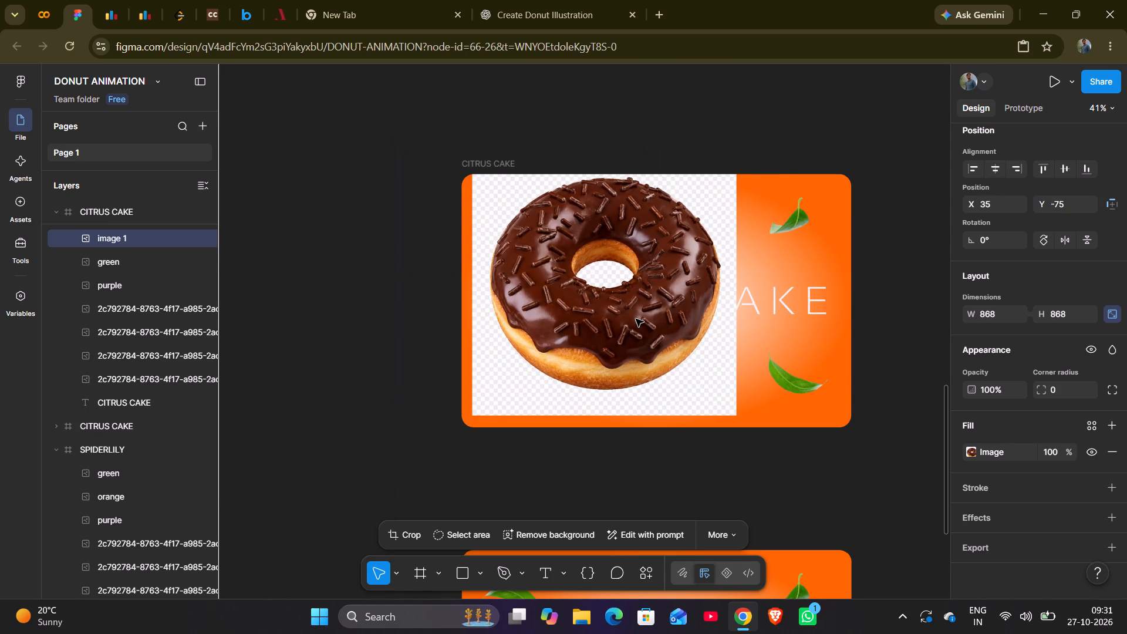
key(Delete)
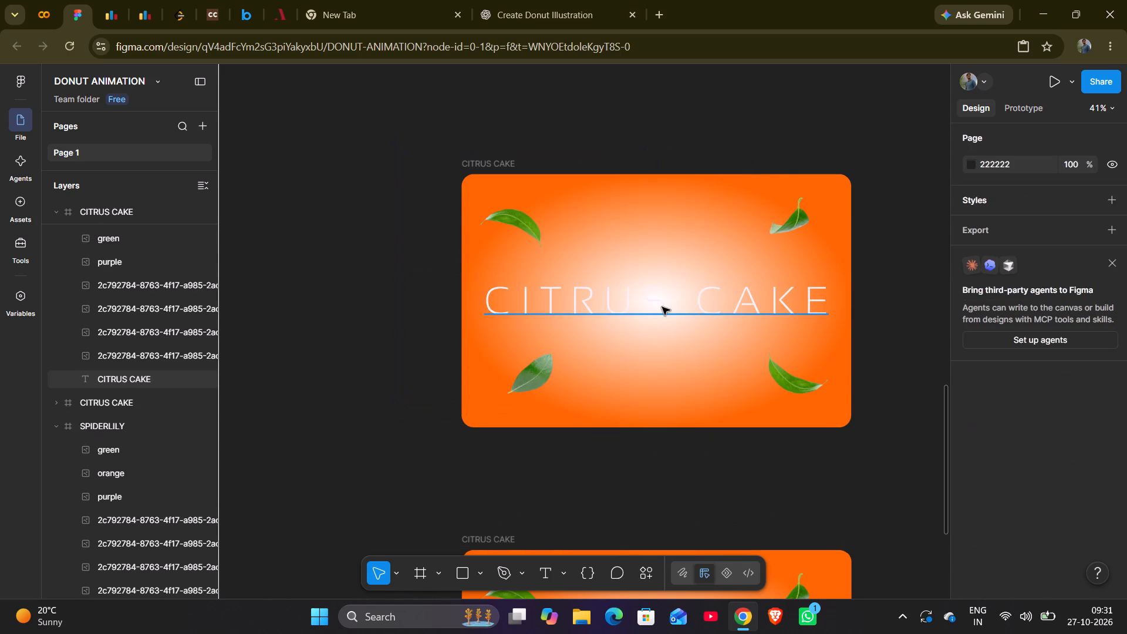
Search Google for ai background remover in a new browser tab and open the Removal.AI site at its image upload area.
drag(653, 23, 656, 11)
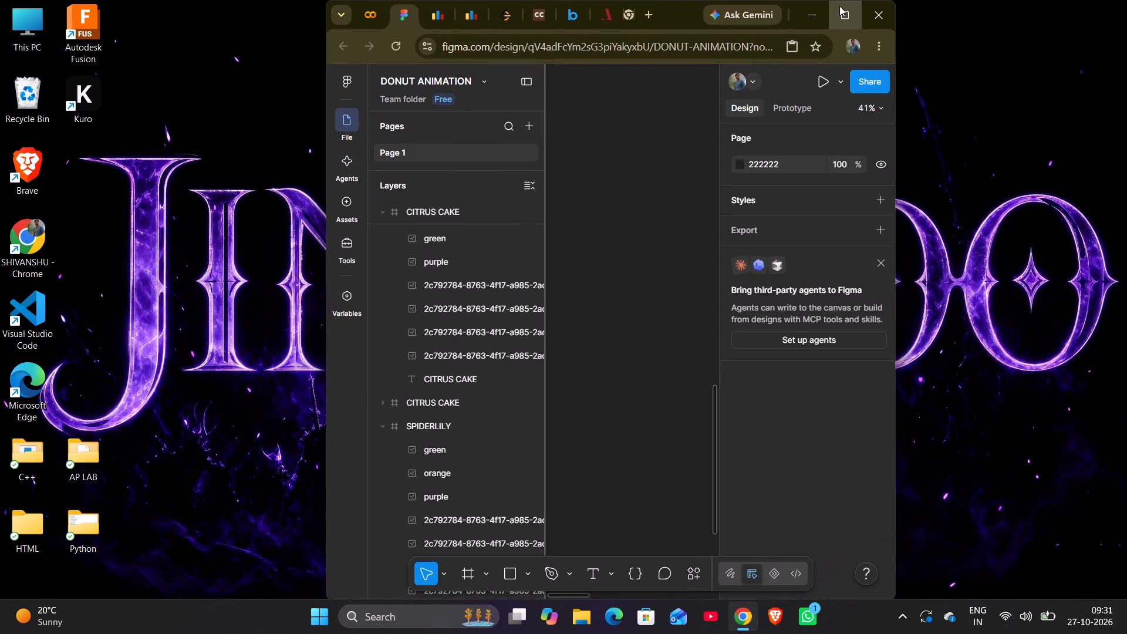
click(839, 6)
click(661, 14)
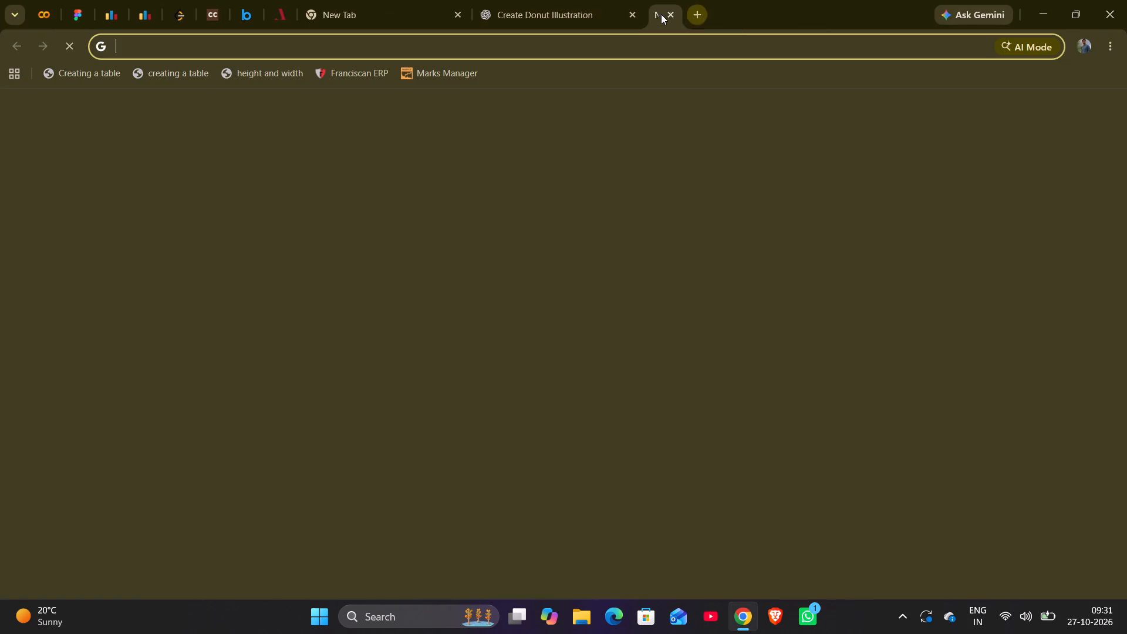
text(ai back)
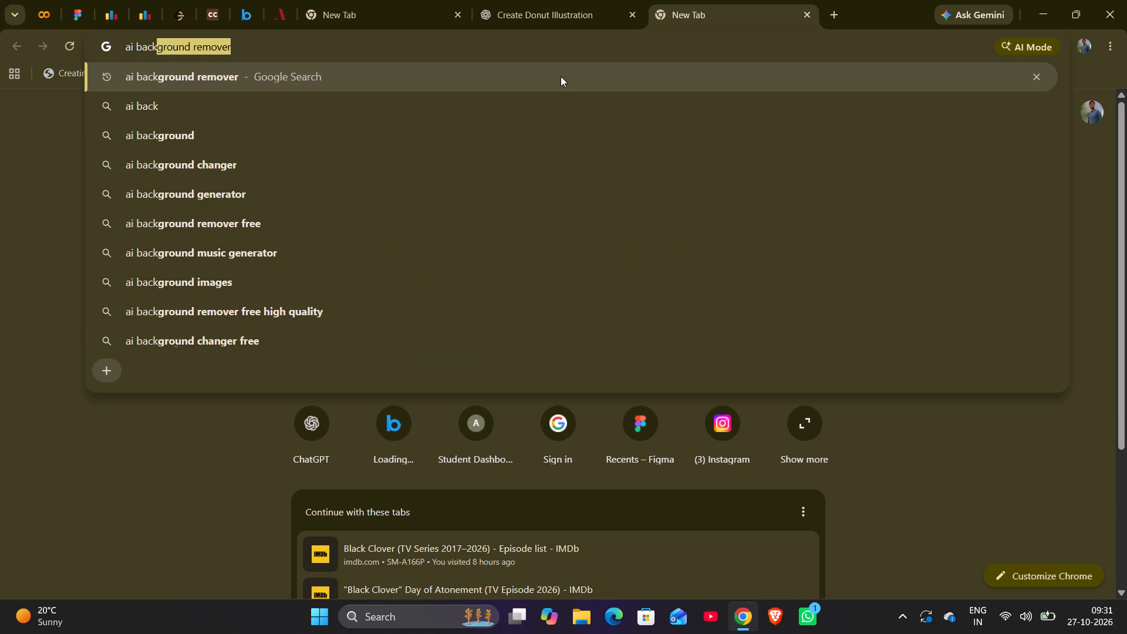
text(groun)
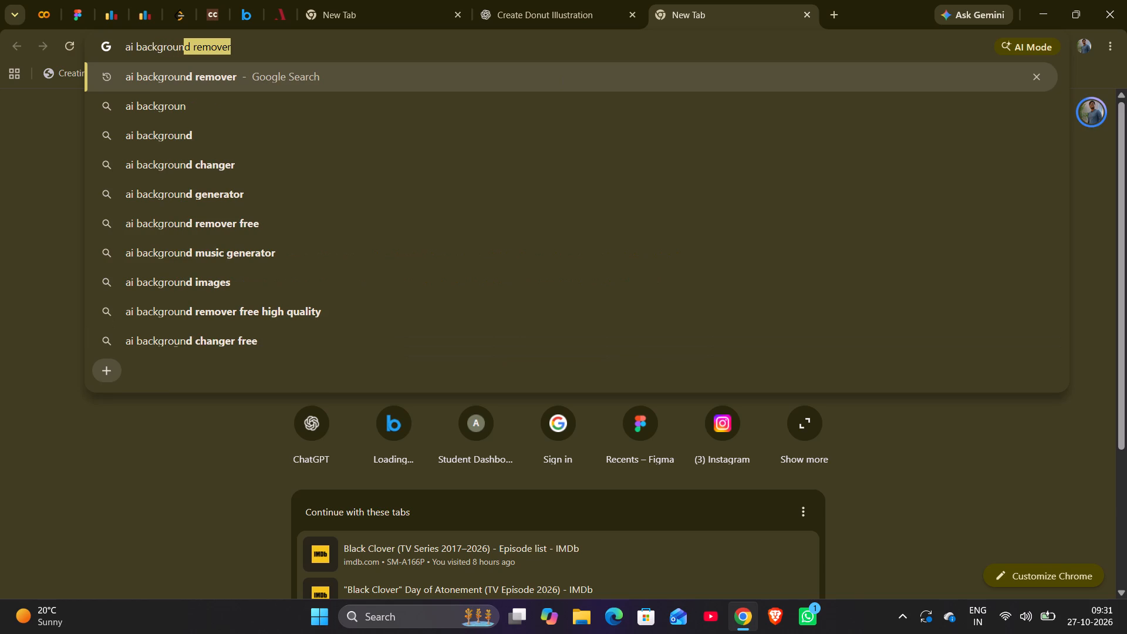
text(d remover)
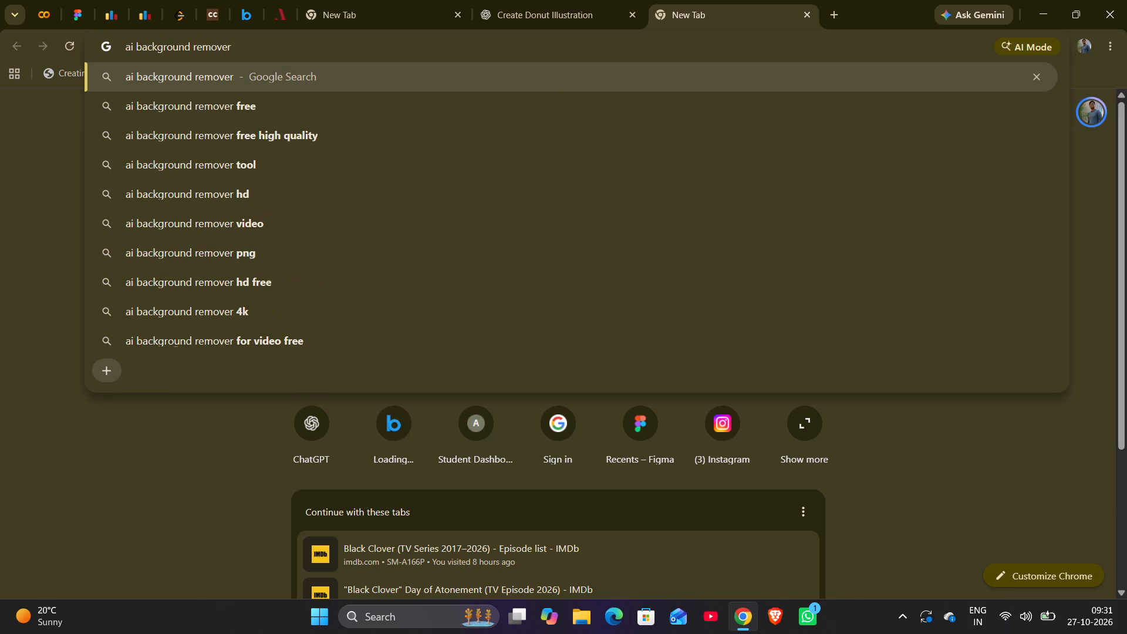
key(Return)
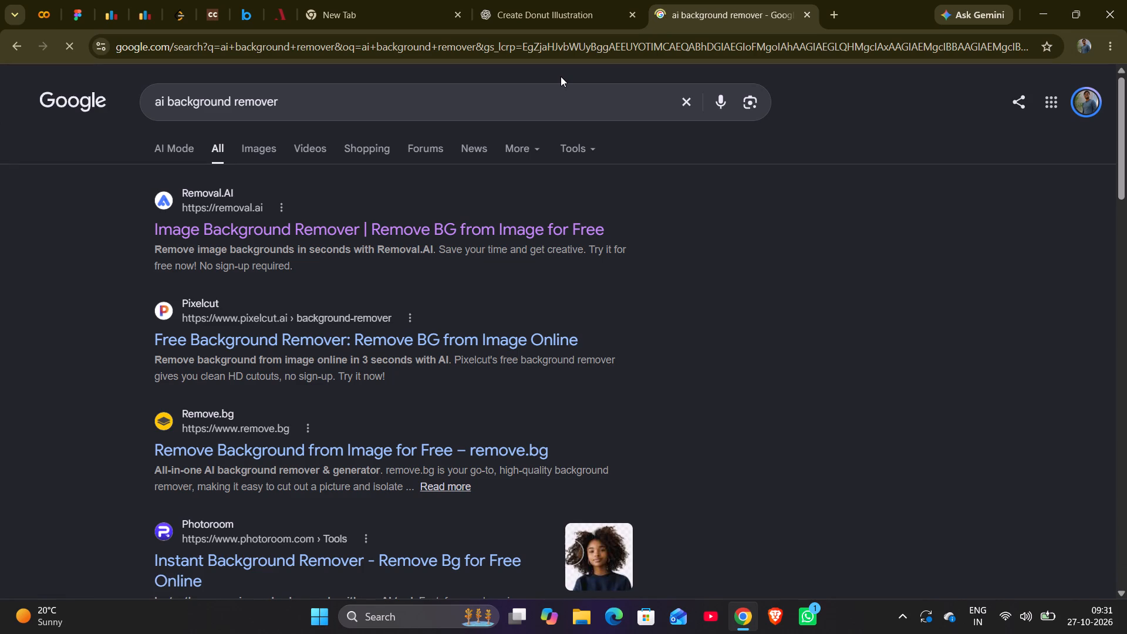
click(436, 237)
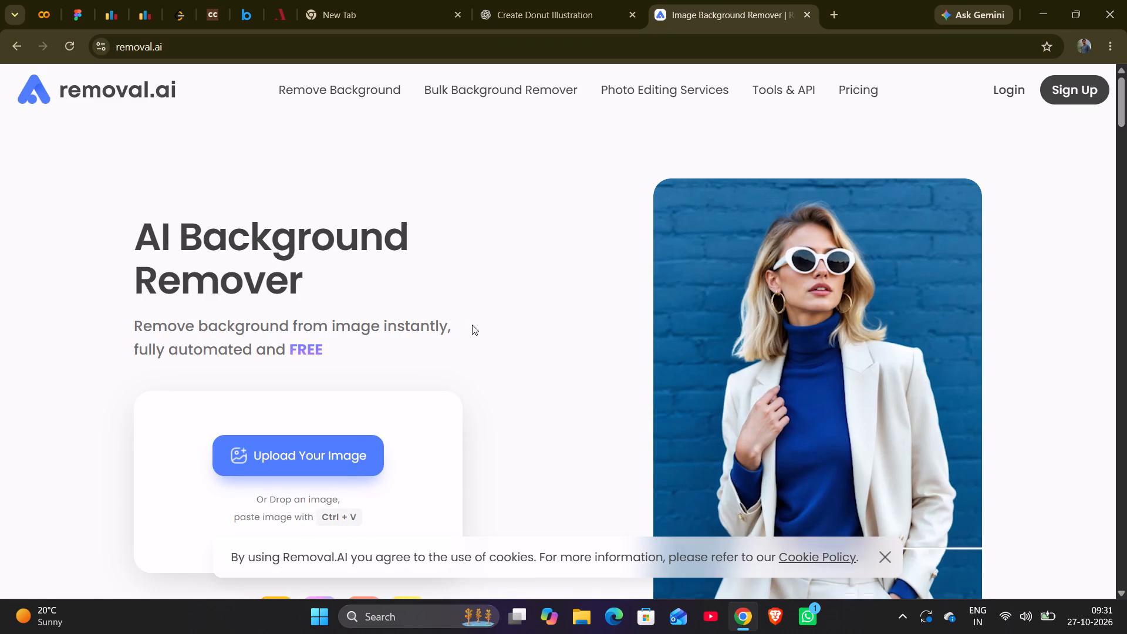
scroll(482, 329, down, 2)
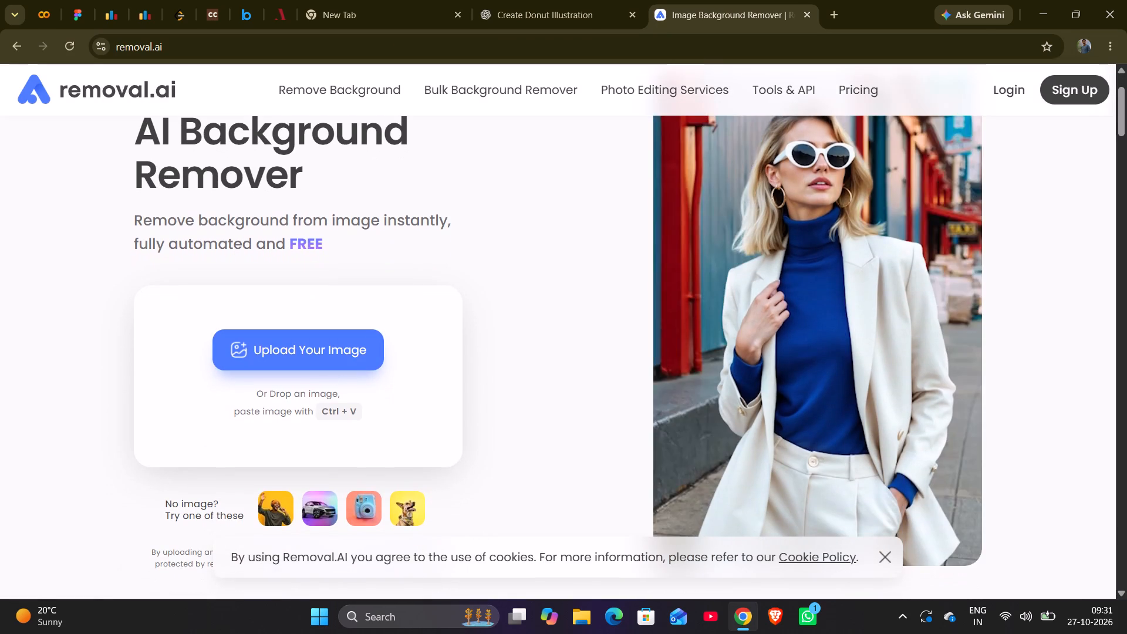
Paste the copied chocolate donut image into Removal.AI for background removal and download the 600 x 600 px result.
click(293, 392)
key(ctrl+v)
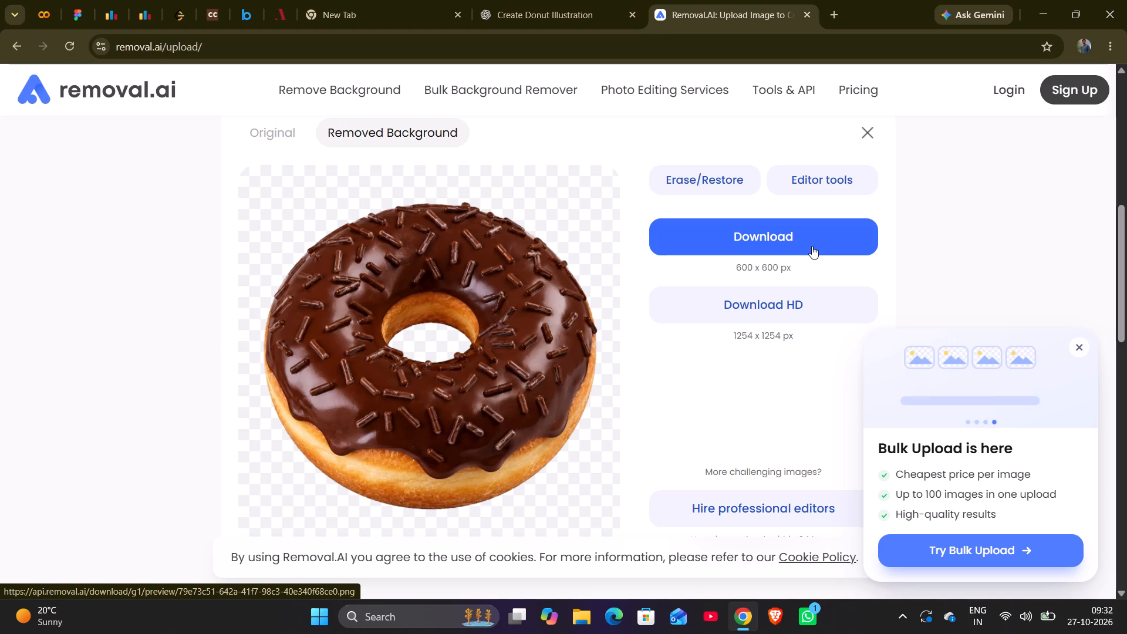
click(812, 246)
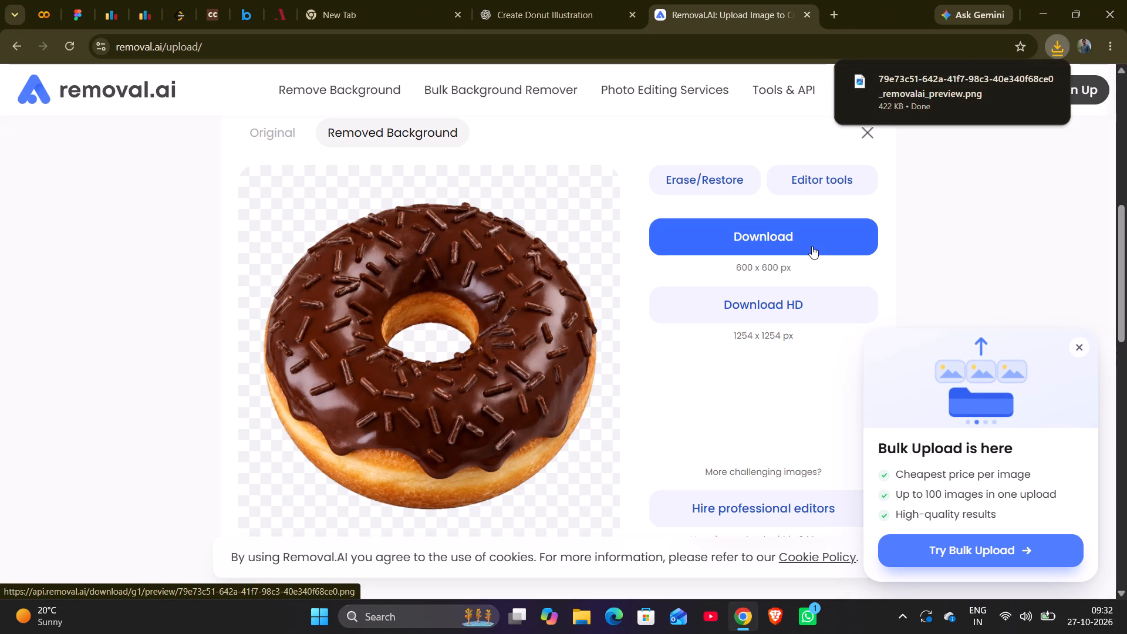
Bring the downloaded background-free donut PNG from the Downloads folder onto the canvas of the DONUT ANIMATION Figma file.
click(1018, 81)
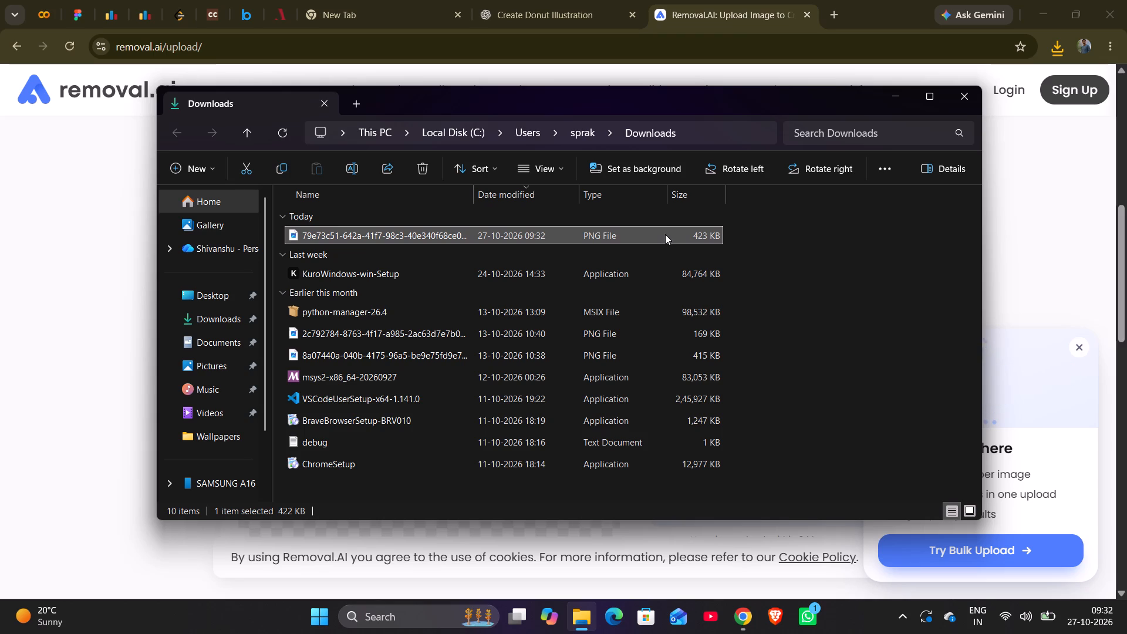
drag(663, 234, 623, 375)
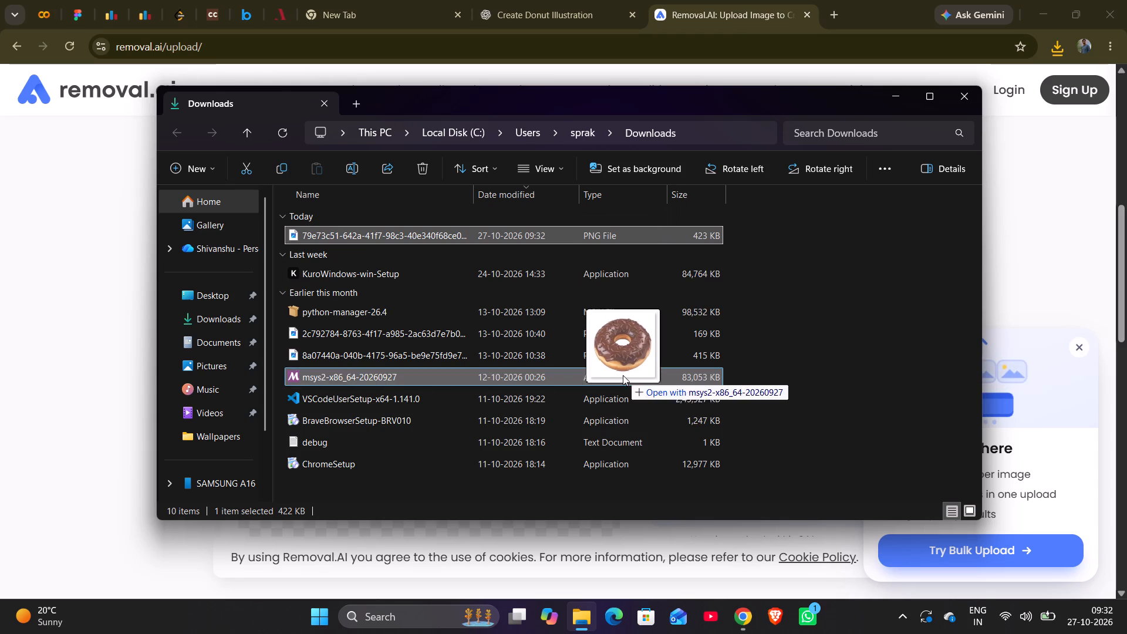
drag(623, 375, 59, 60)
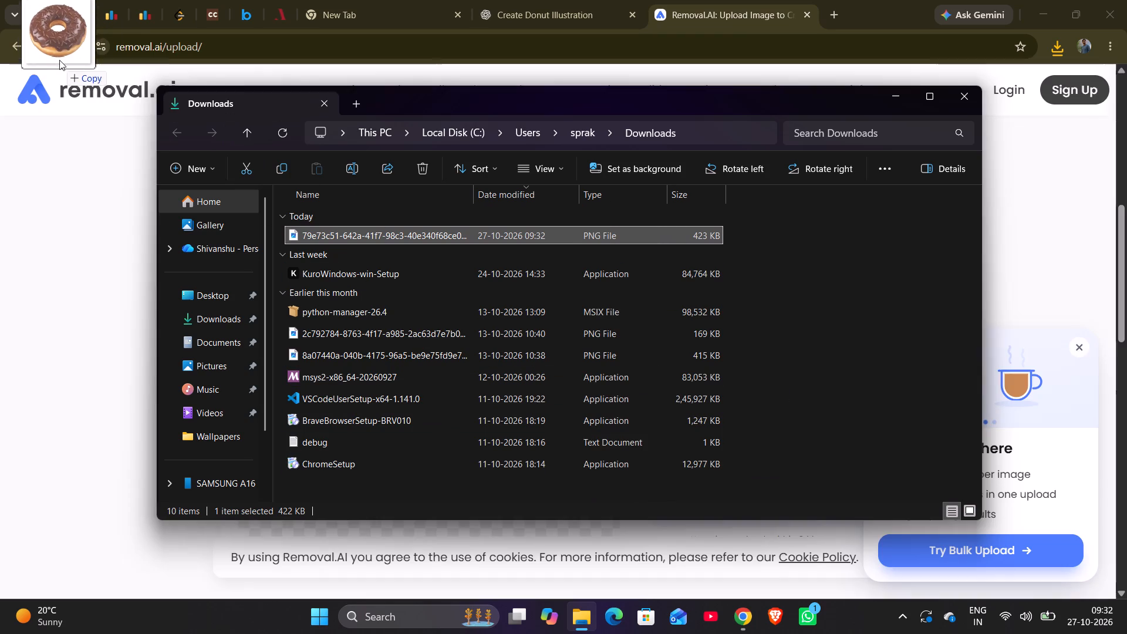
drag(59, 60, 76, 10)
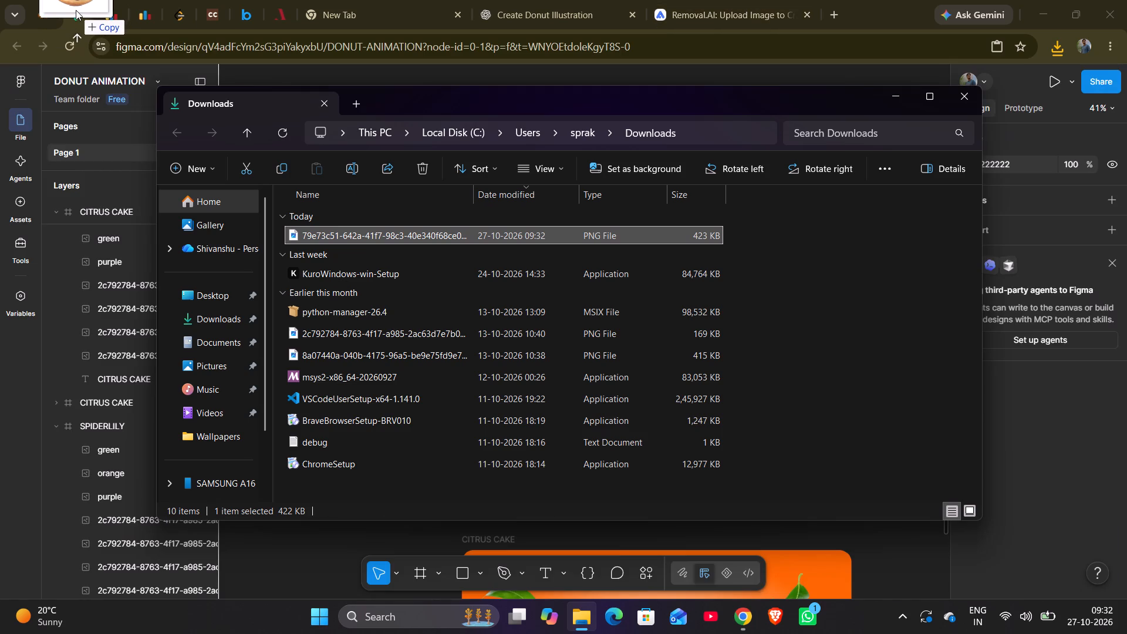
drag(76, 10, 356, 366)
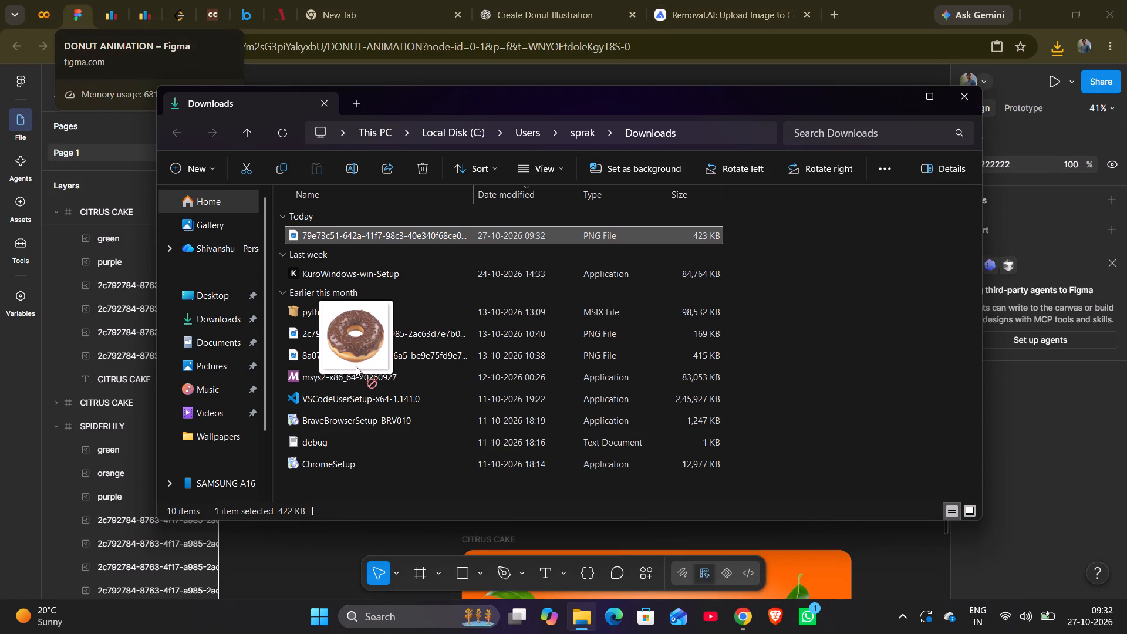
drag(356, 366, 310, 582)
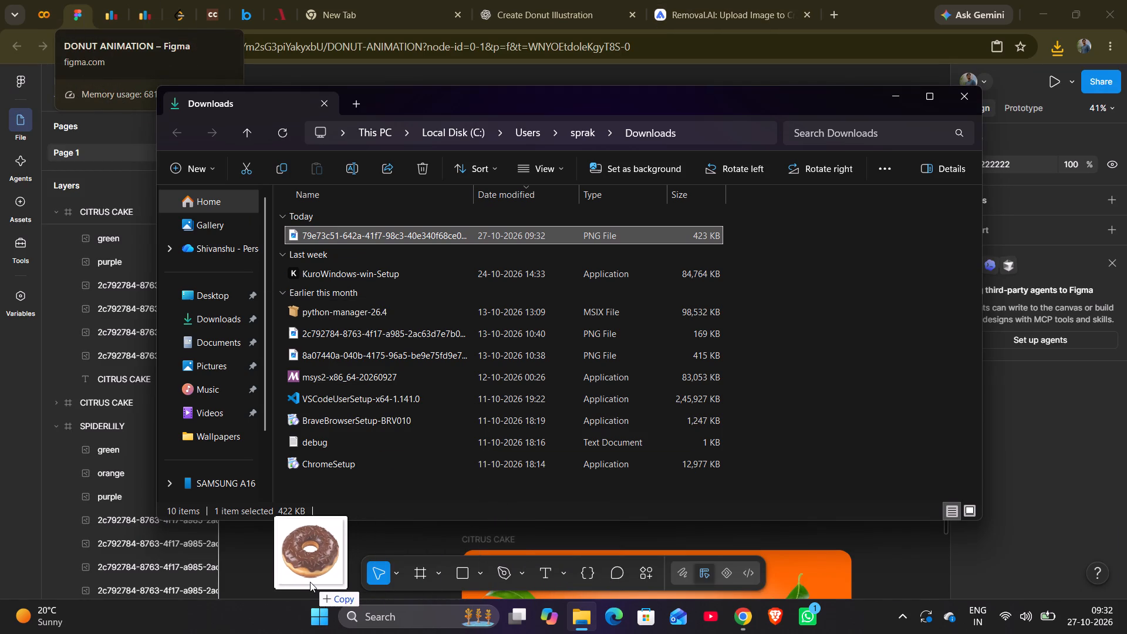
drag(310, 582, 303, 588)
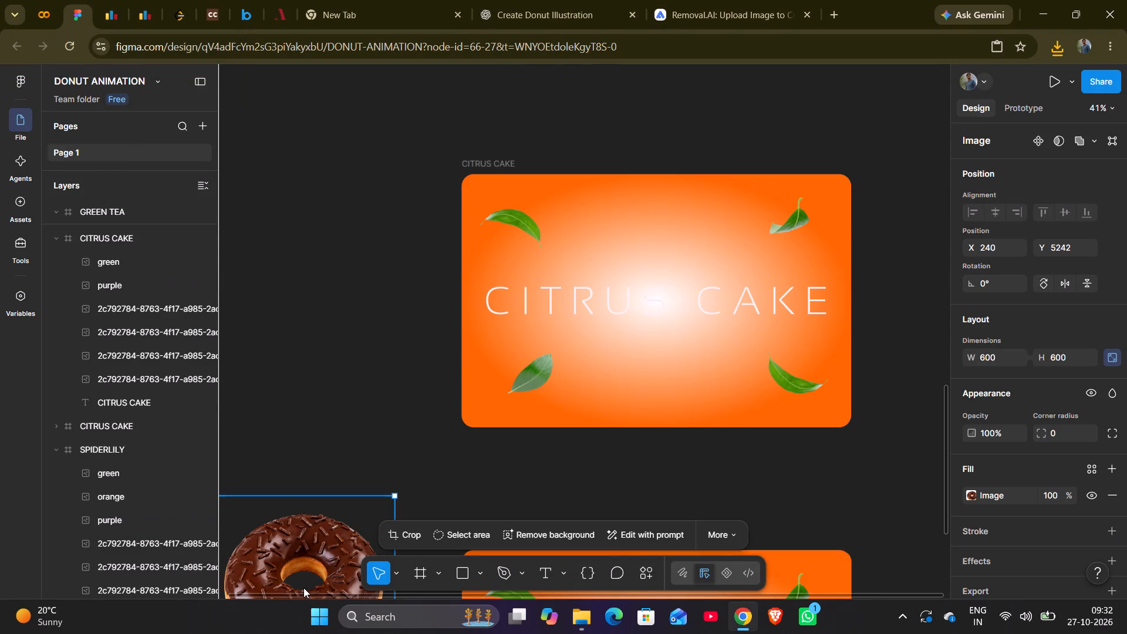
Move the chocolate donut image into the donutless CITRUS CAKE frame and center it at X 340, Y 116.
drag(300, 574, 632, 315)
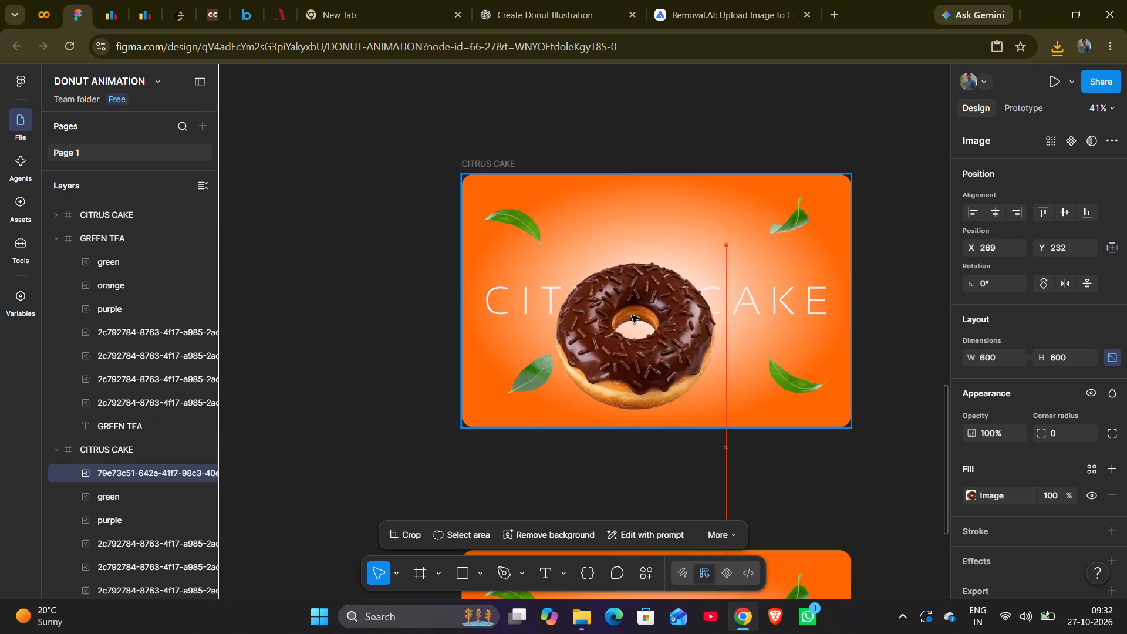
drag(632, 315, 643, 290)
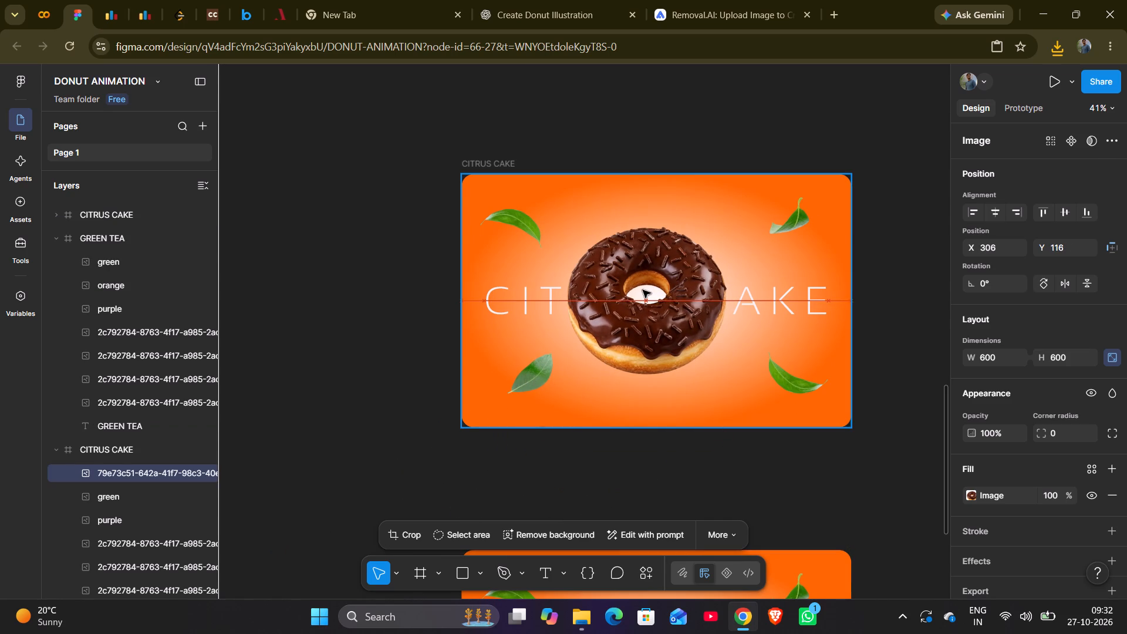
drag(643, 290, 650, 288)
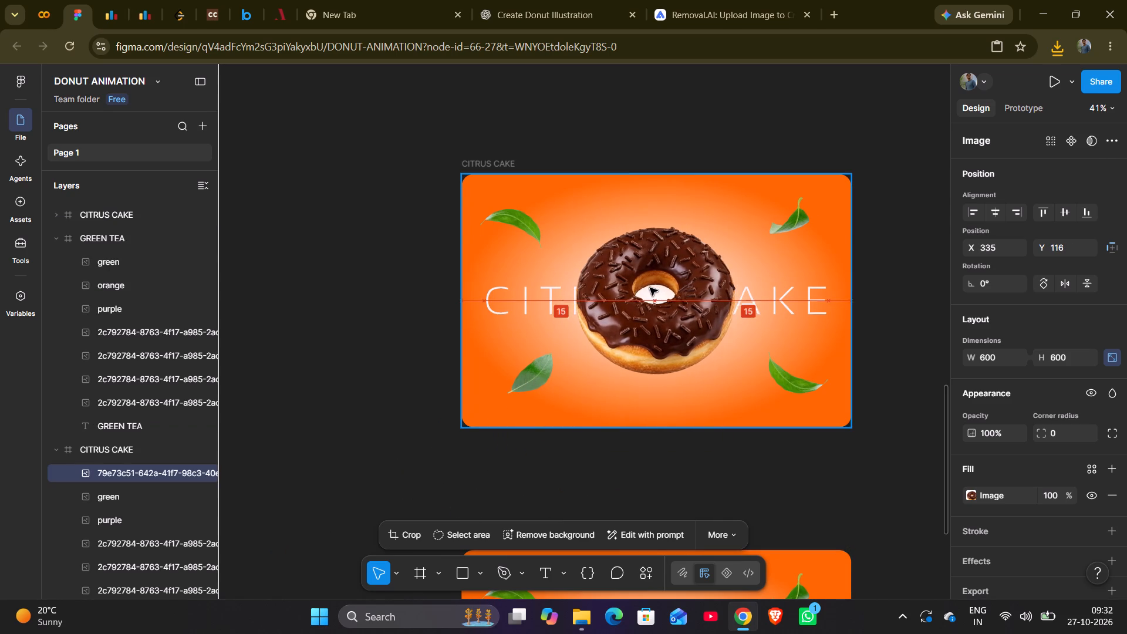
drag(650, 288, 653, 288)
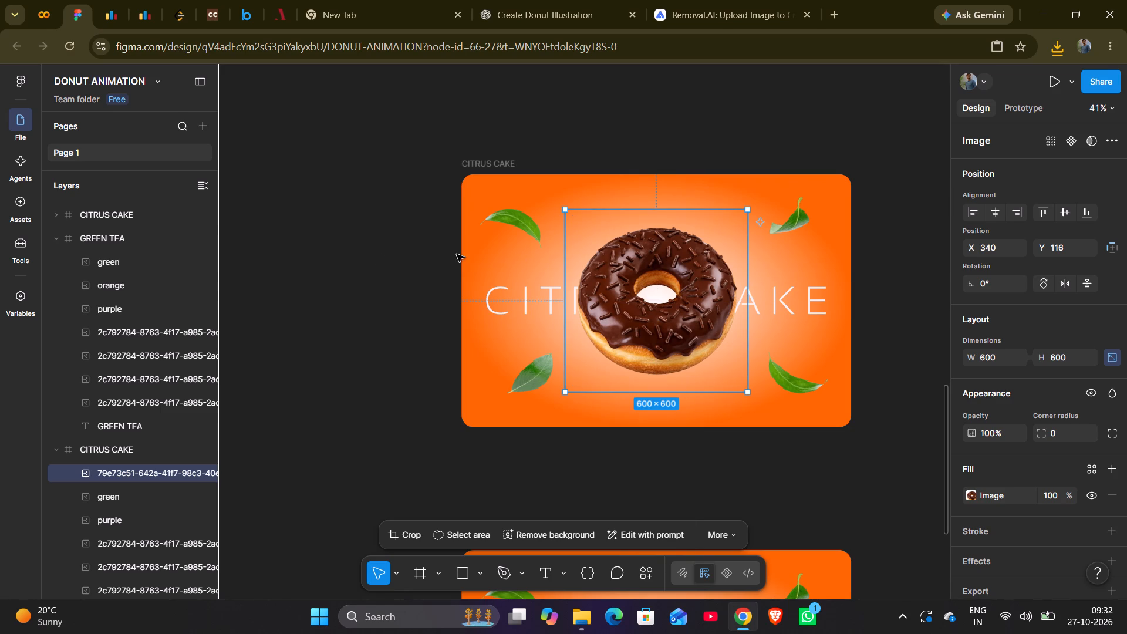
Examine the original CITRUS CAKE, GREEN TEA and SPIDERLILY frames for comparison with the new chocolate donut frame.
scroll(275, 281, up, 3)
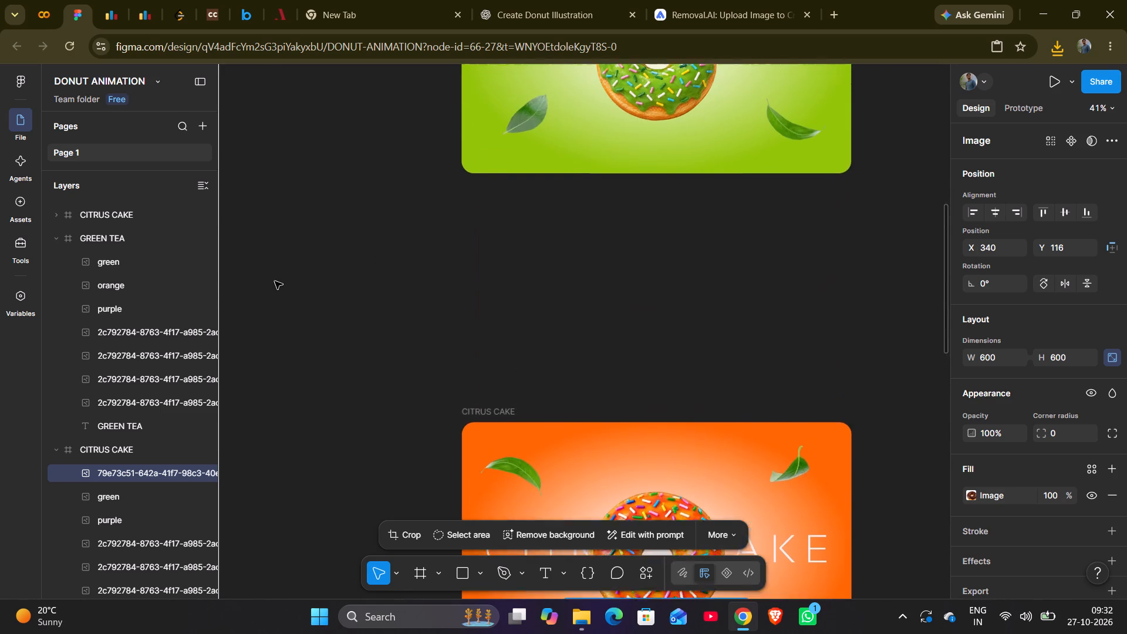
scroll(275, 281, up, 3)
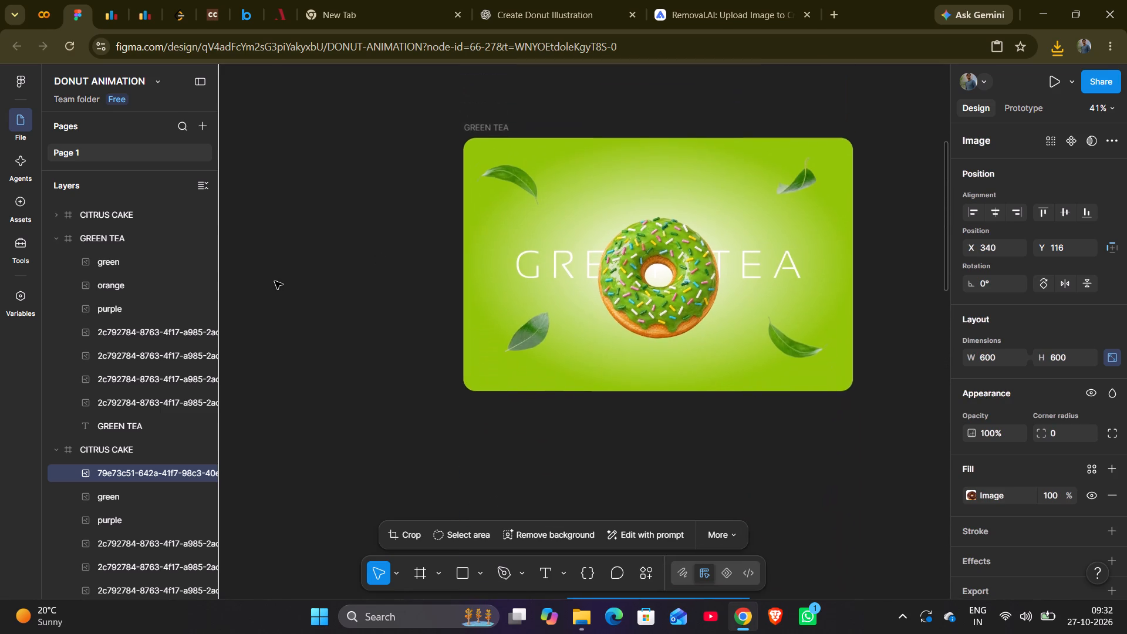
scroll(275, 281, up, 4)
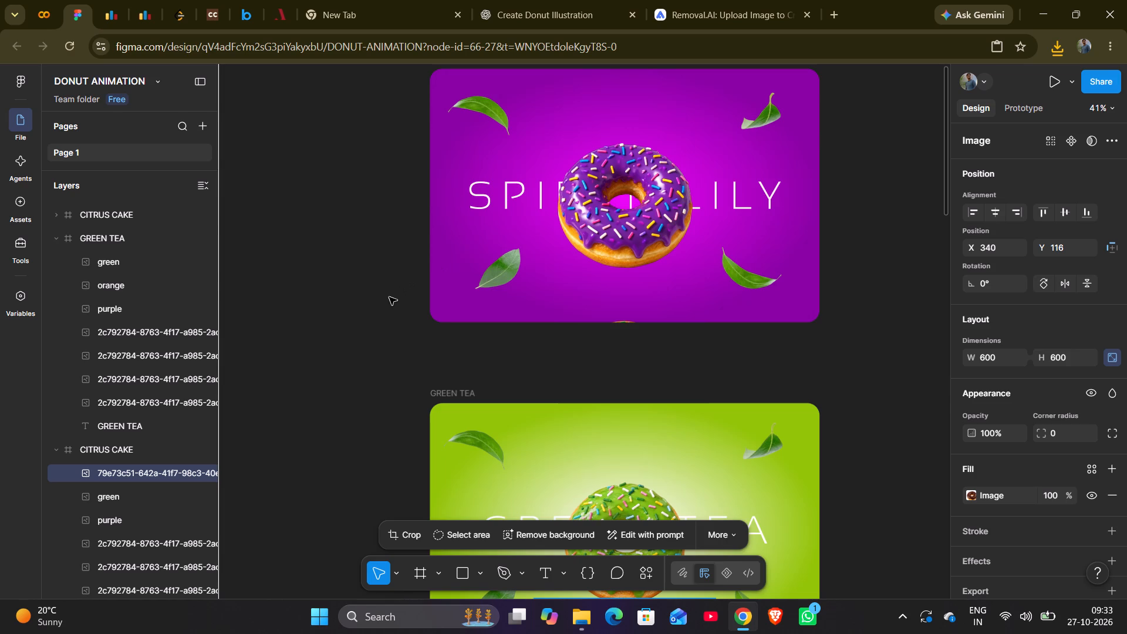
scroll(350, 371, down, 3)
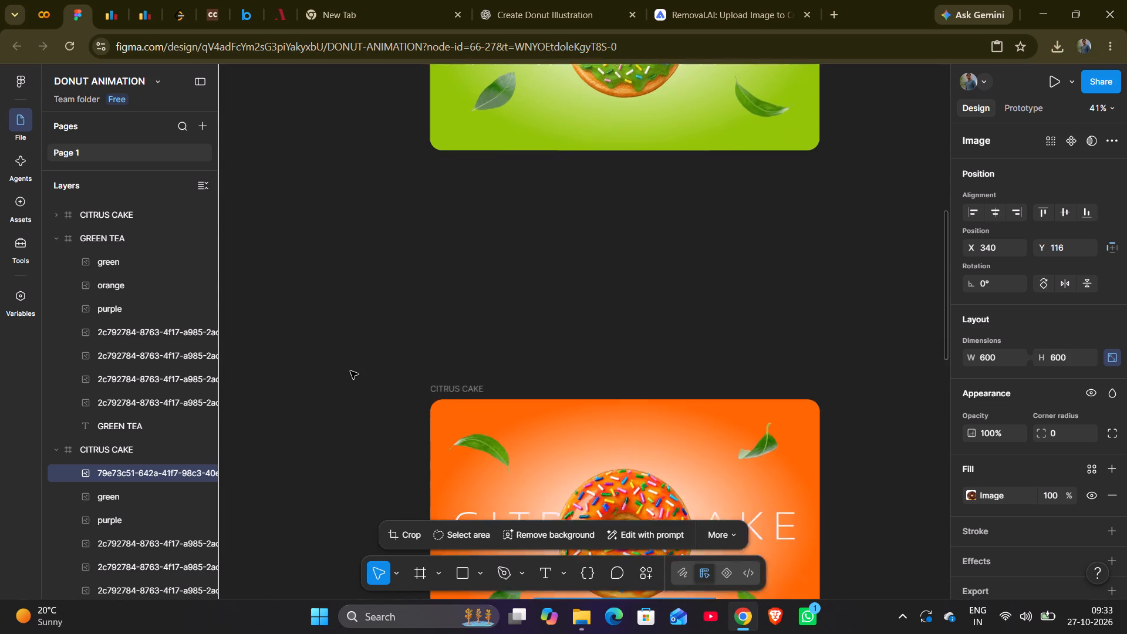
scroll(350, 371, down, 5)
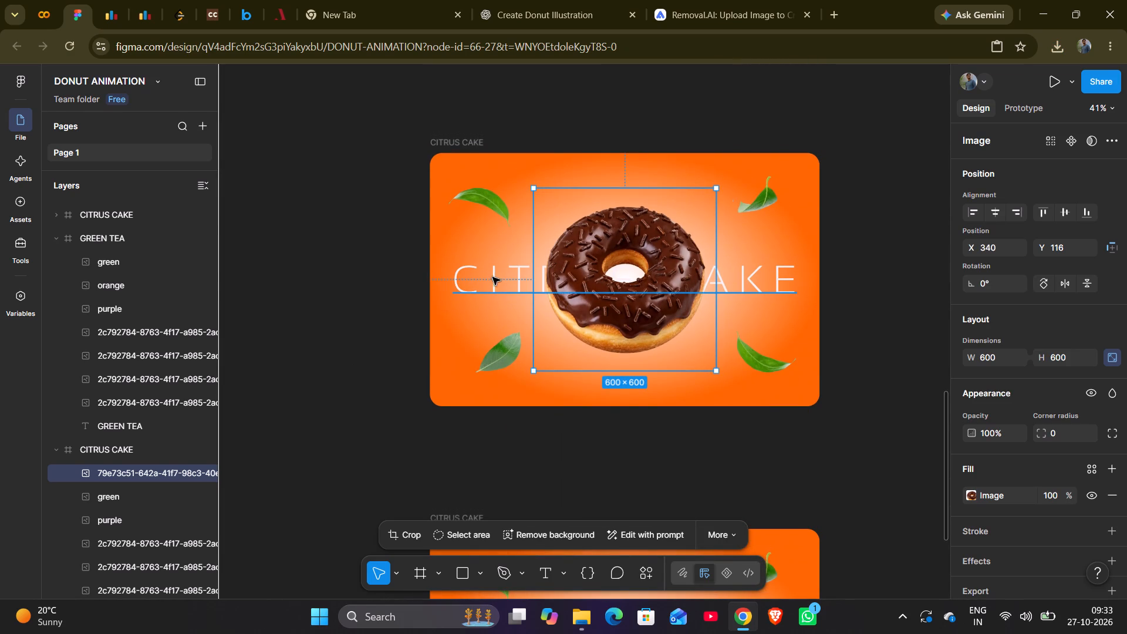
Replace the CITRUS CAKE title text in the chocolate donut frame with CHOCO RUSH.
double_click(500, 279)
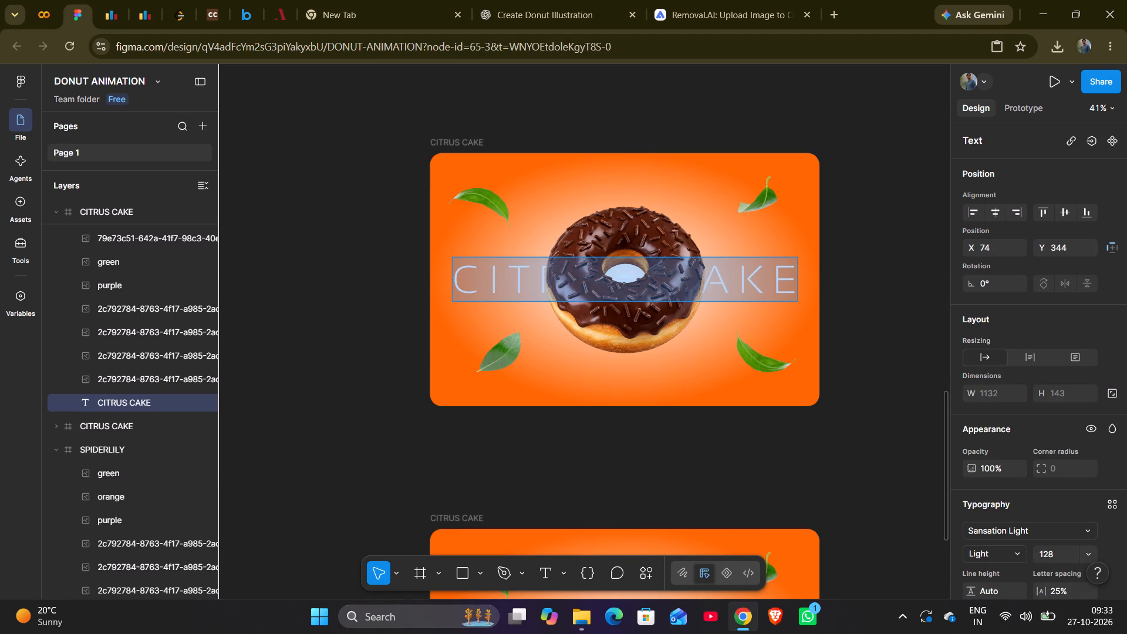
key(c)
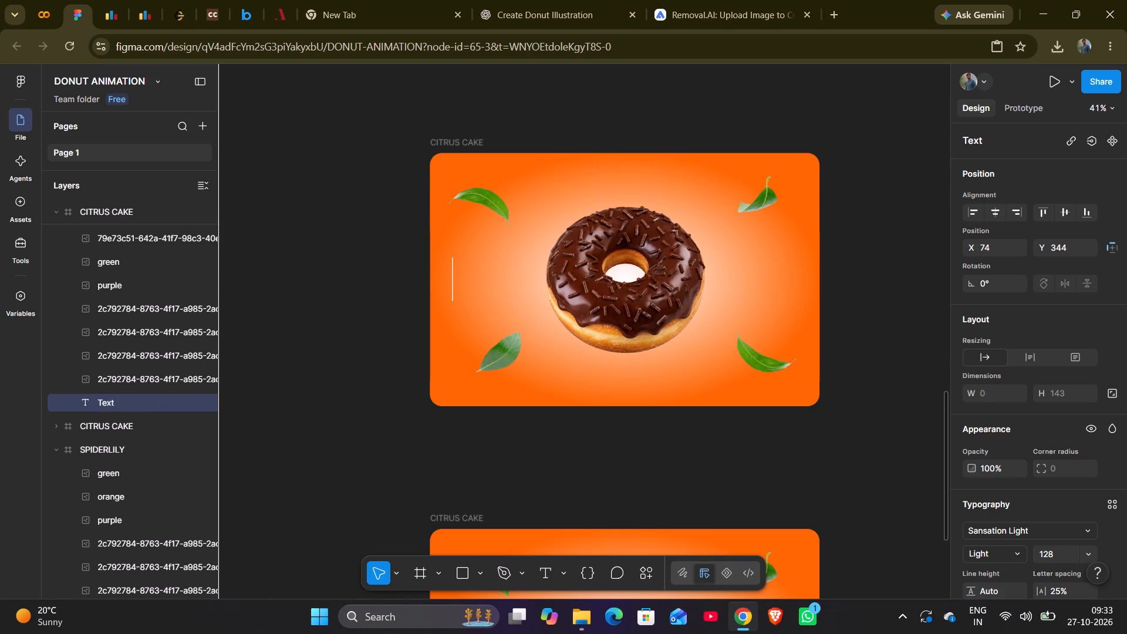
text(CHOCO RU)
text(SH)
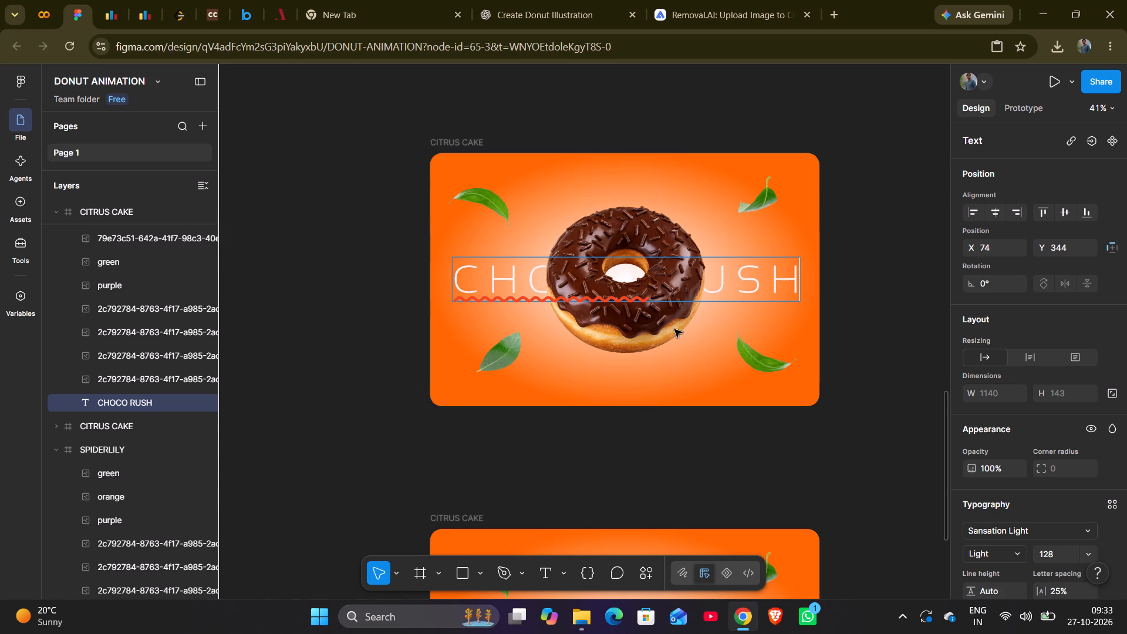
click(863, 394)
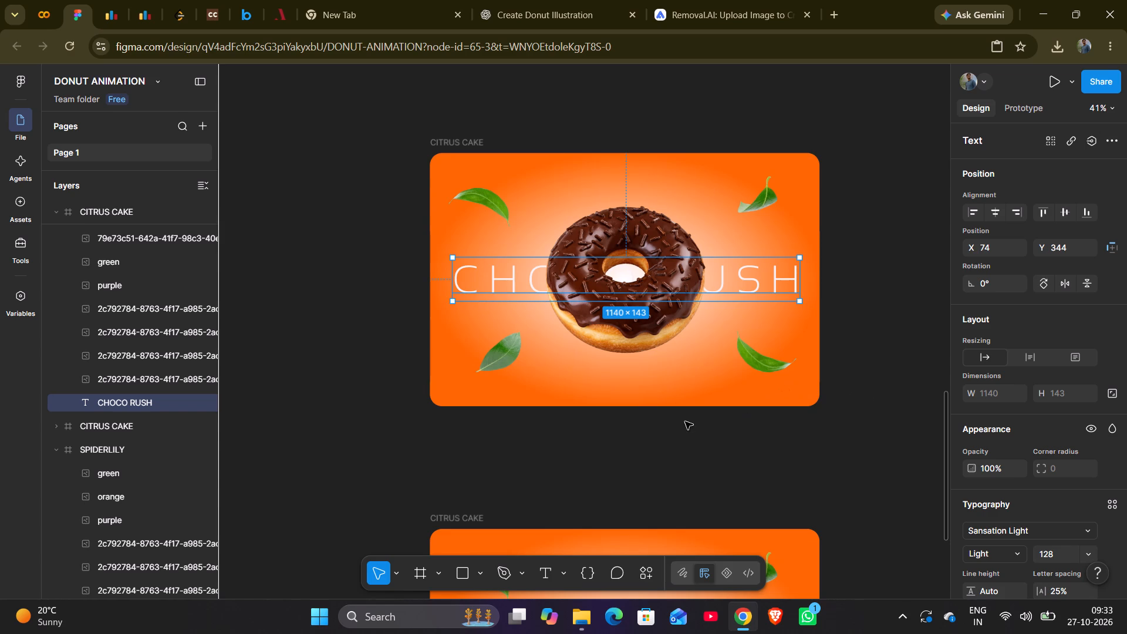
click(770, 485)
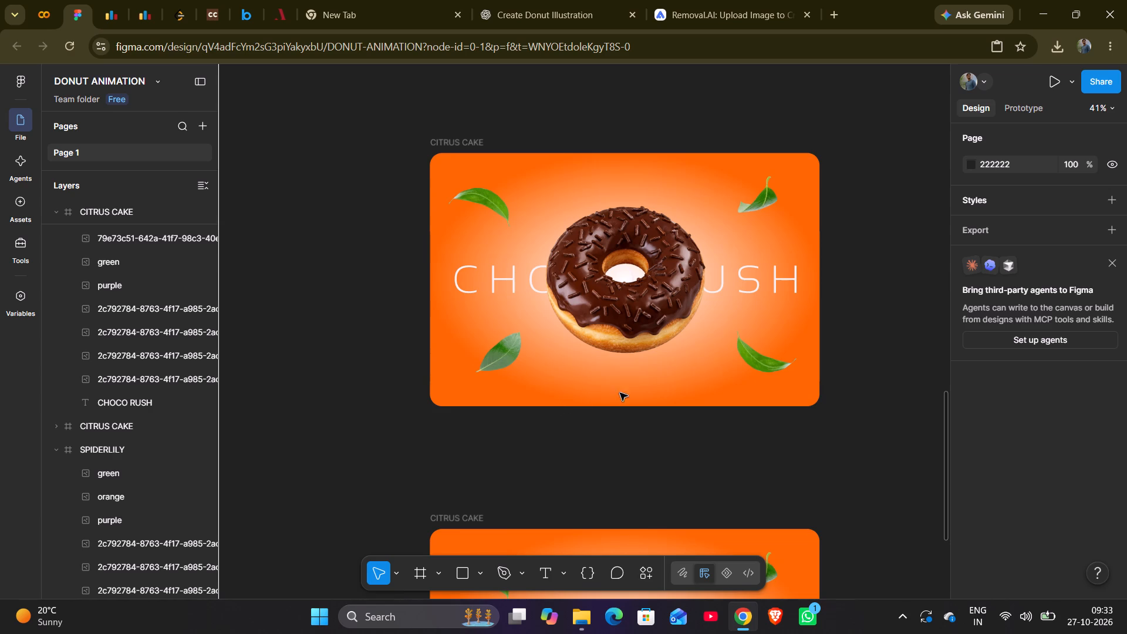
Rename the chocolate donut's CITRUS CAKE frame as CHOCO RUSH.
double_click(453, 139)
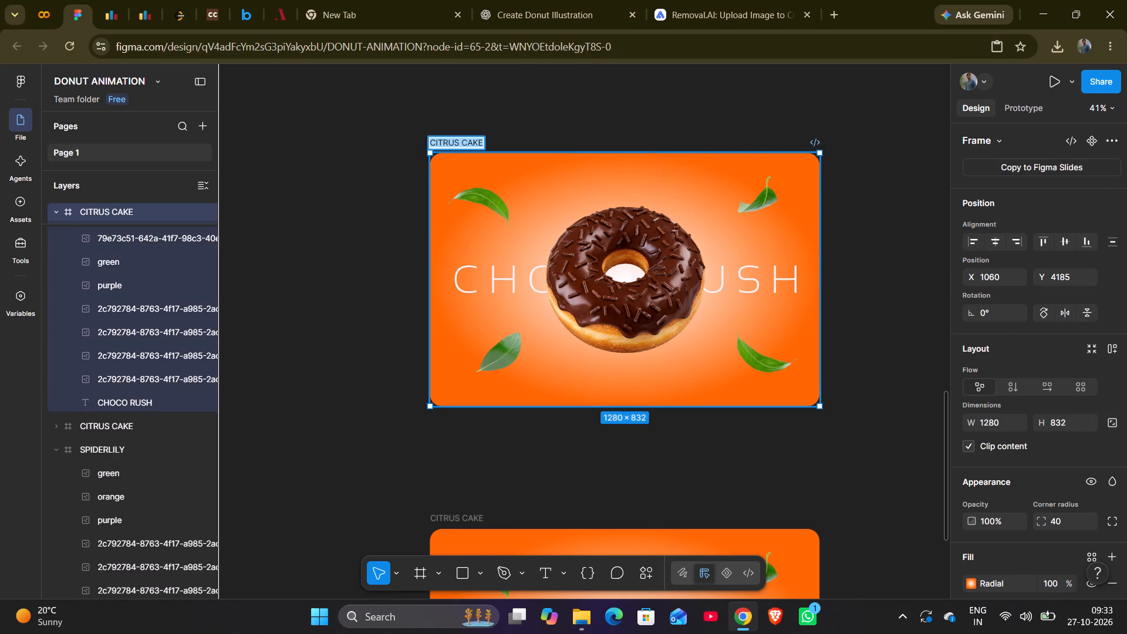
key(c)
text(HOCO R)
text(USH)
key(Return)
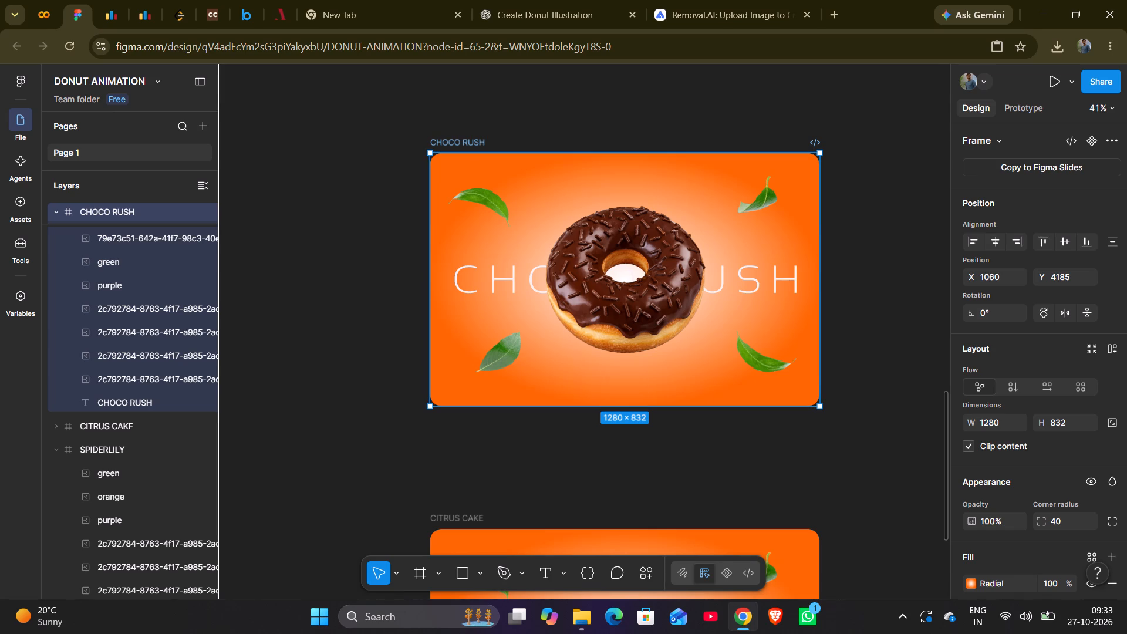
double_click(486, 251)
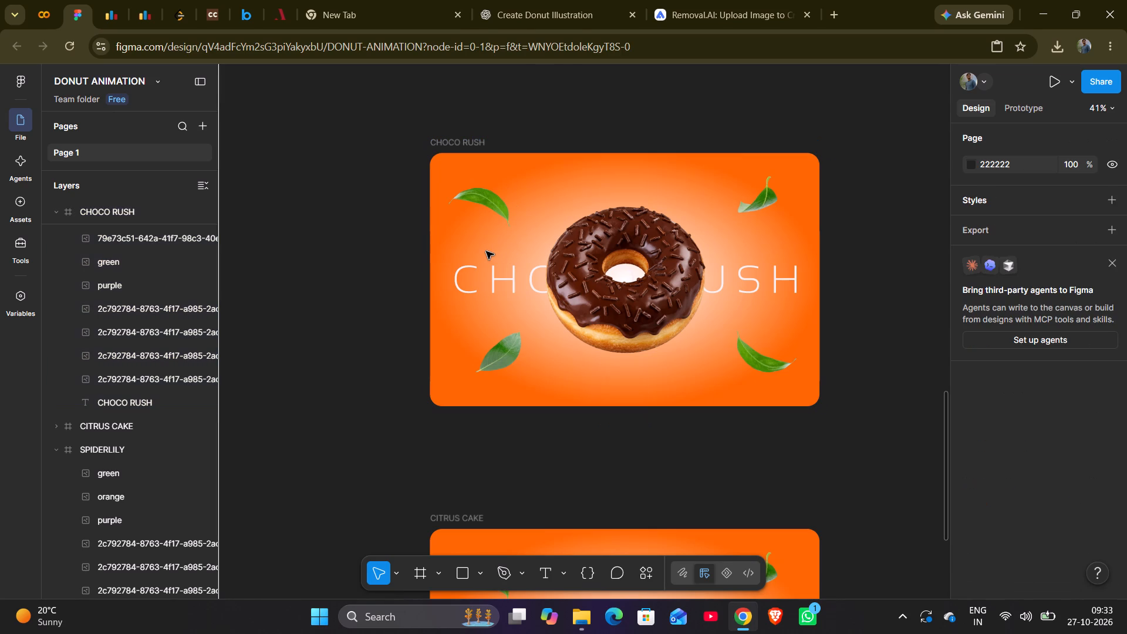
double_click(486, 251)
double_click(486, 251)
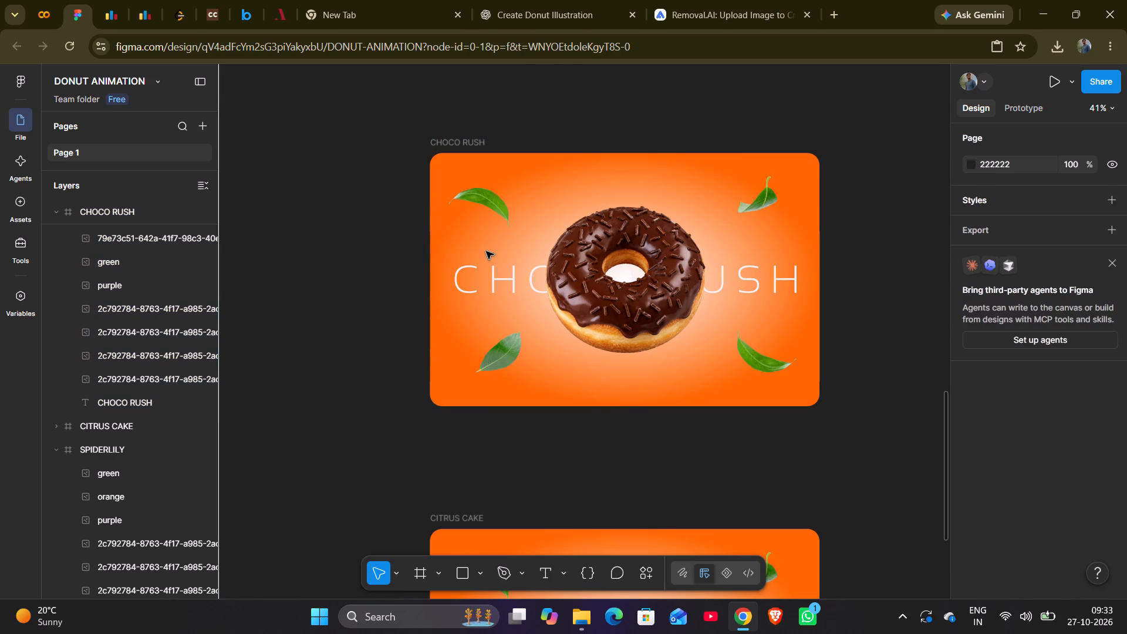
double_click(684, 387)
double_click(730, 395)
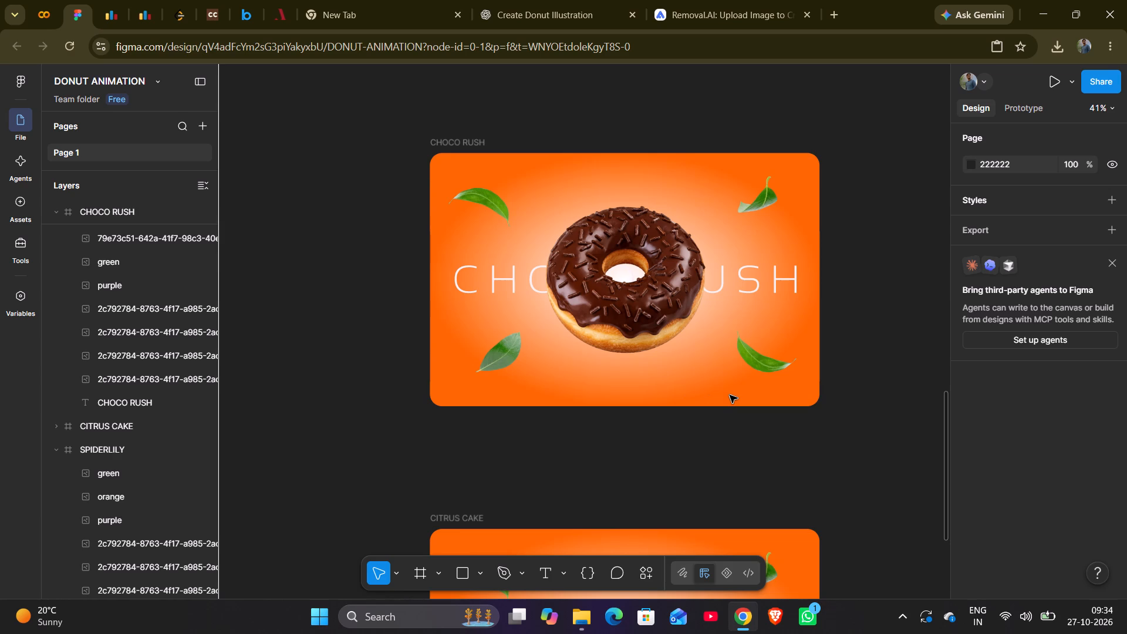
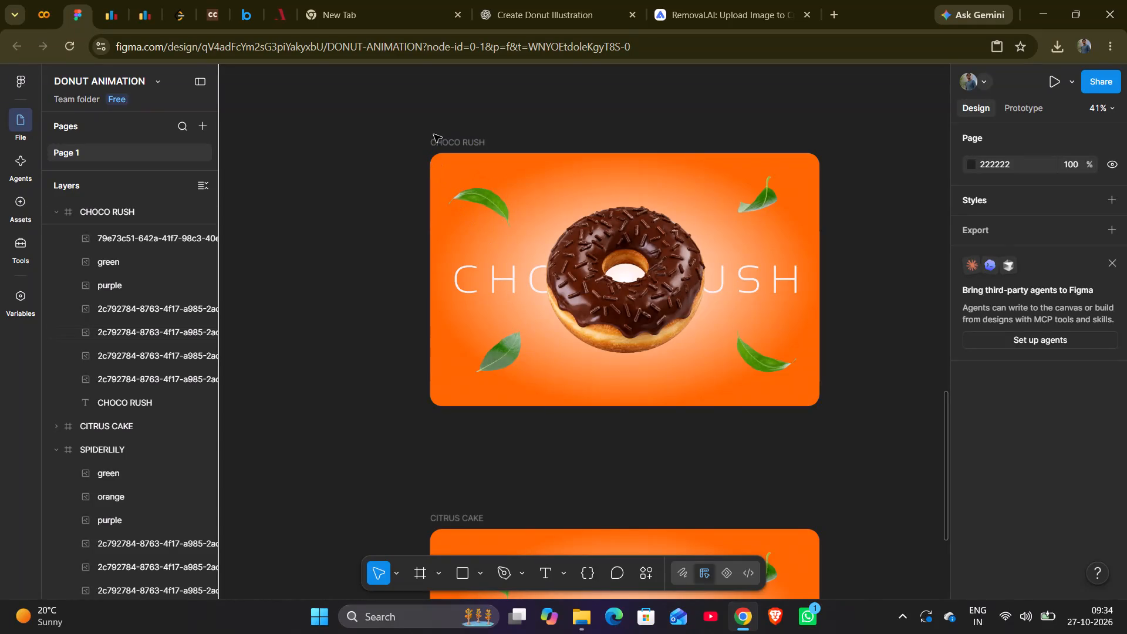
Open the outer 100% colour stop of the CHOCO RUSH frame's radial gradient fill for editing.
click(440, 146)
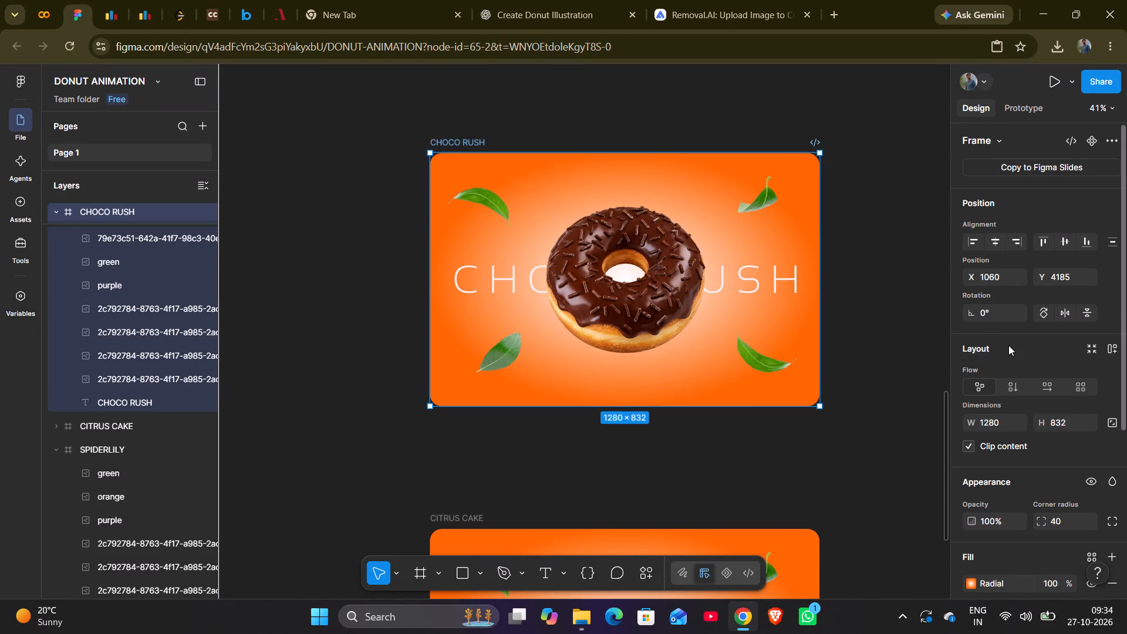
scroll(1008, 345, up, 2)
scroll(1008, 345, down, 2)
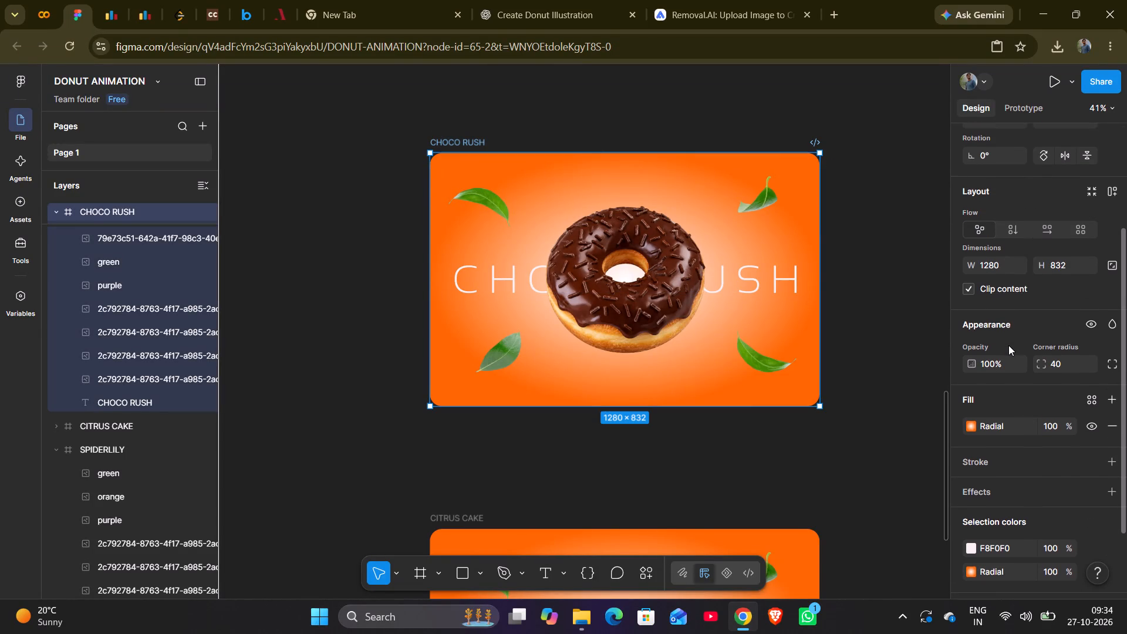
scroll(1008, 345, down, 1)
click(1000, 425)
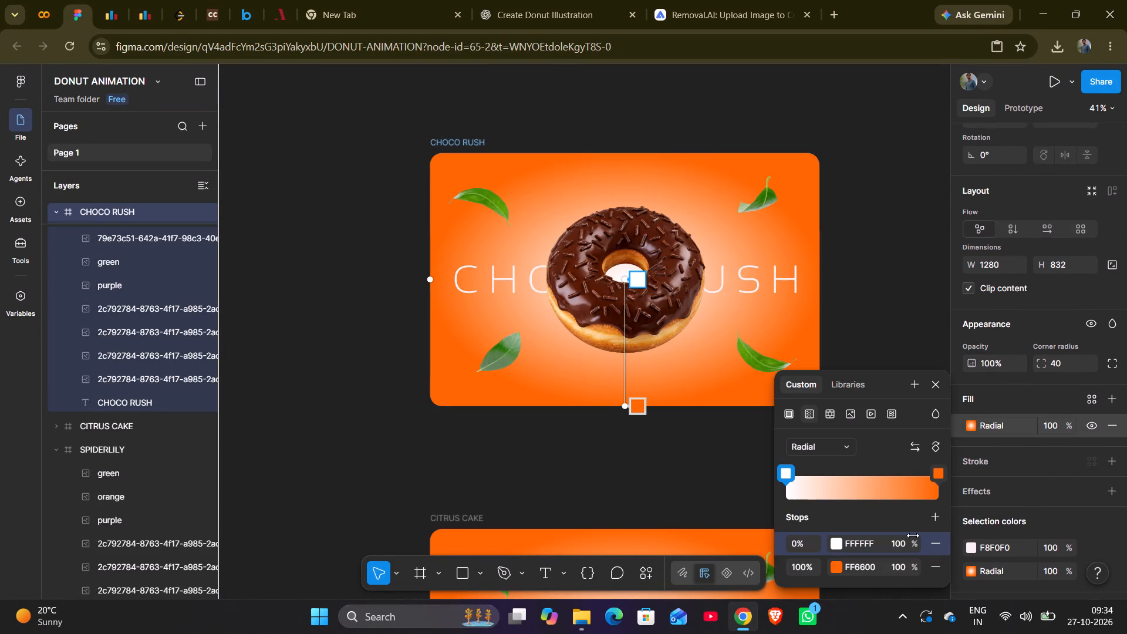
click(842, 568)
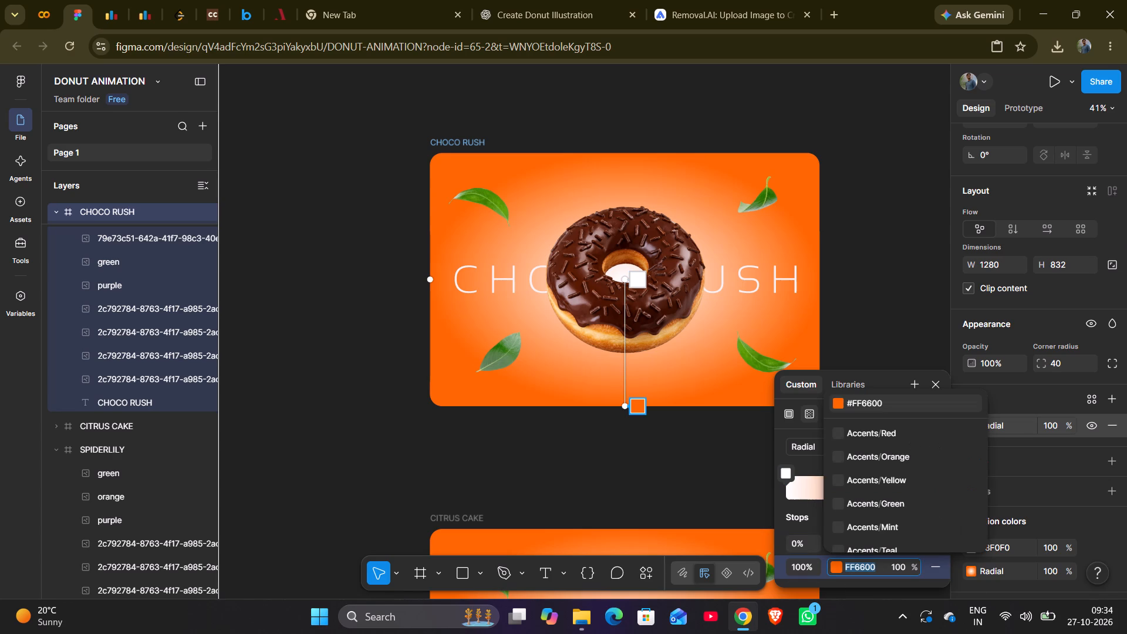
click(834, 572)
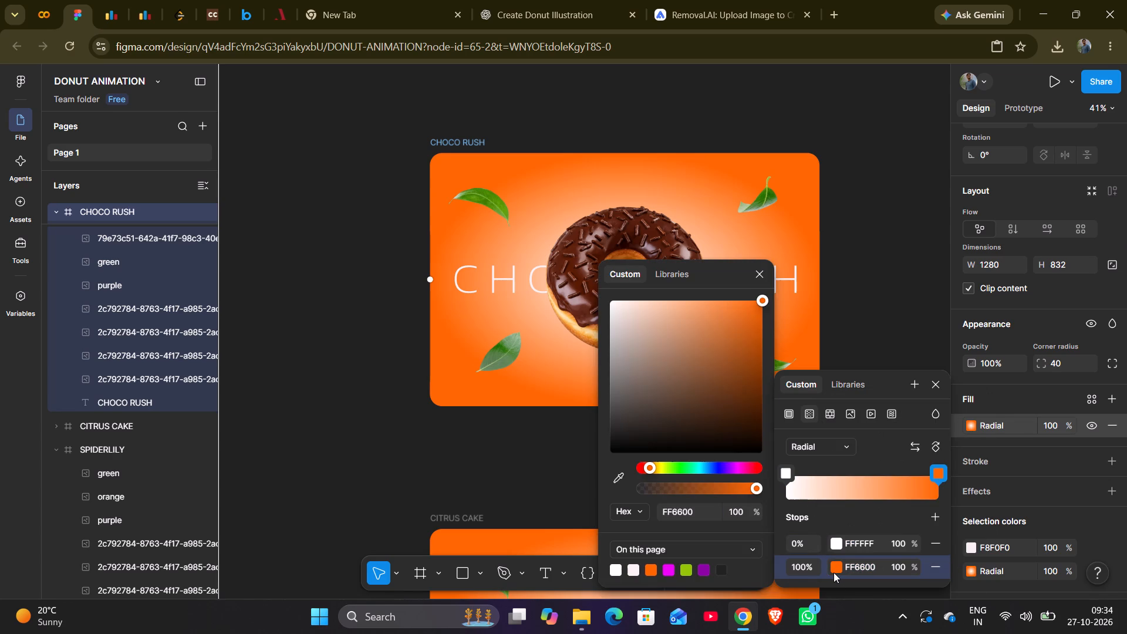
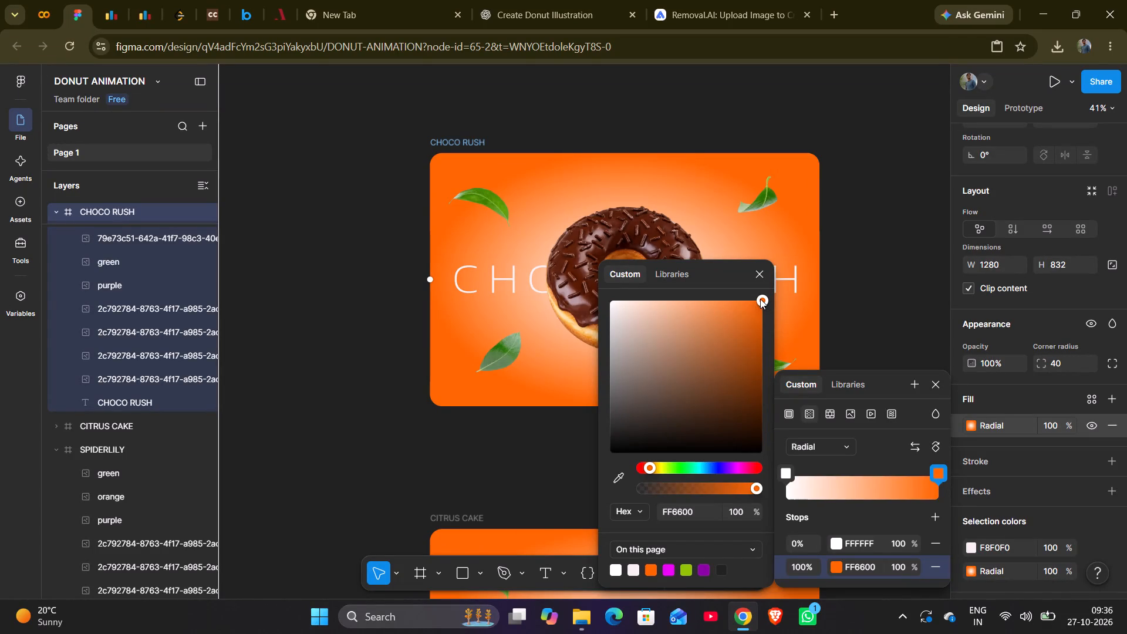
Recolour the outer stop of the CHOCO RUSH frame's radial gradient to dark brown 5F2B08.
drag(760, 299, 736, 404)
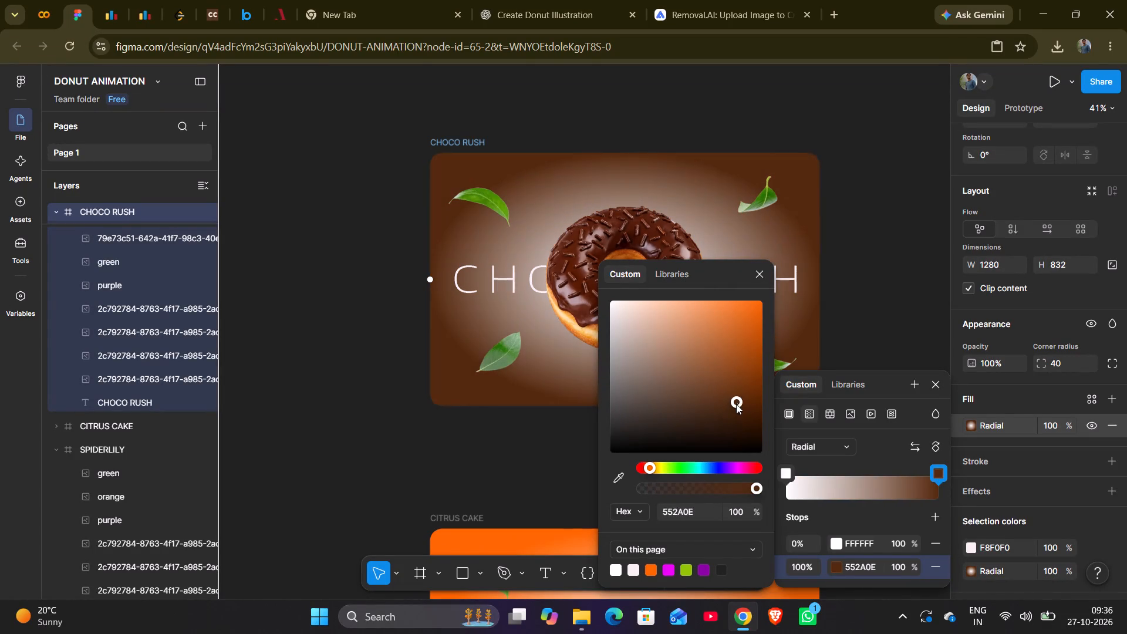
drag(736, 404, 731, 410)
drag(731, 410, 733, 412)
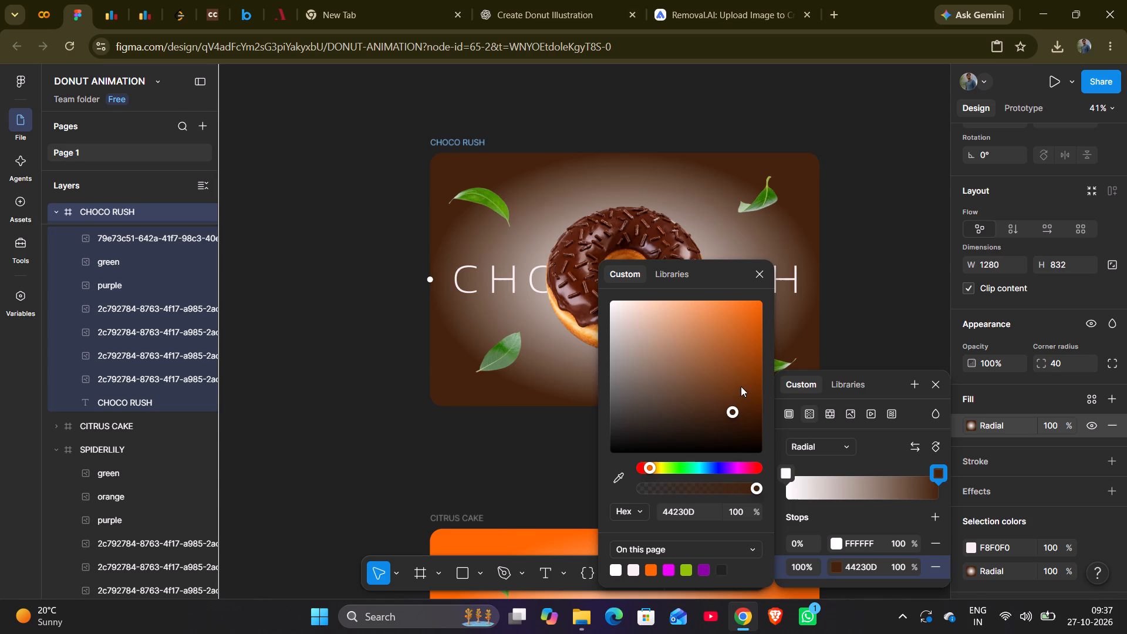
drag(731, 407, 736, 407)
drag(736, 407, 770, 393)
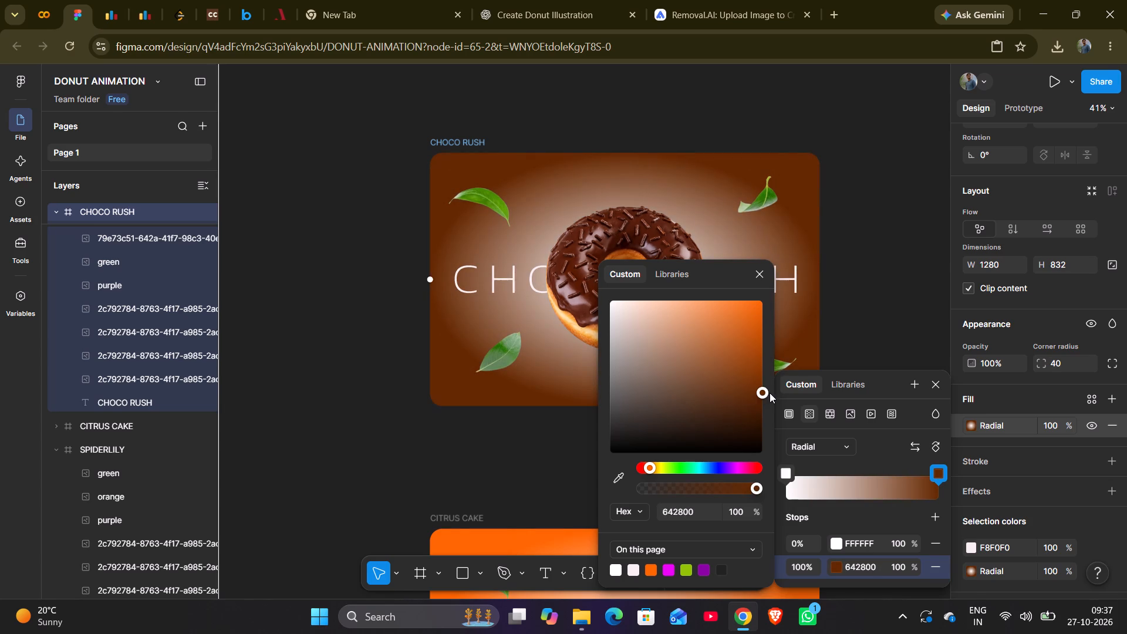
drag(770, 393, 749, 396)
drag(749, 396, 750, 396)
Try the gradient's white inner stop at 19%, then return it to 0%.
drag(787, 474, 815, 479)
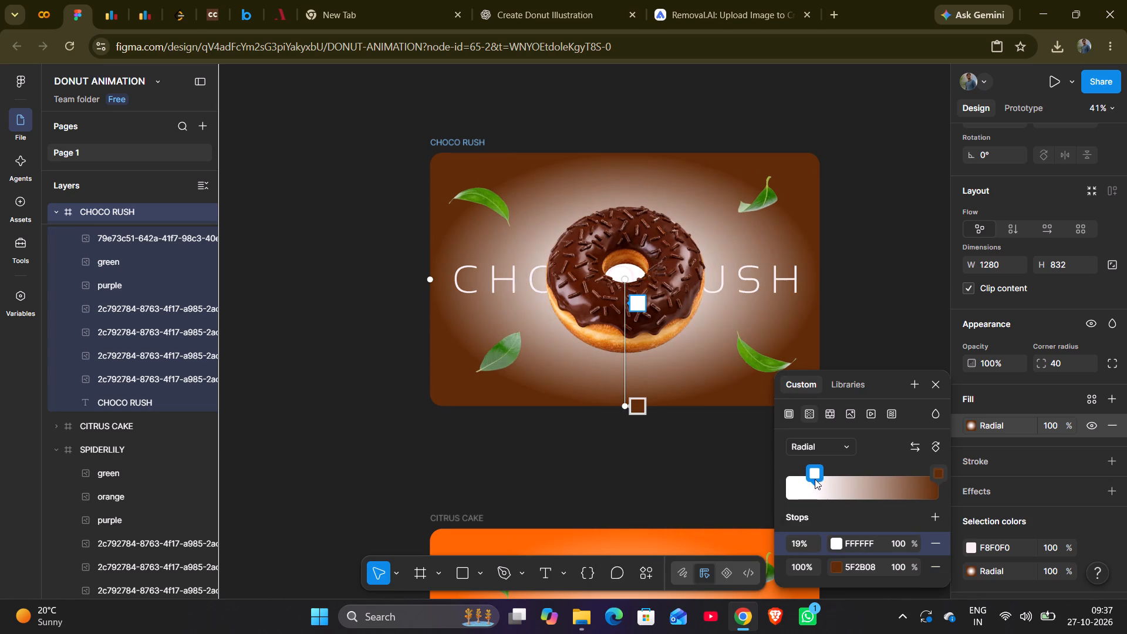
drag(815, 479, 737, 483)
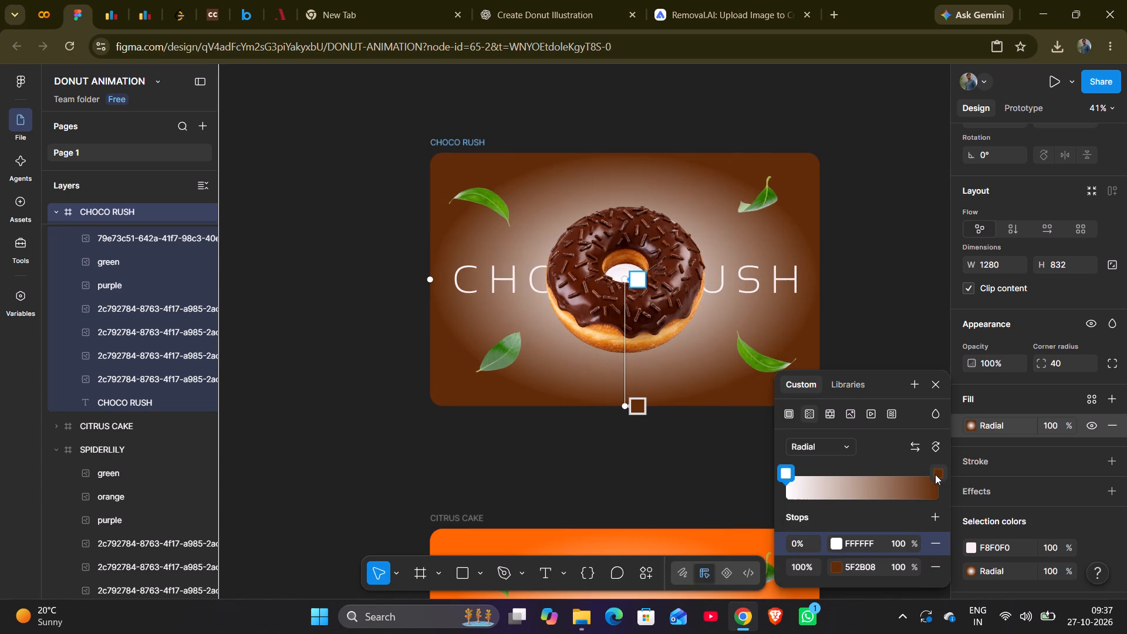
Move the gradient's brown outer stop inward to 88% and close the fill editor.
drag(935, 474, 918, 477)
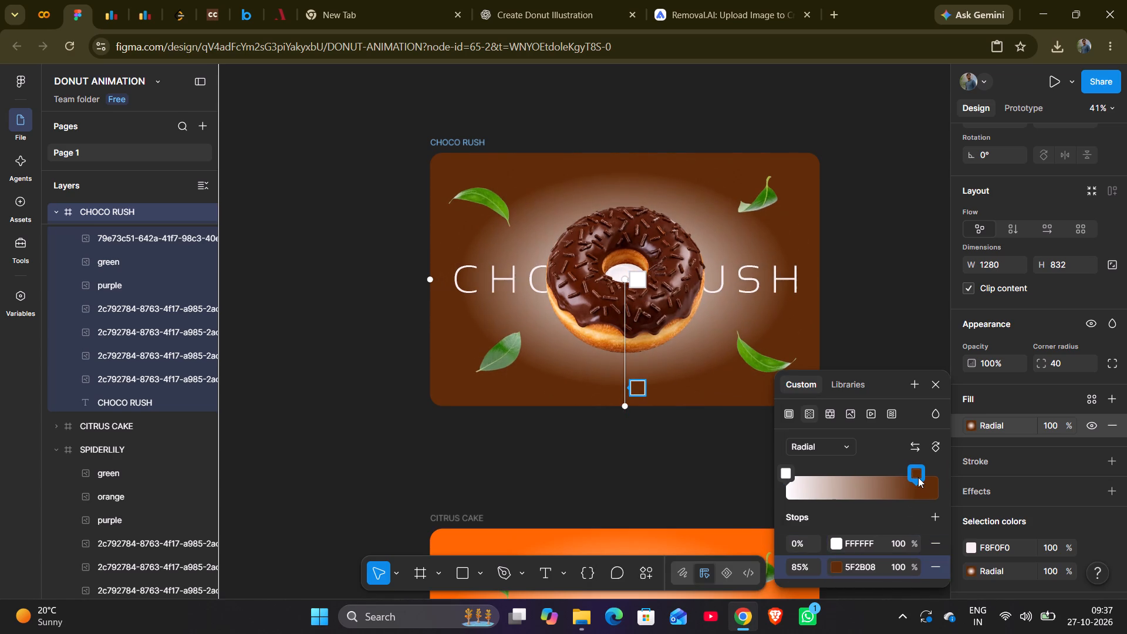
drag(918, 477, 920, 477)
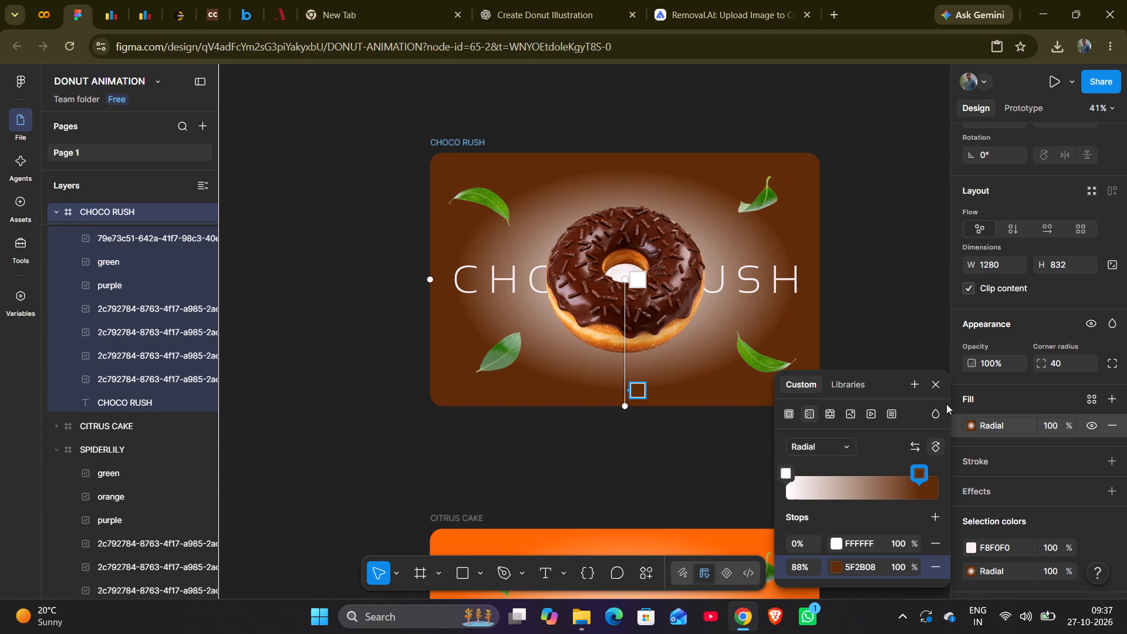
click(946, 318)
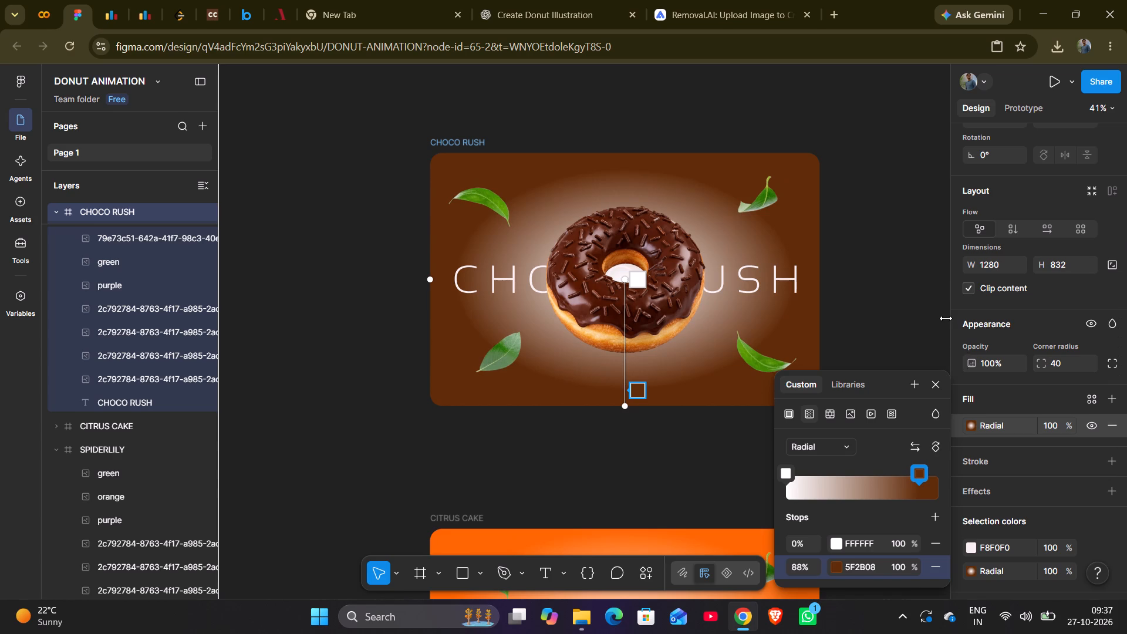
click(946, 318)
click(913, 314)
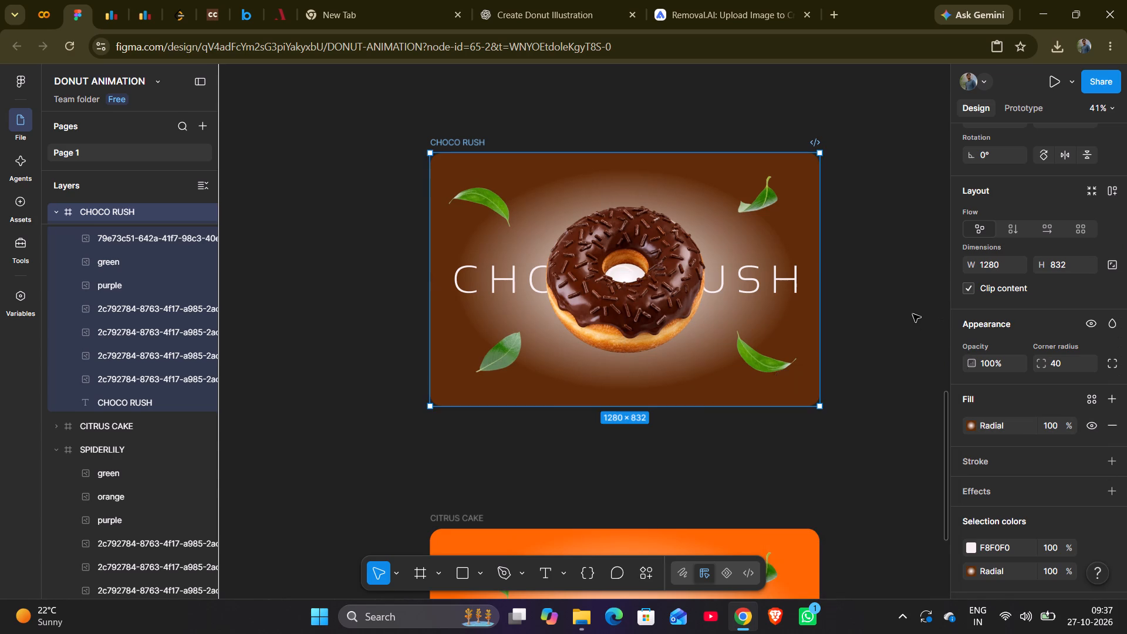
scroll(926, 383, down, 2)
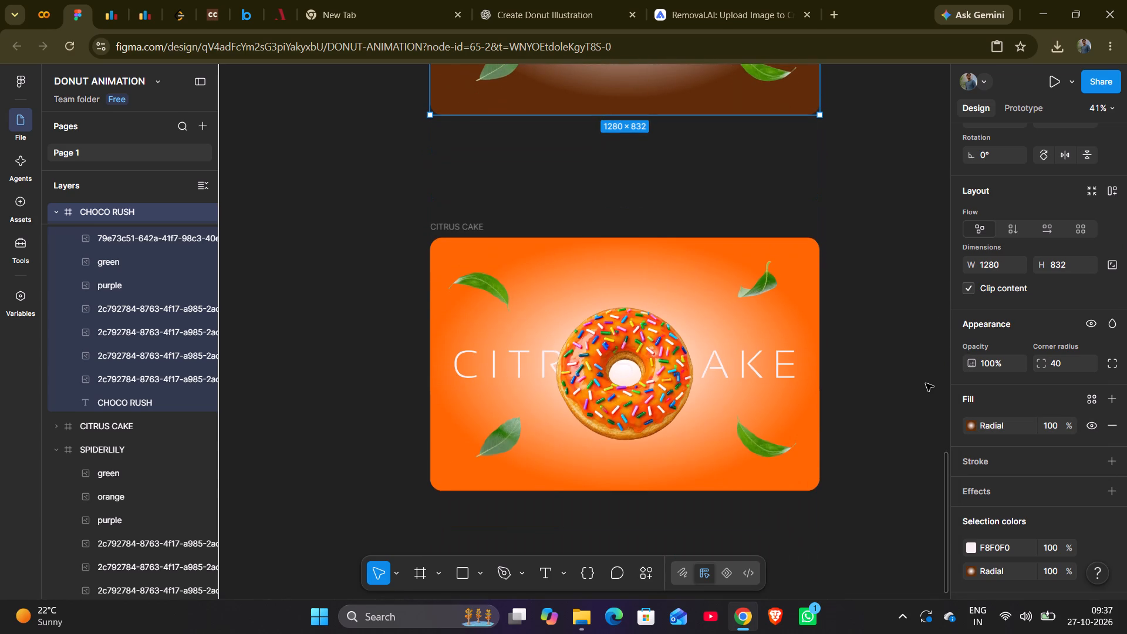
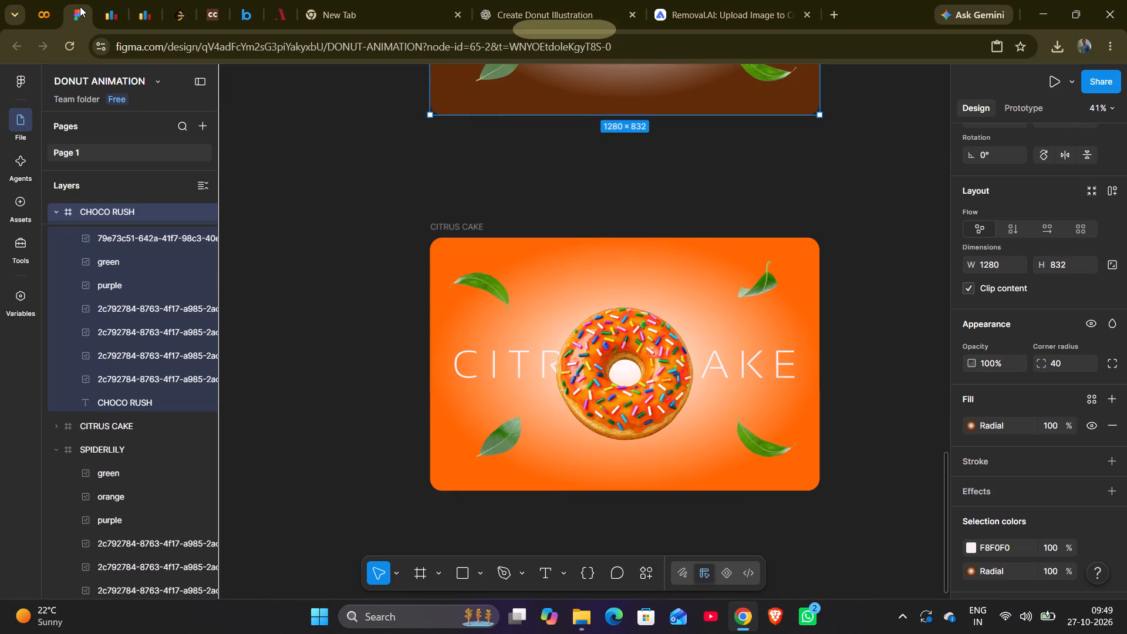
click(374, 374)
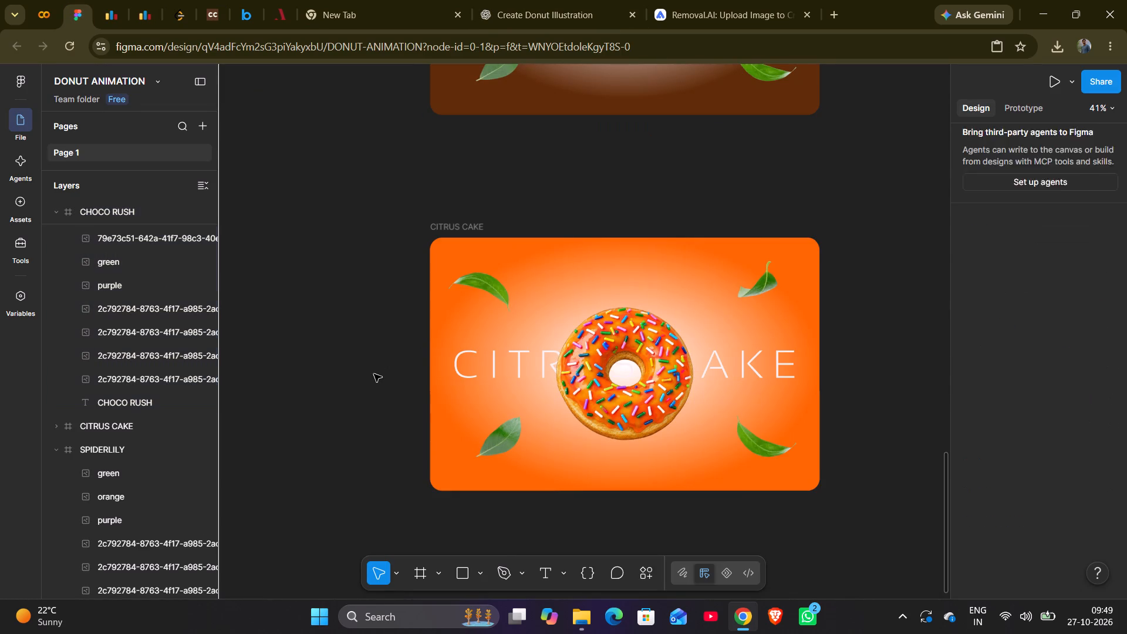
key(ctrl+v)
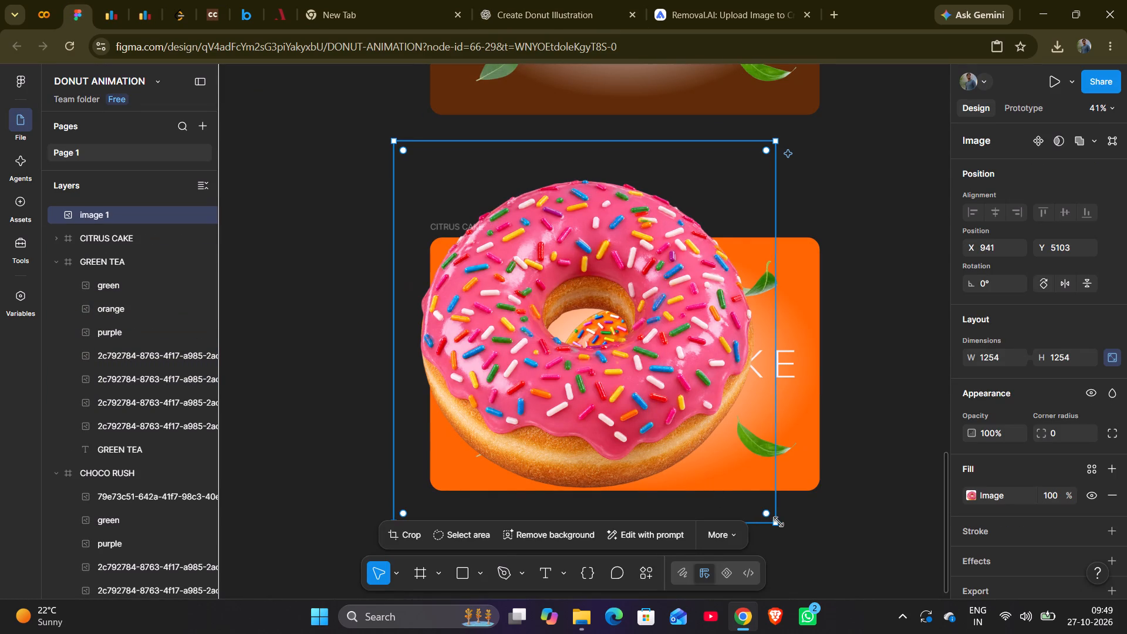
drag(778, 522, 550, 317)
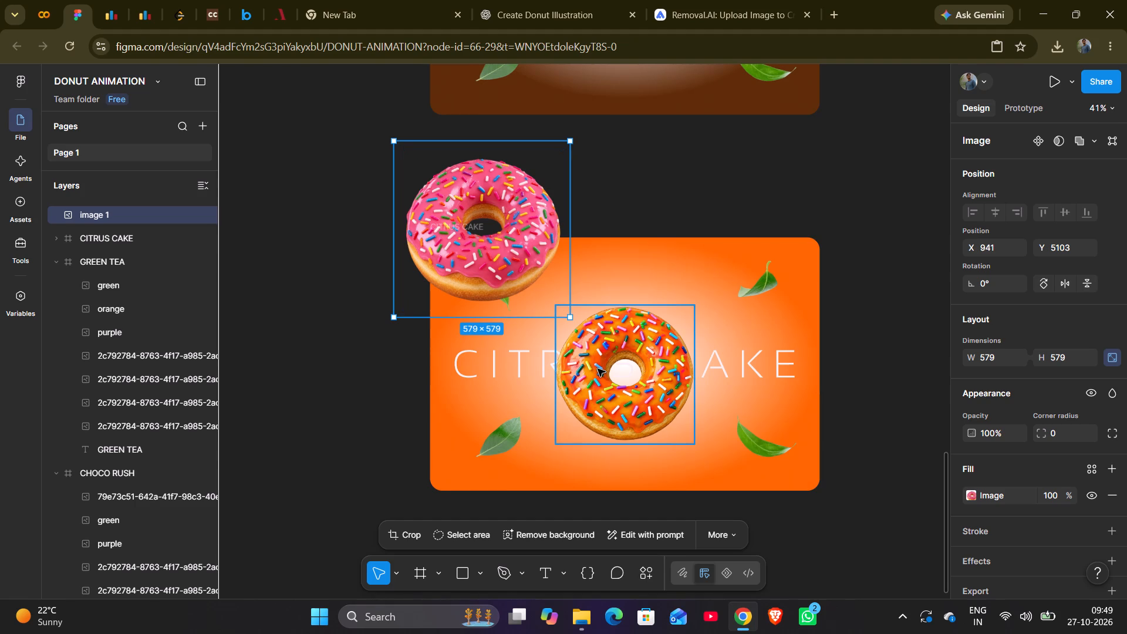
Replace the orange donut in the CITRUS CAKE frame by deleting it and moving the pink donut to the frame's centre.
click(598, 369)
key(Delete)
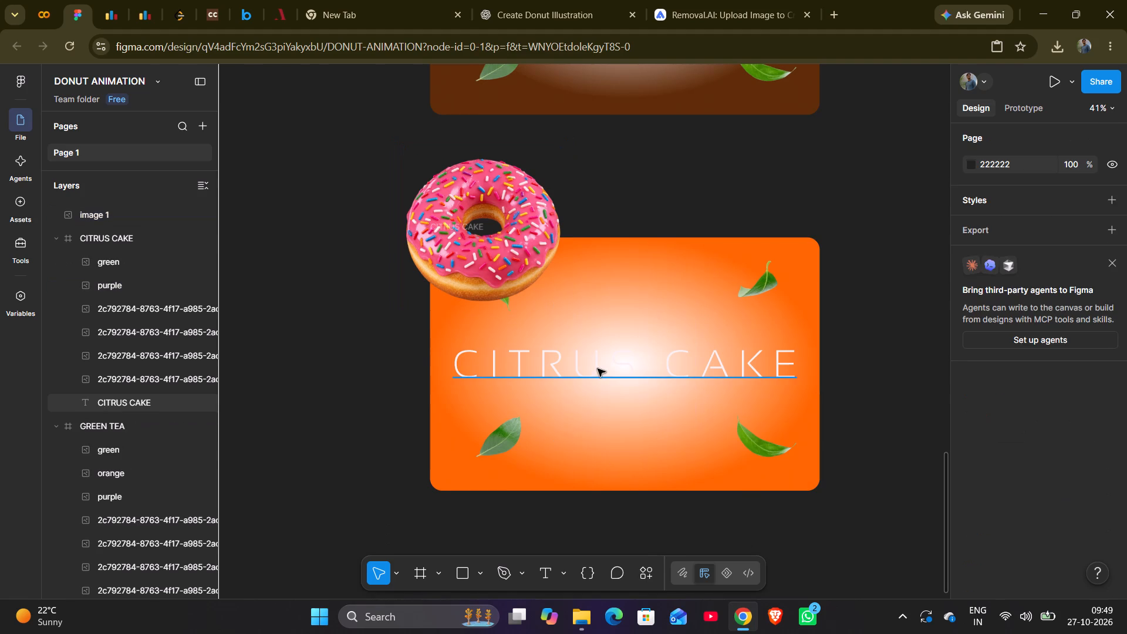
drag(501, 211, 642, 352)
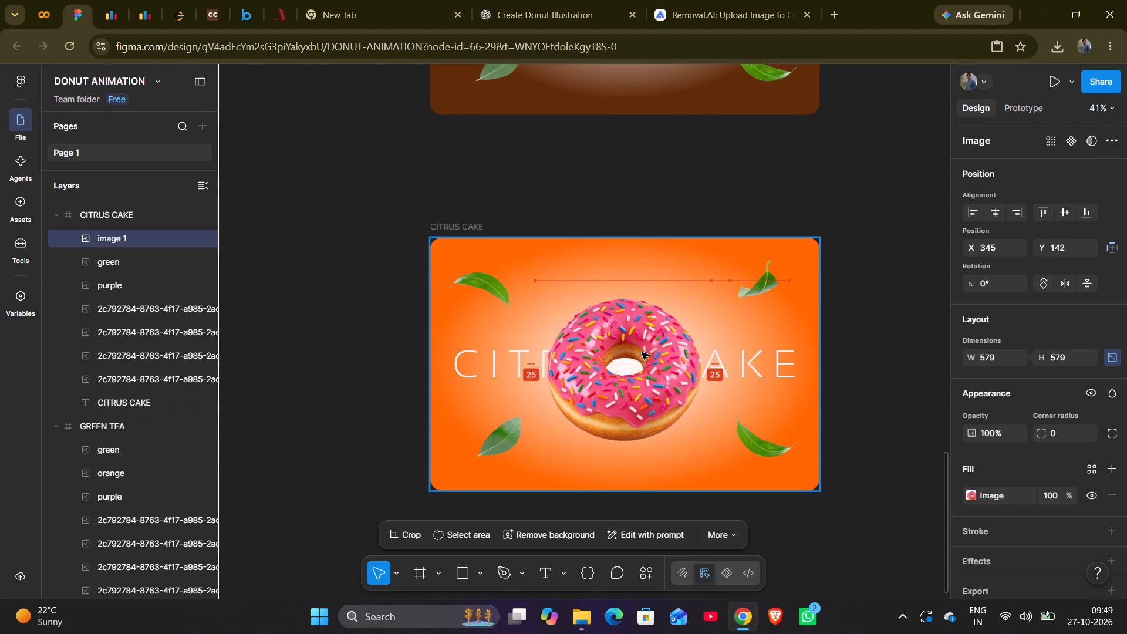
drag(642, 352, 642, 356)
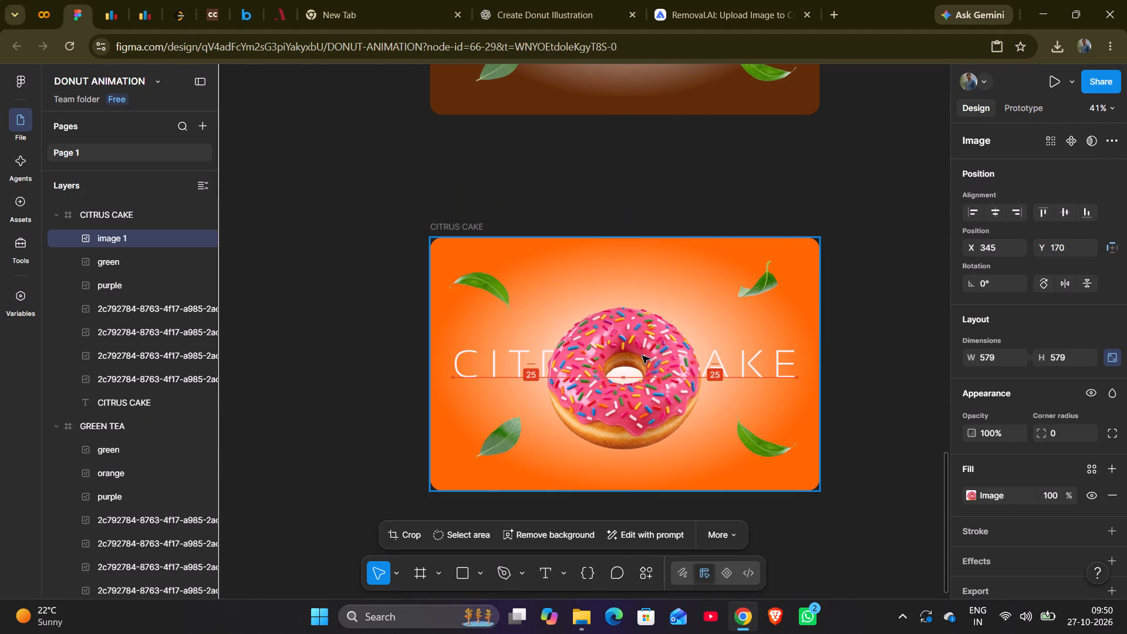
drag(642, 356, 642, 358)
drag(642, 358, 643, 358)
Select the CITRUS CAKE title text inside the frame.
double_click(751, 367)
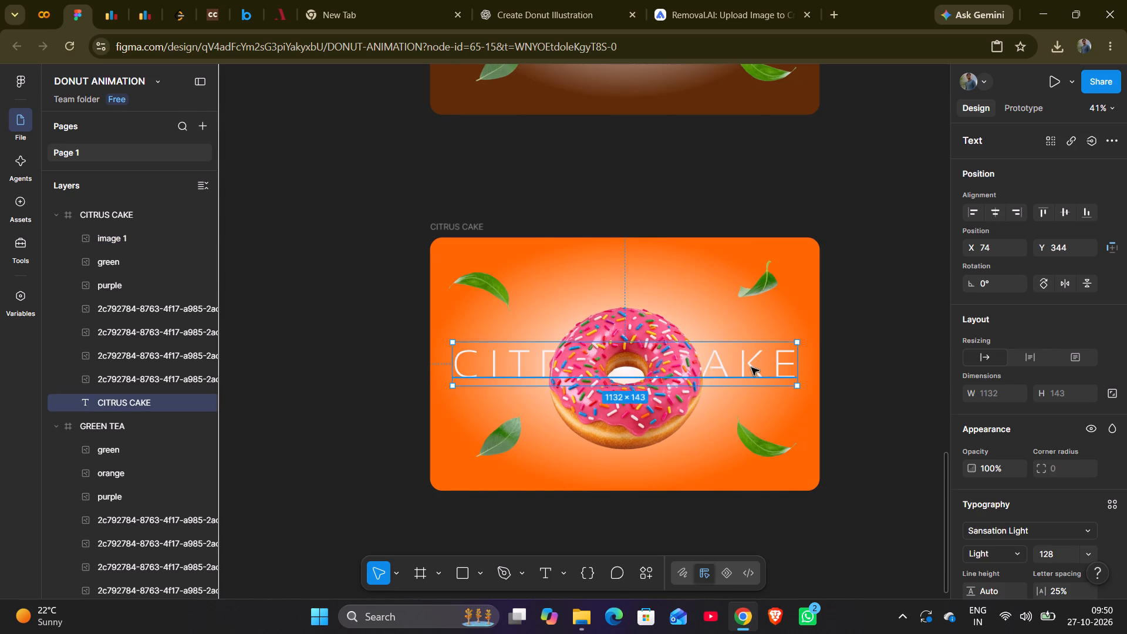
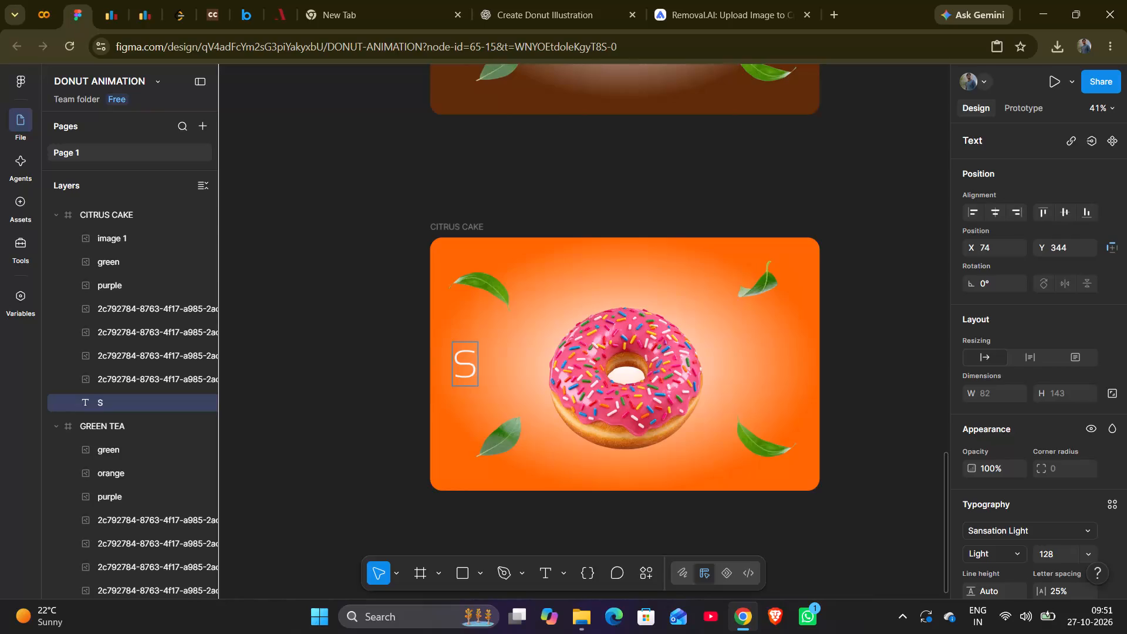
Replace the frame's title text with STRAWBERRY.
text(TRA)
text(WBERRY)
key(space)
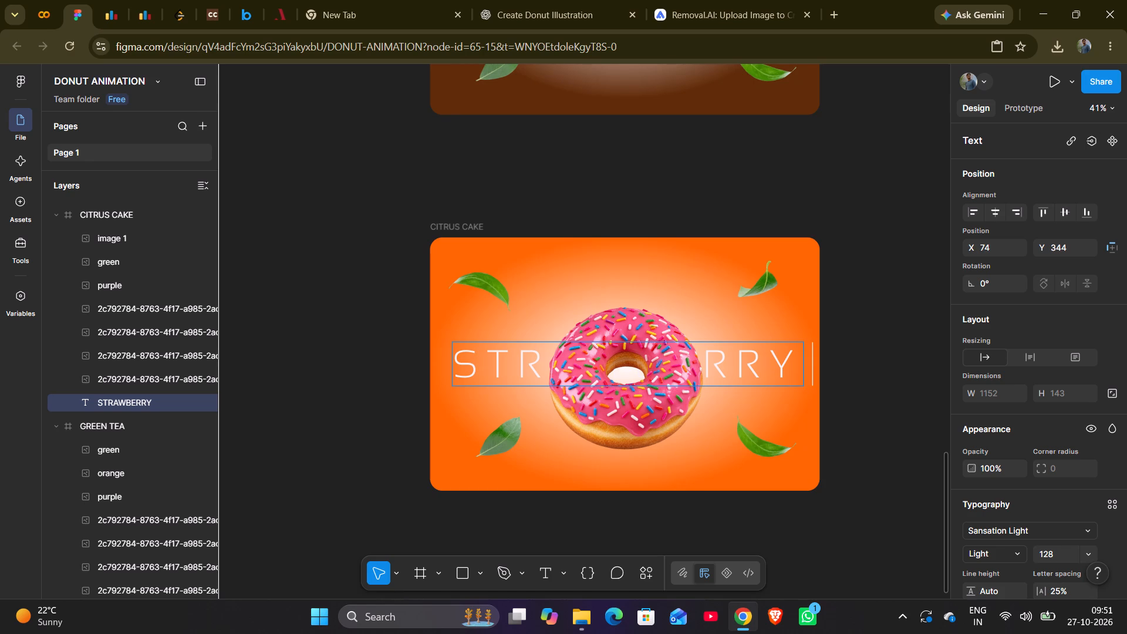
key(g)
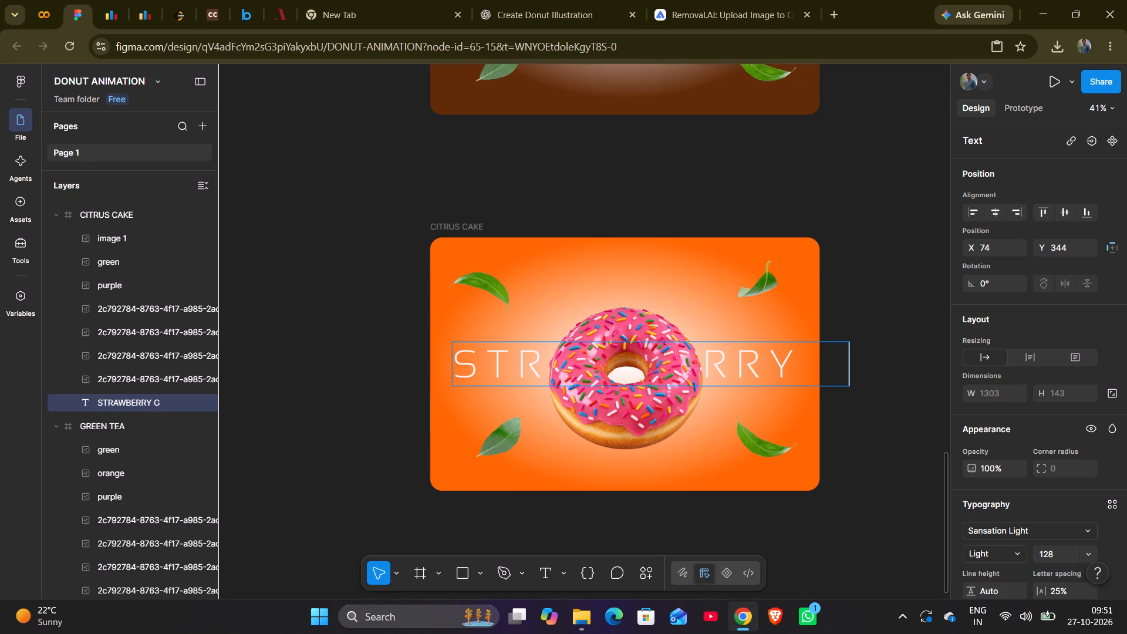
key(l)
key(a)
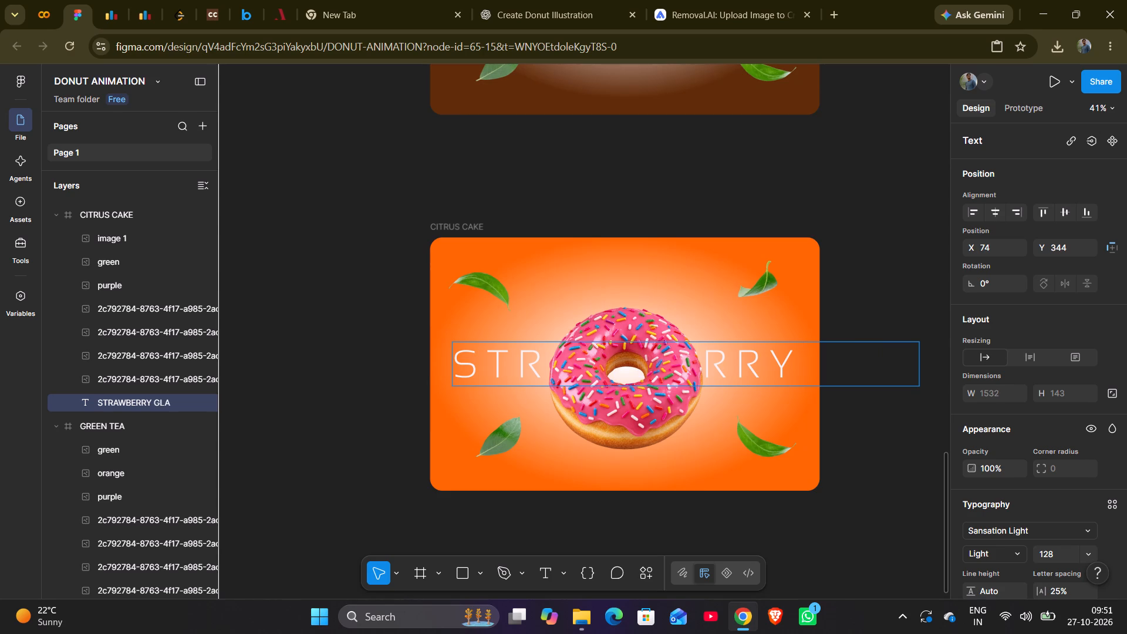
key(BackSpace)
key(BackSpace)
key(BackSpace)
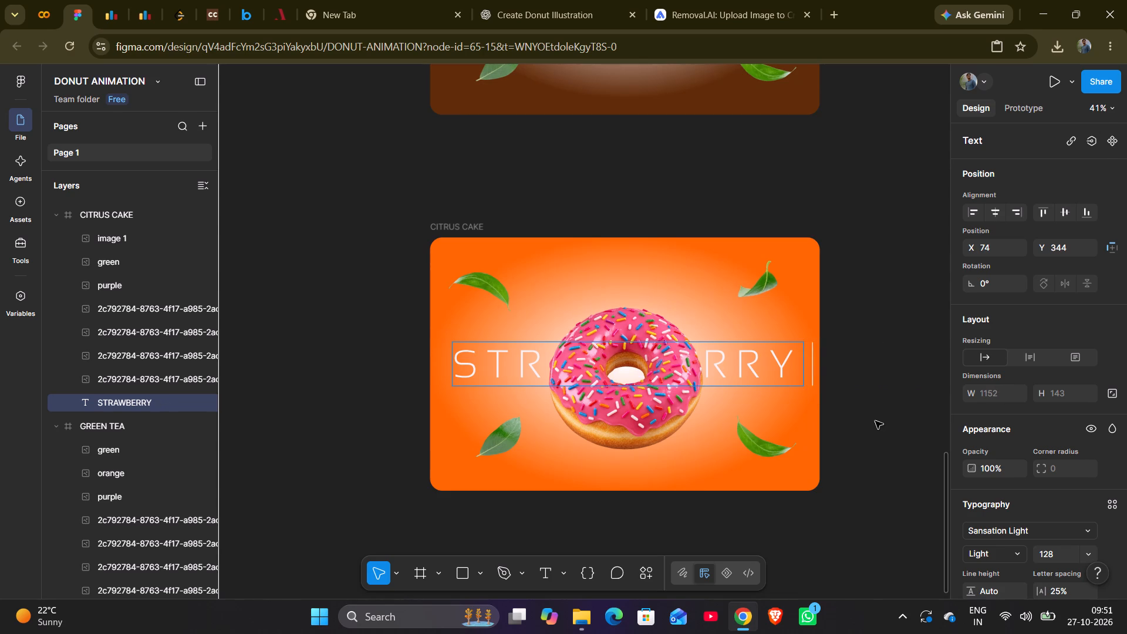
drag(875, 421, 457, 225)
Rename the duplicated CITRUS CAKE frame as STRAWBERRY.
double_click(457, 225)
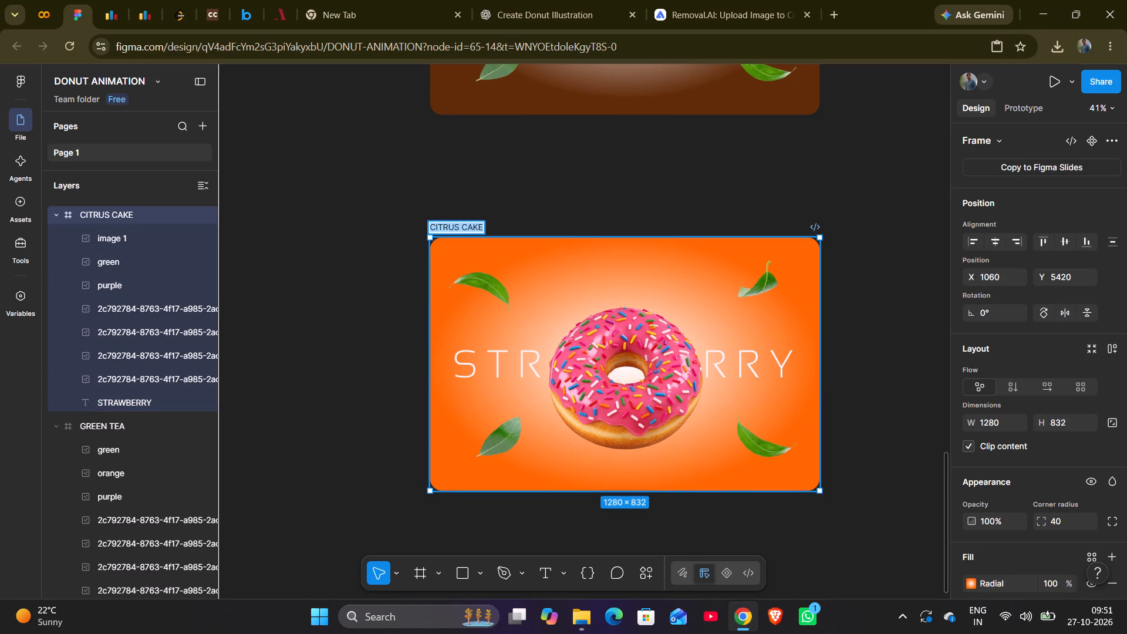
text(STRAWBERRY)
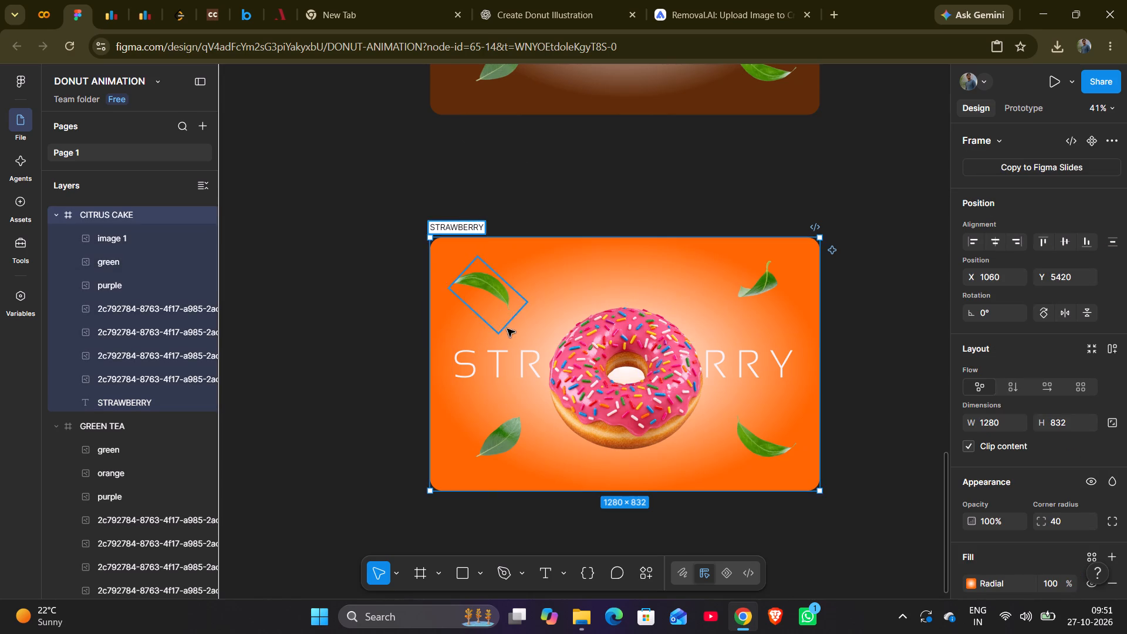
click(596, 291)
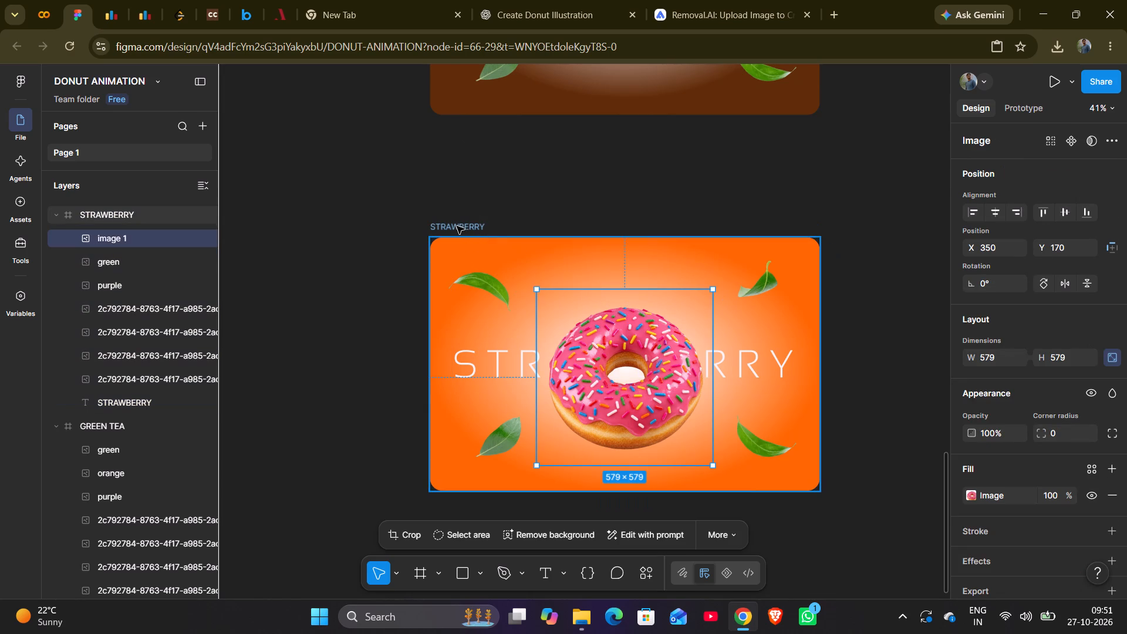
Recolour the 100% stop of the STRAWBERRY frame's radial fill from orange to a soft pink, about E0609C.
click(457, 226)
scroll(1004, 579, down, 1)
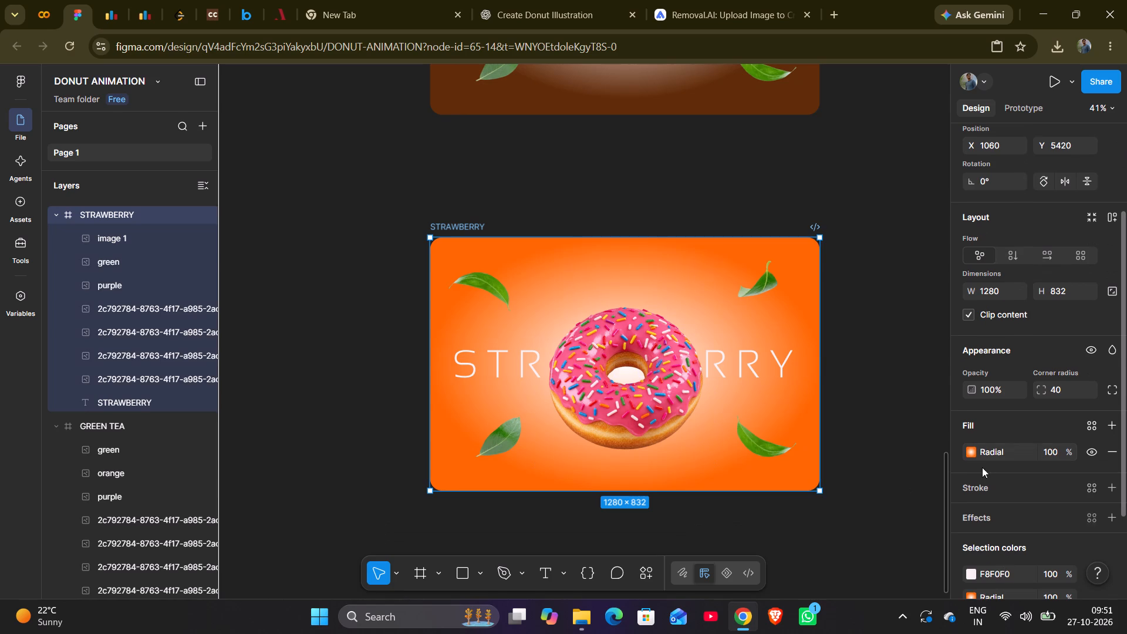
click(973, 456)
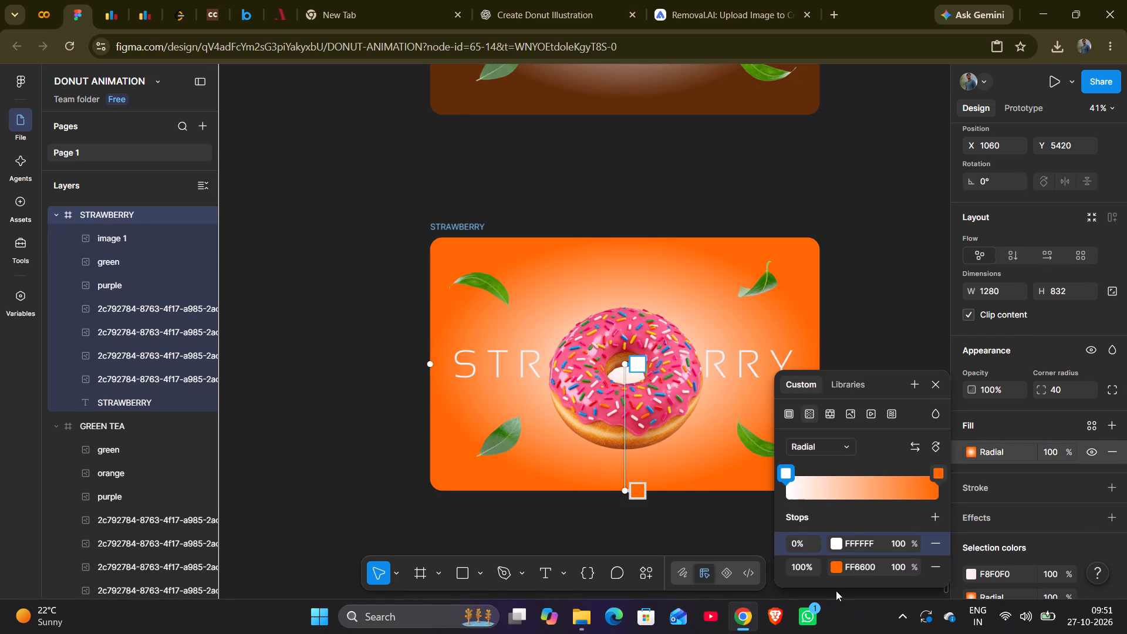
click(833, 569)
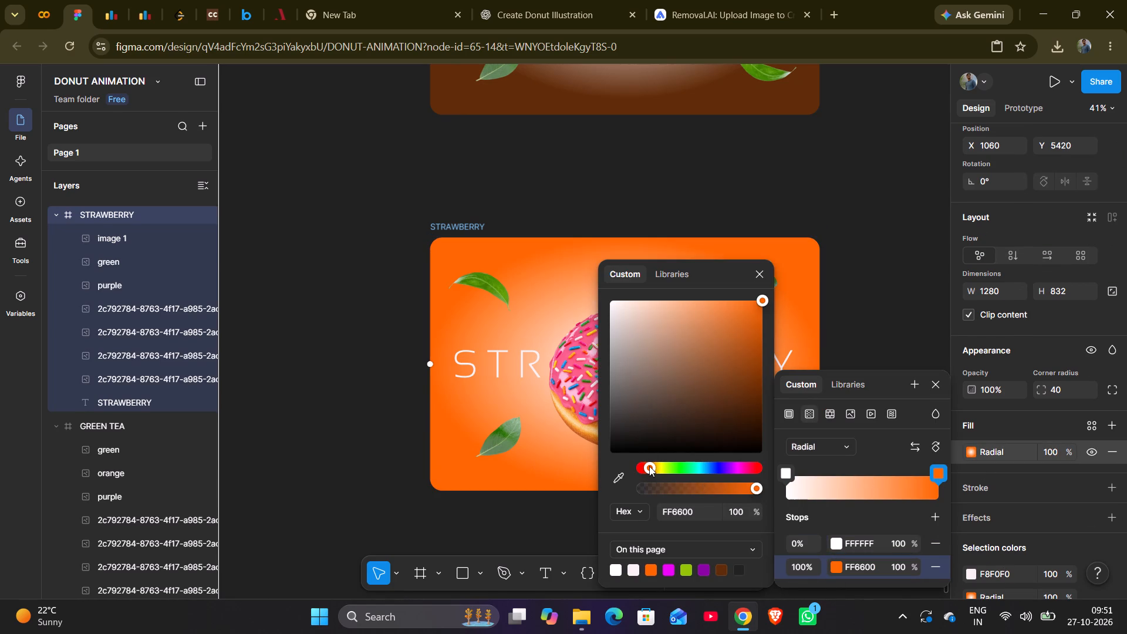
drag(650, 466, 743, 474)
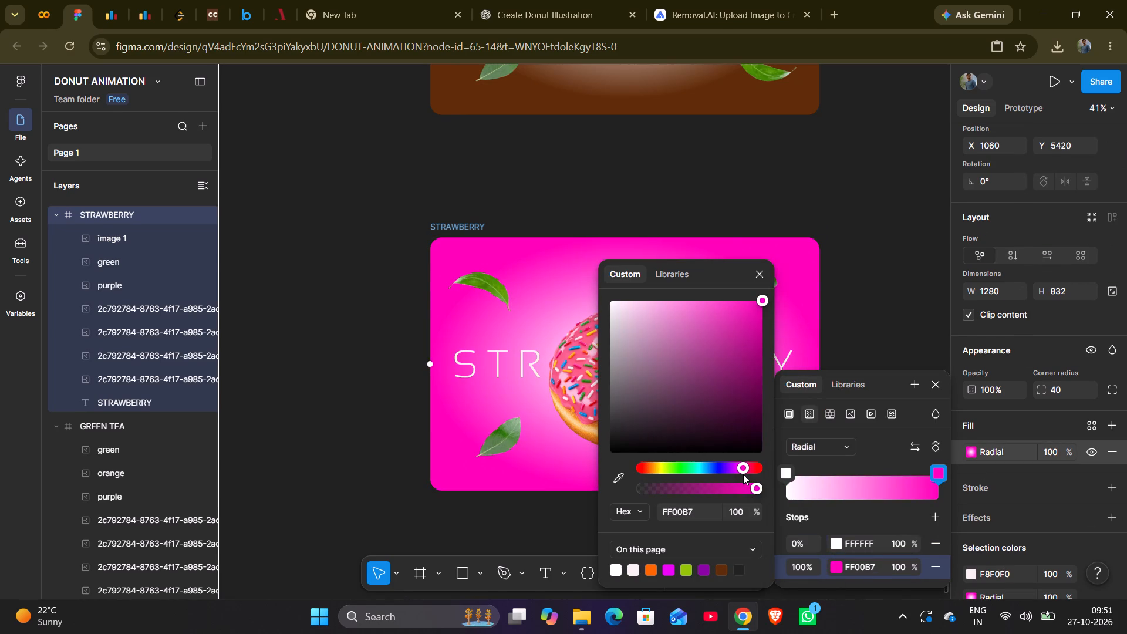
drag(743, 474, 748, 474)
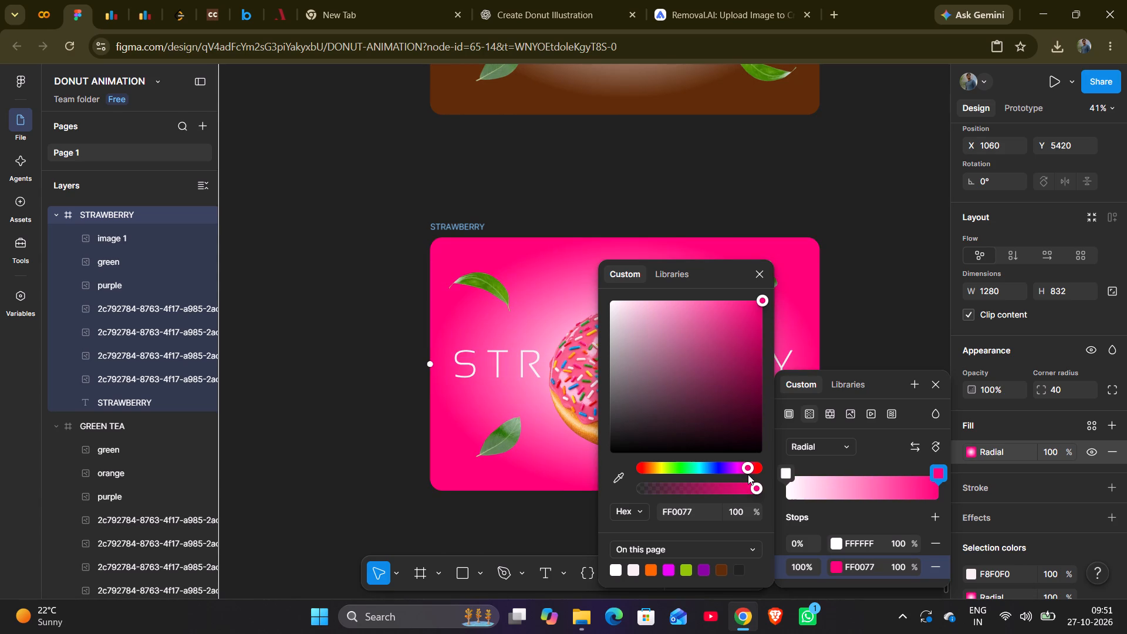
drag(761, 295, 693, 319)
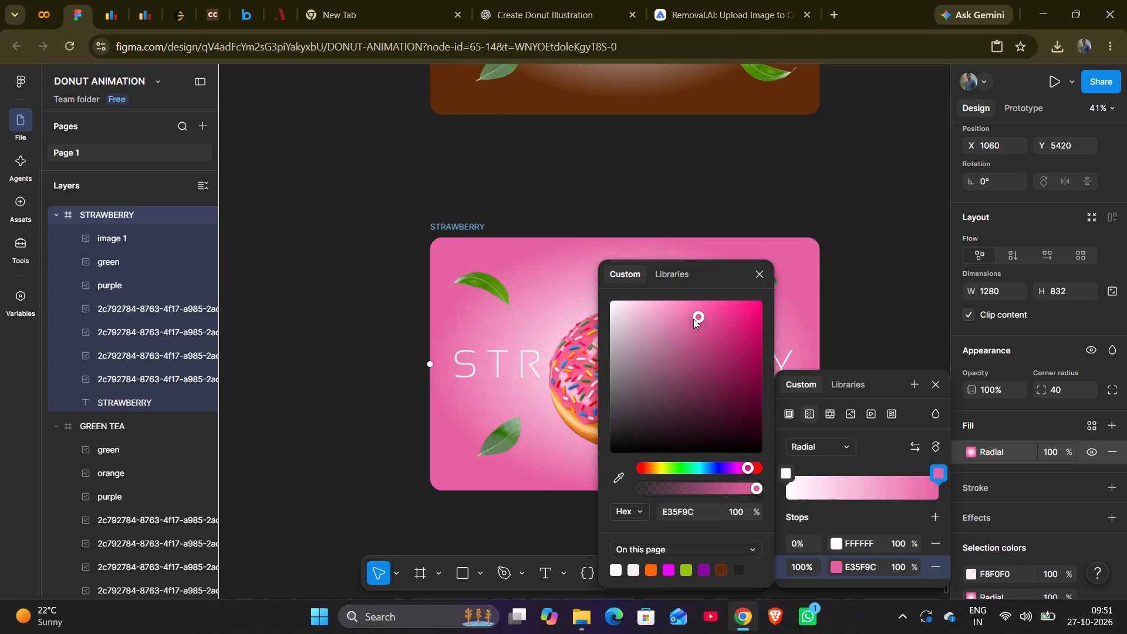
drag(693, 319, 697, 319)
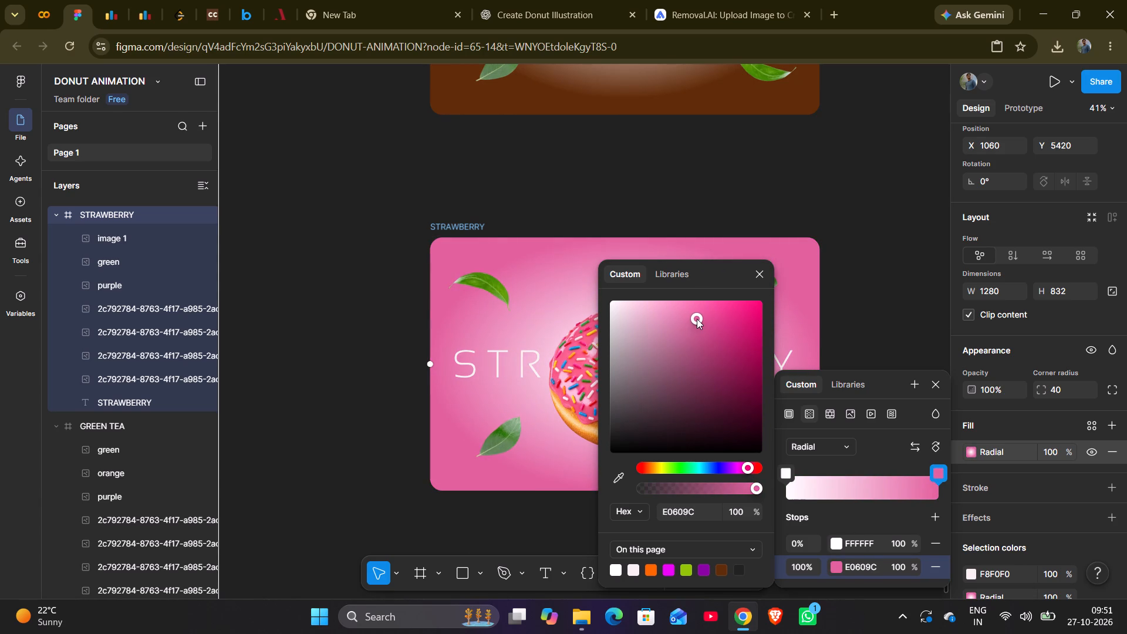
drag(697, 319, 699, 319)
click(878, 230)
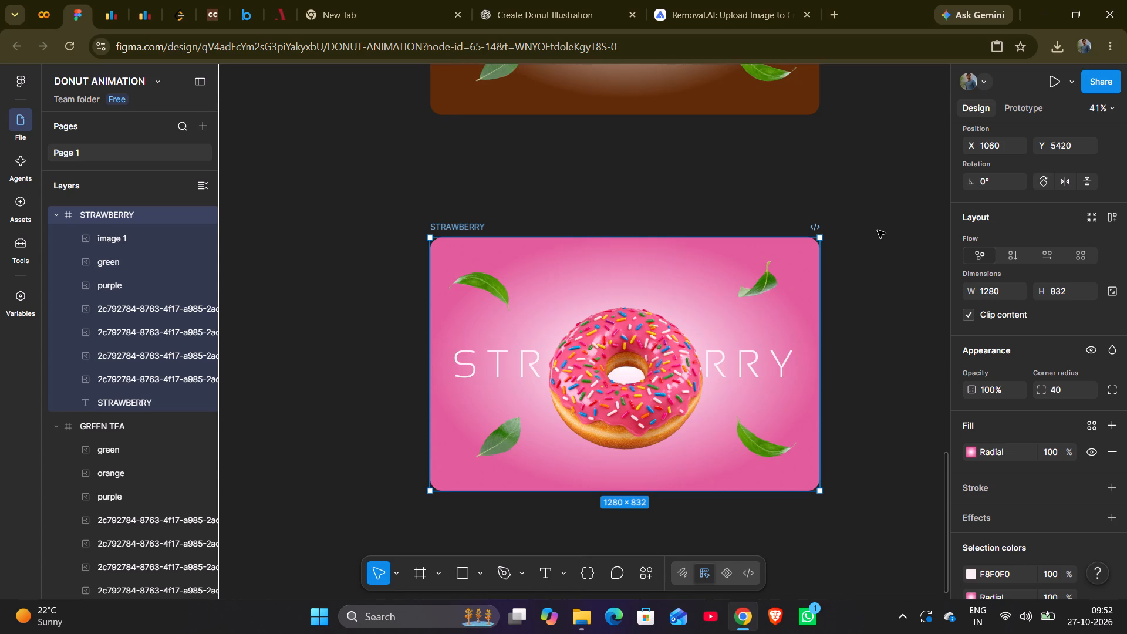
click(893, 271)
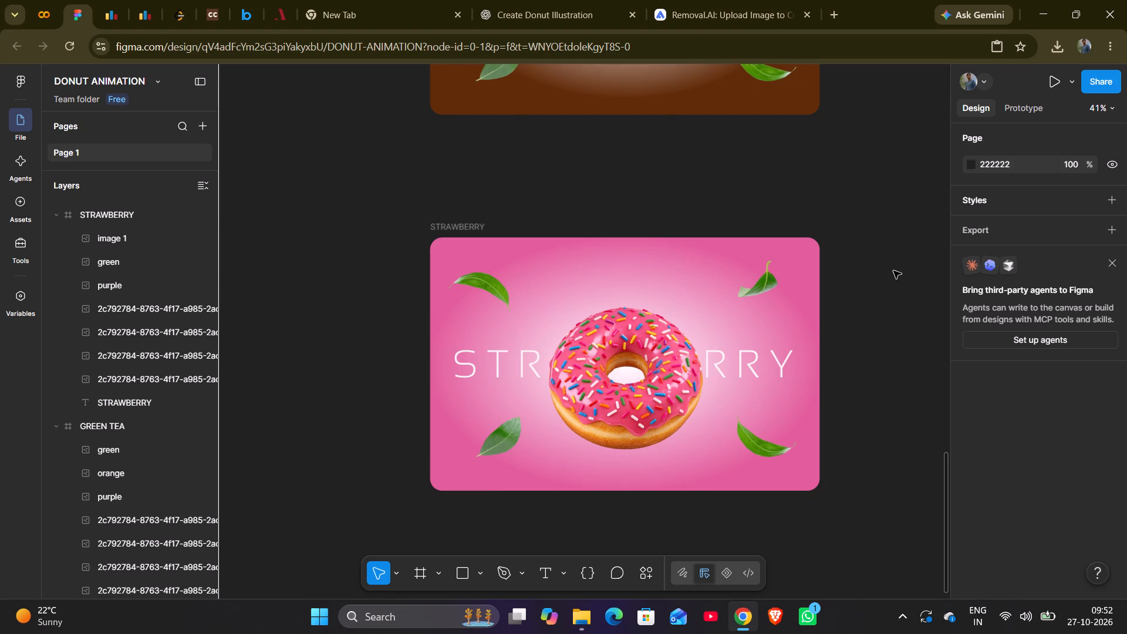
Review the stacked donut frames on the canvas, from STRAWBERRY up past CHOCO RUSH and CITRUS CAKE to SPIDERLILY.
scroll(893, 271, left, 1)
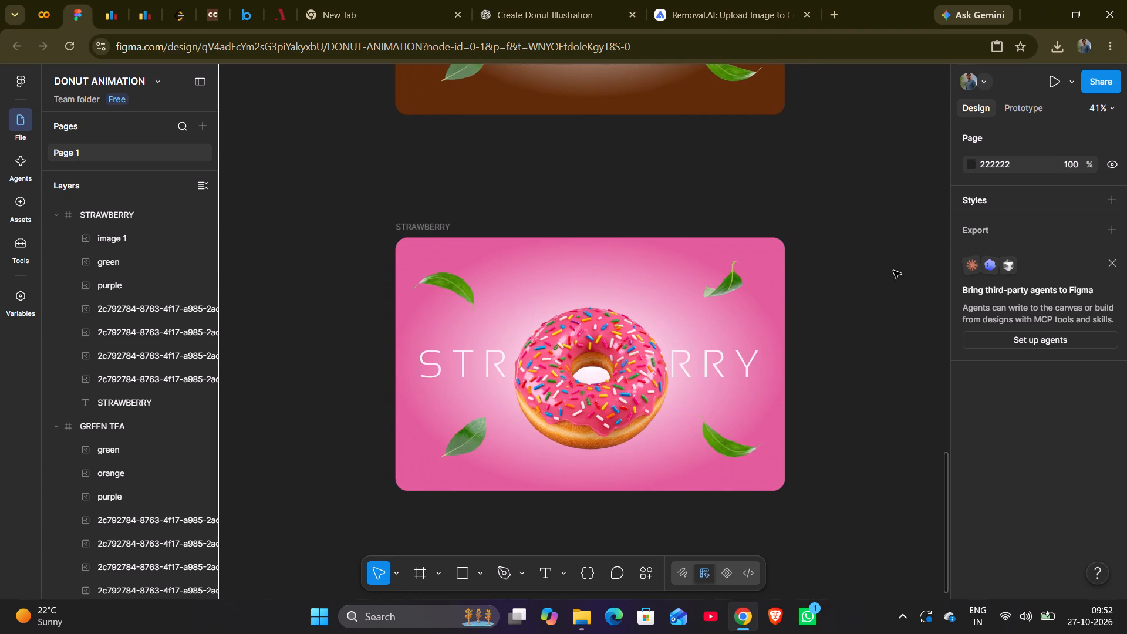
scroll(893, 271, up, 4)
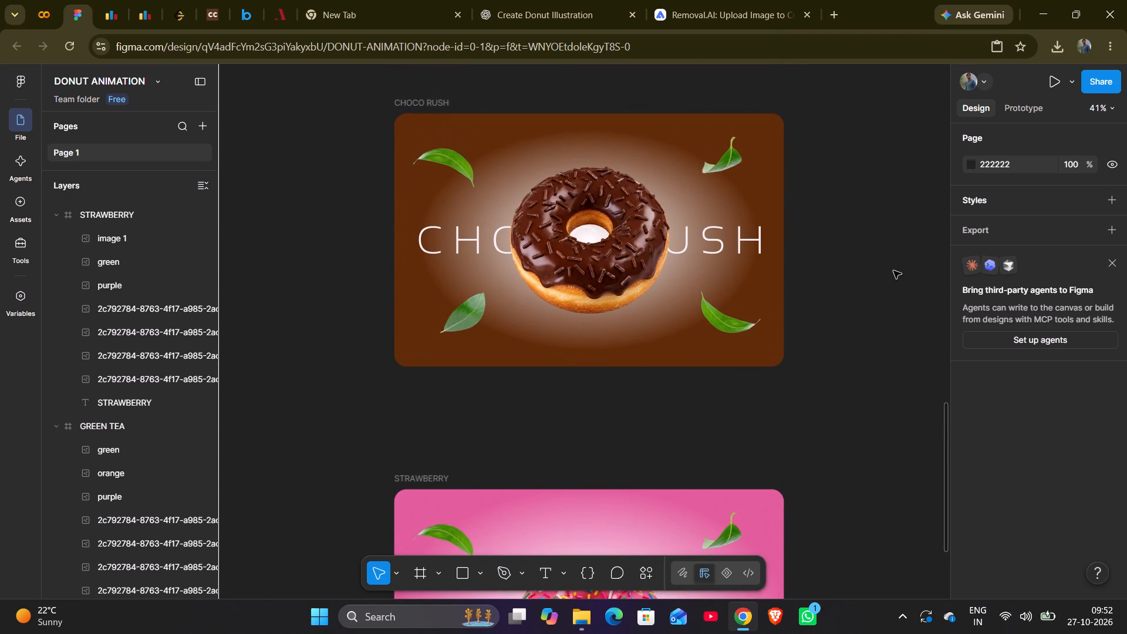
scroll(893, 271, up, 2)
scroll(893, 271, down, 1)
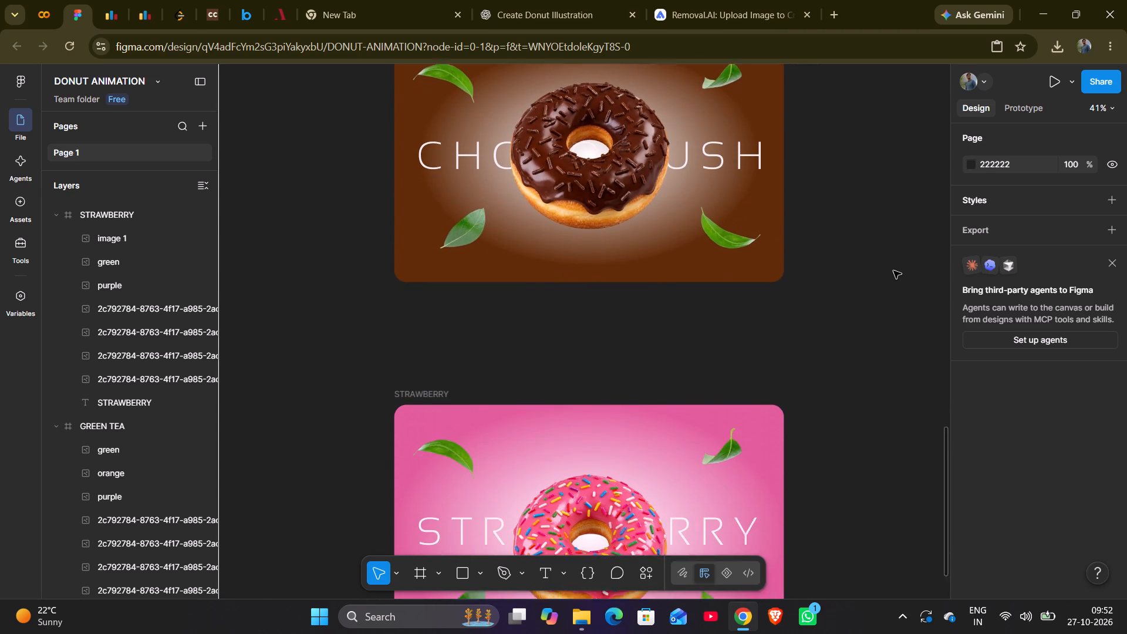
scroll(893, 271, down, 1)
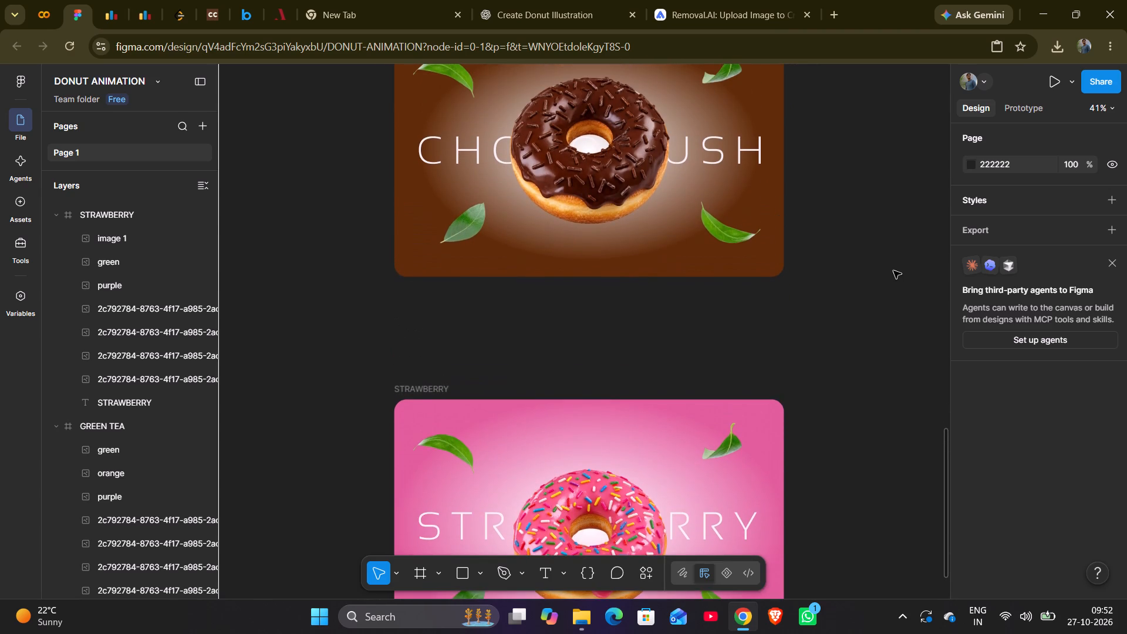
scroll(893, 271, up, 4)
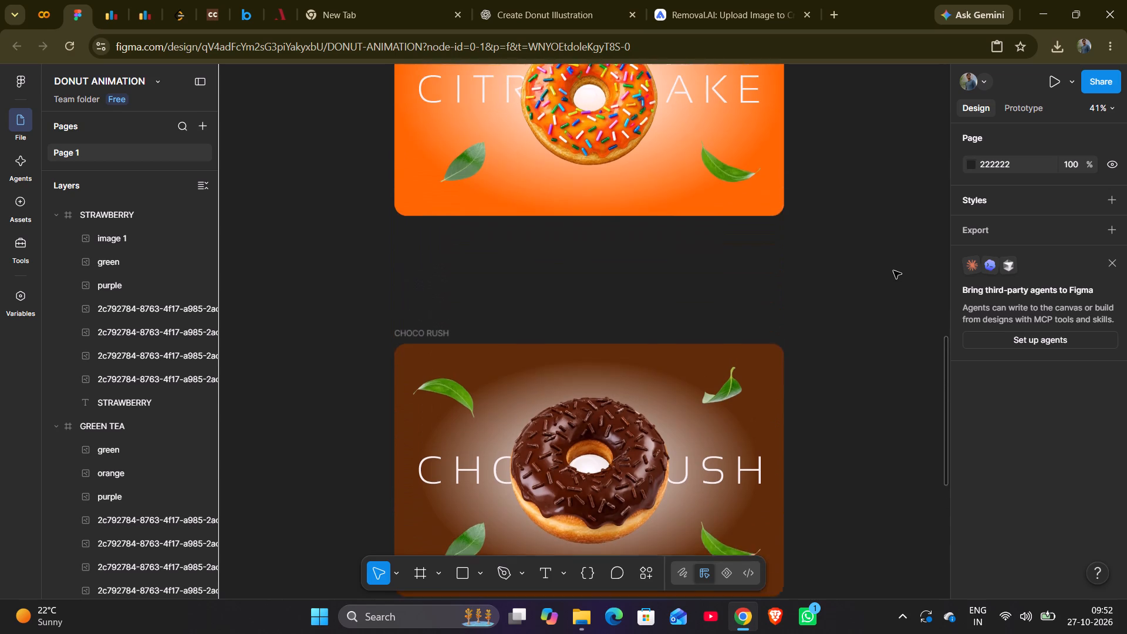
scroll(893, 271, up, 5)
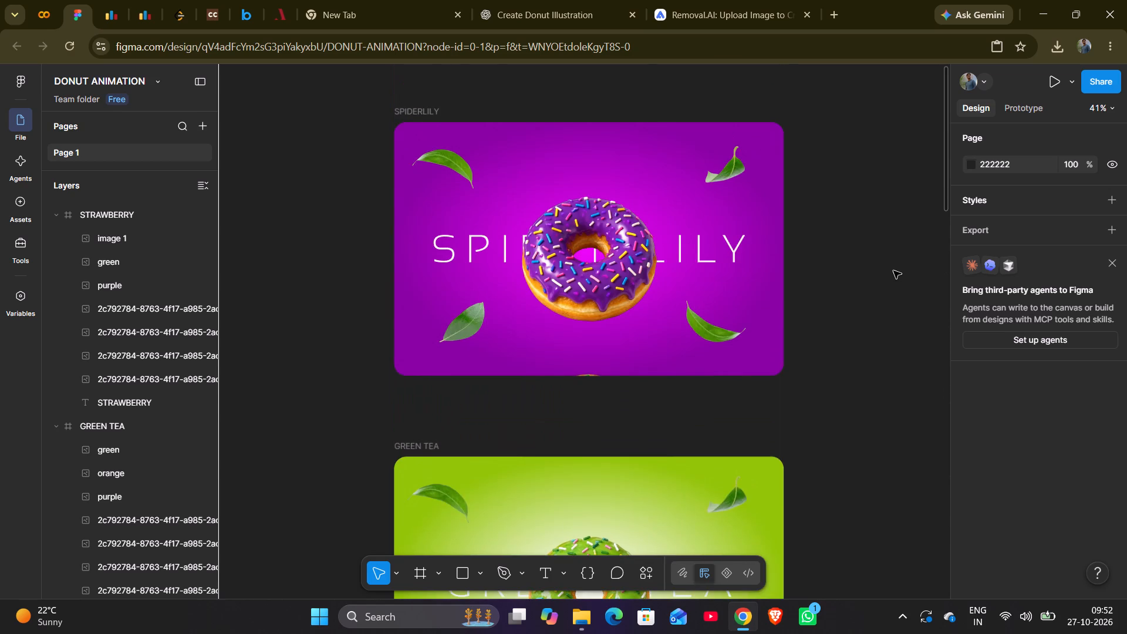
scroll(893, 271, up, 7)
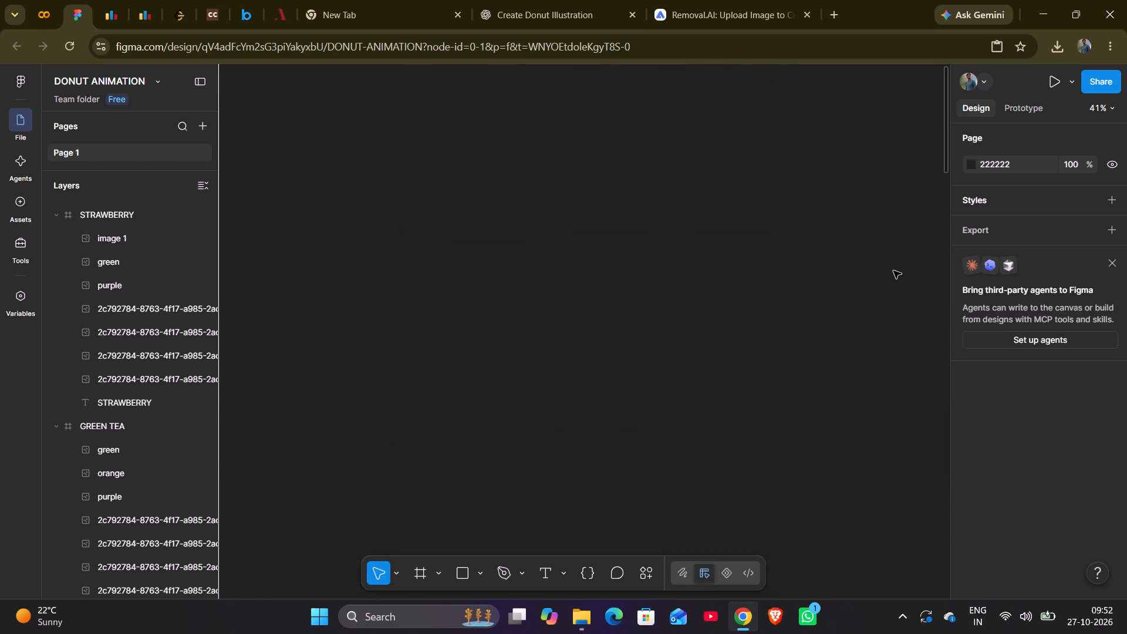
Present the prototype from the SPIDERLILY frame and advance through the donut variants to STRAWBERRY.
click(1057, 86)
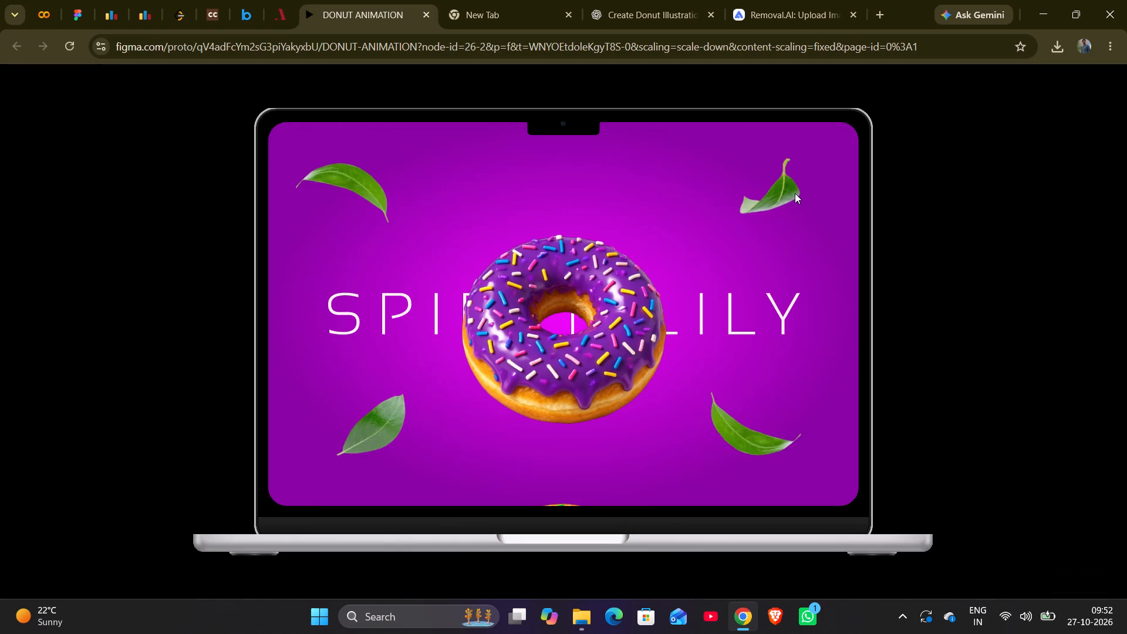
key(Return)
key(Return)
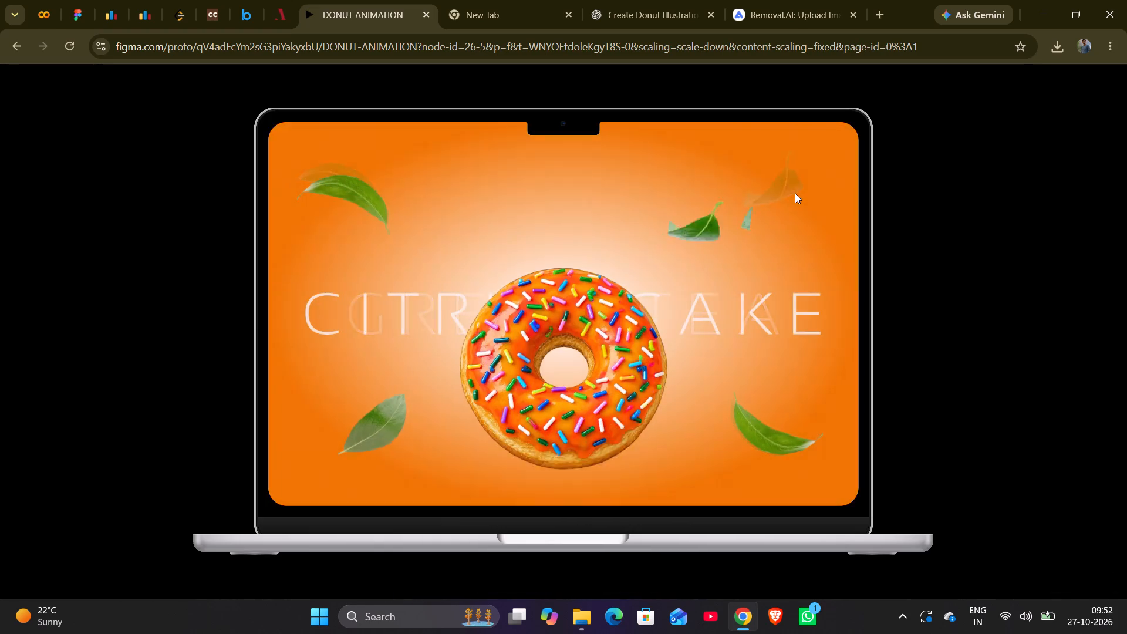
key(Return)
key(Return)
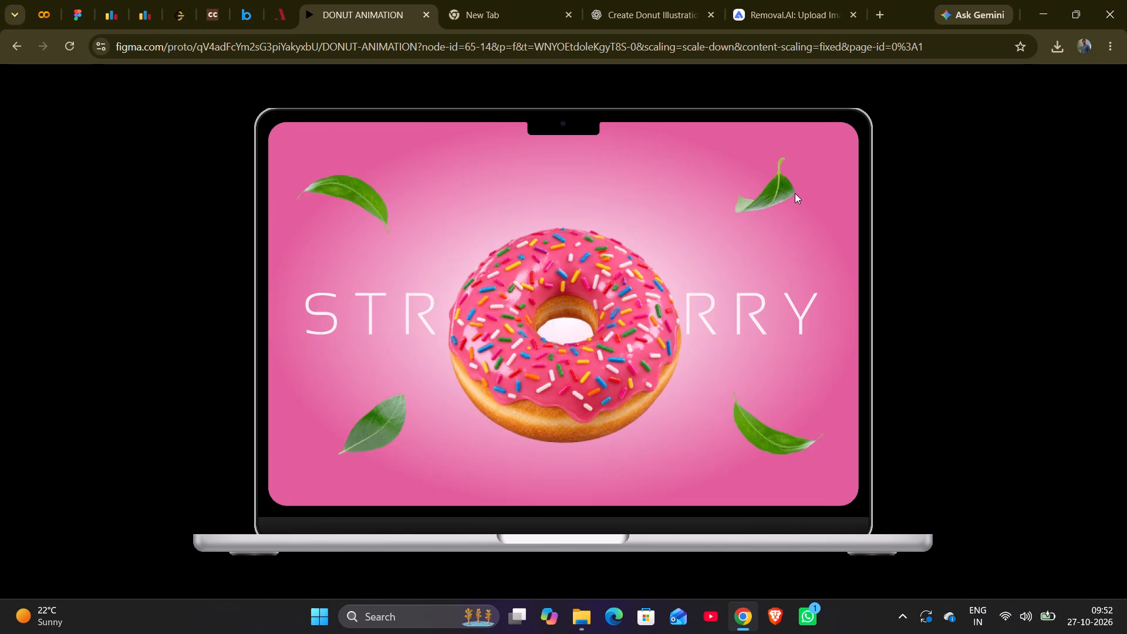
Try to advance the prototype preview beyond the STRAWBERRY frame.
key(Return)
key(Return)
key(Return)
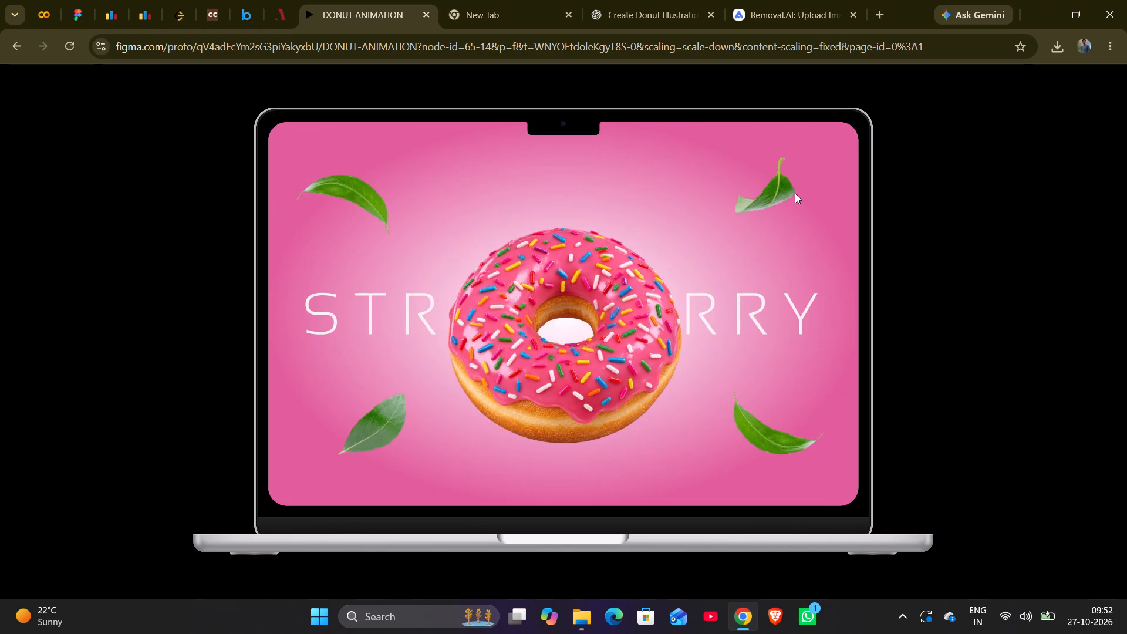
key(Return)
key(Return)
key(Return)
key(Return)
key(Return)
key(Return)
key(Return)
key(Return)
key(Return)
key(Return)
key(Return)
key(Return)
Test the donut interactions in the preview, starting on STRAWBERRY and playing the transitions among SPIDERLILY, GREEN TEA and CITRUS CAKE.
click(528, 333)
drag(528, 333, 400, 328)
click(526, 295)
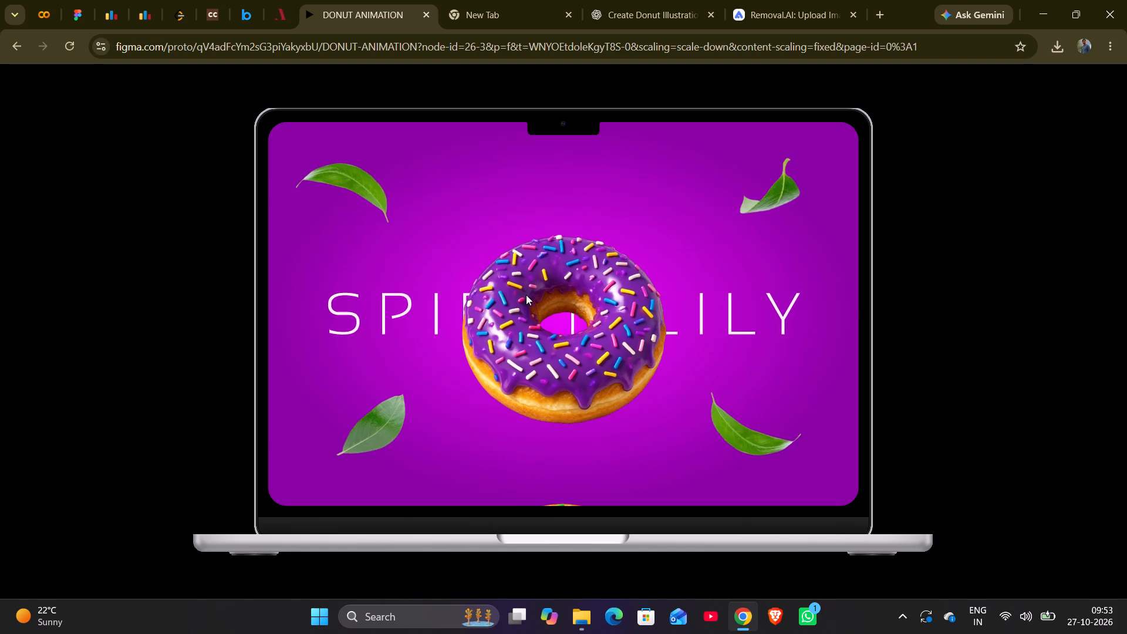
click(526, 295)
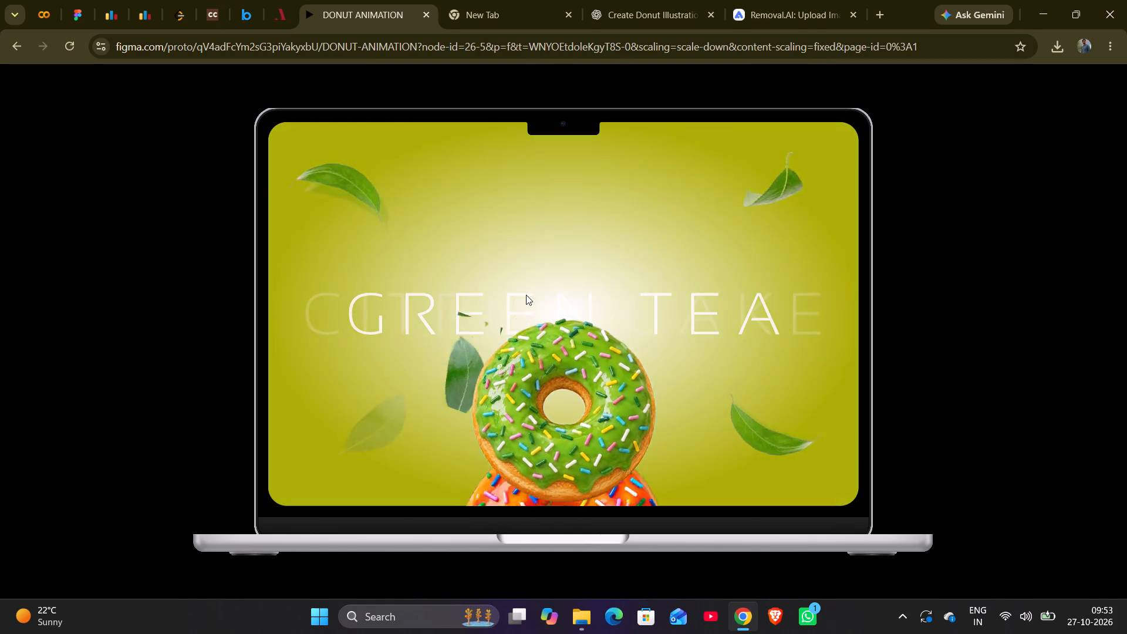
click(526, 295)
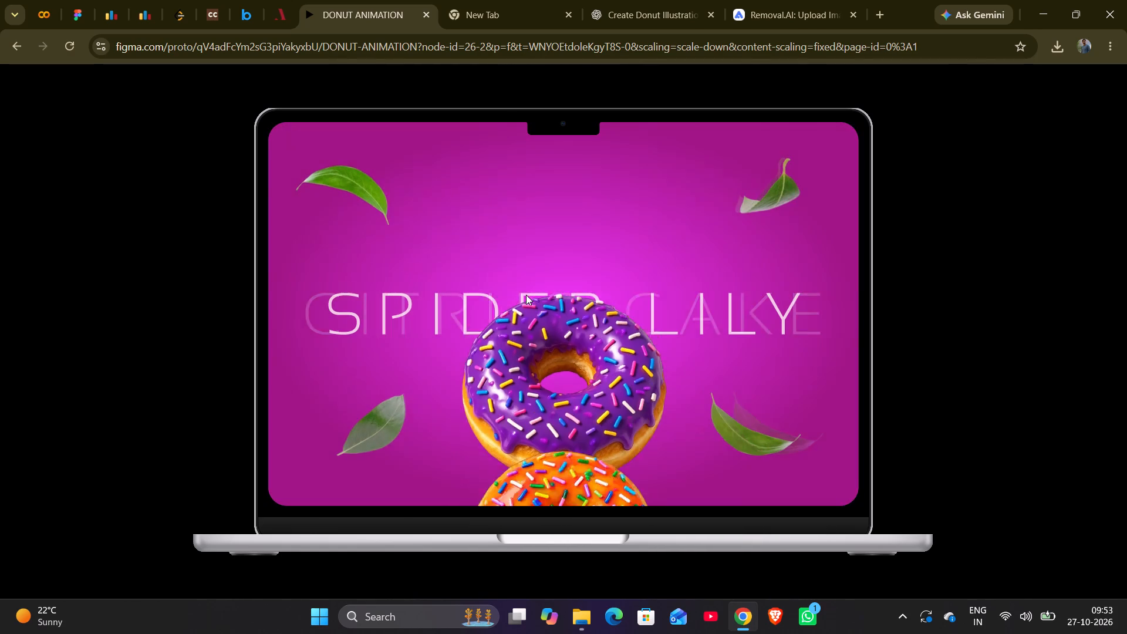
Play the donut transitions among SPIDERLILY, GREEN TEA and CITRUS CAKE again in the prototype preview.
click(526, 295)
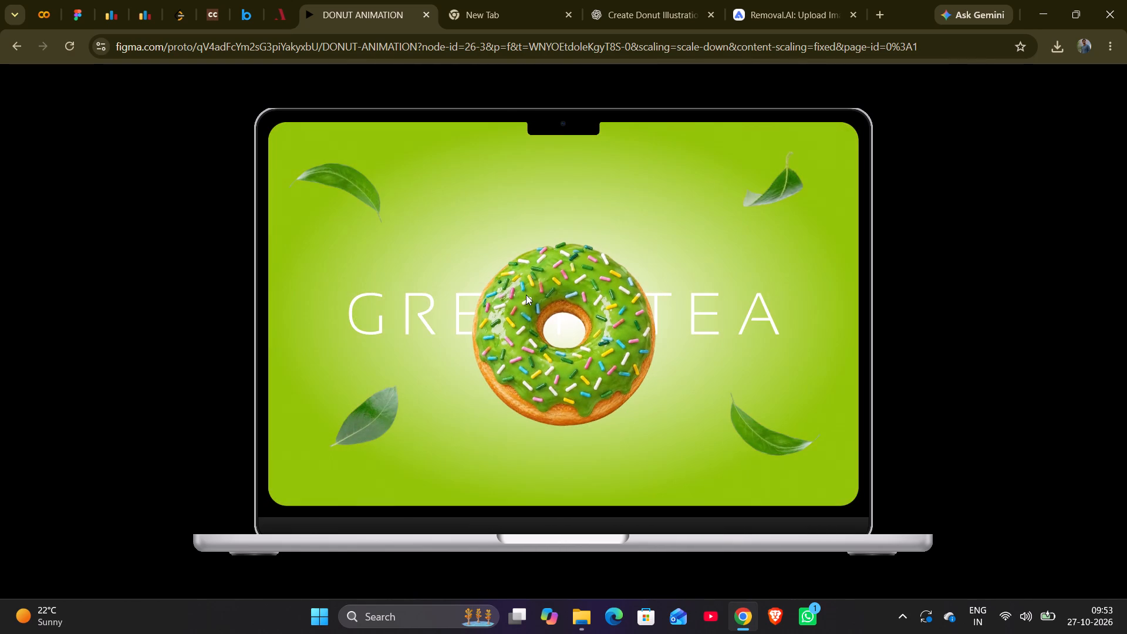
click(526, 295)
click(526, 295)
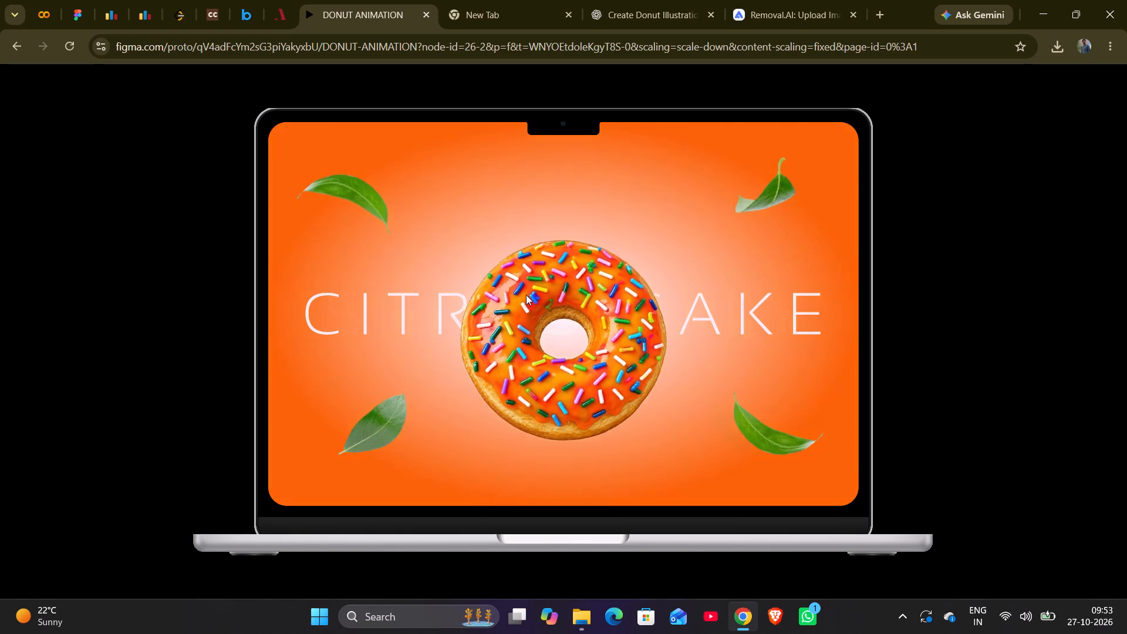
click(526, 295)
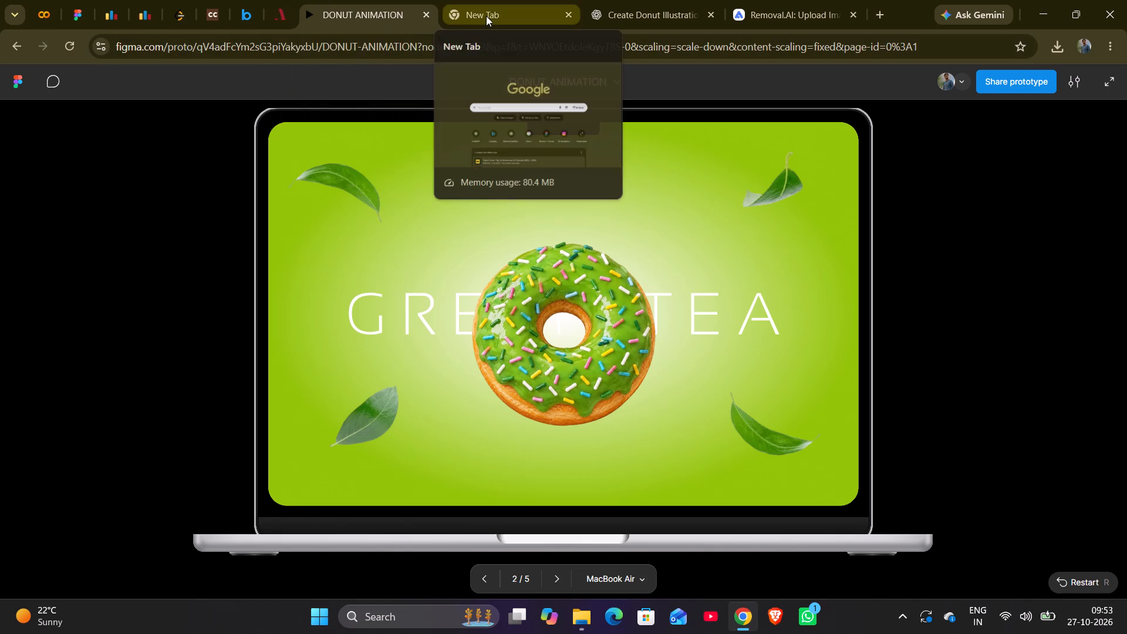
Return to the DONUT ANIMATION design file and review the spacing of the stacked frames from SPIDERLILY to STRAWBERRY.
click(80, 15)
scroll(505, 201, up, 1)
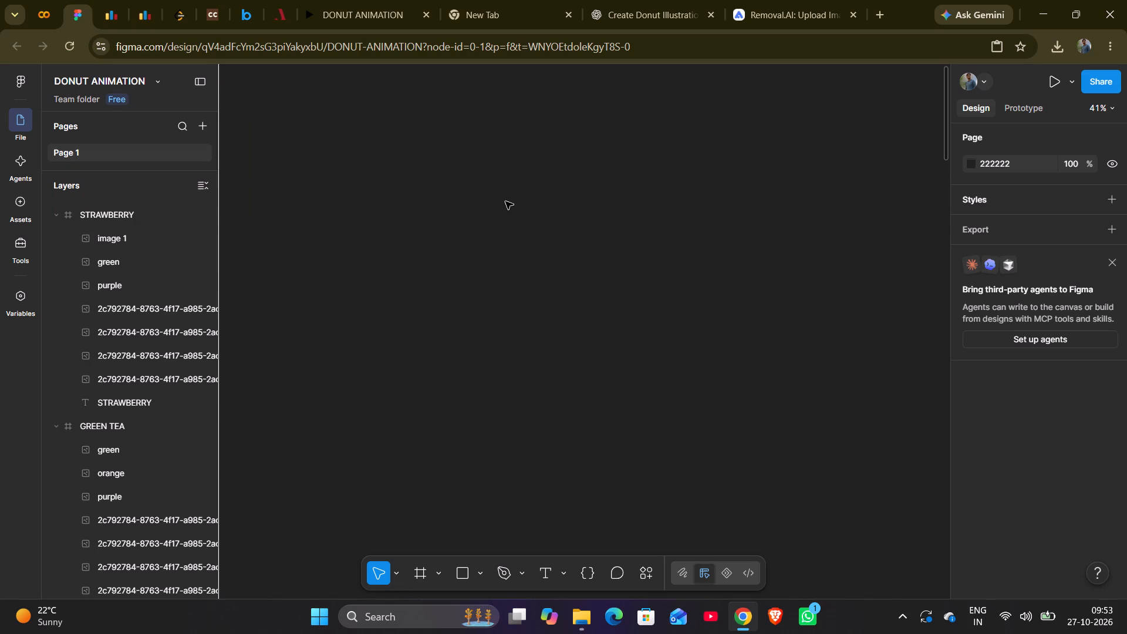
scroll(505, 201, up, 1)
scroll(629, 225, up, 2)
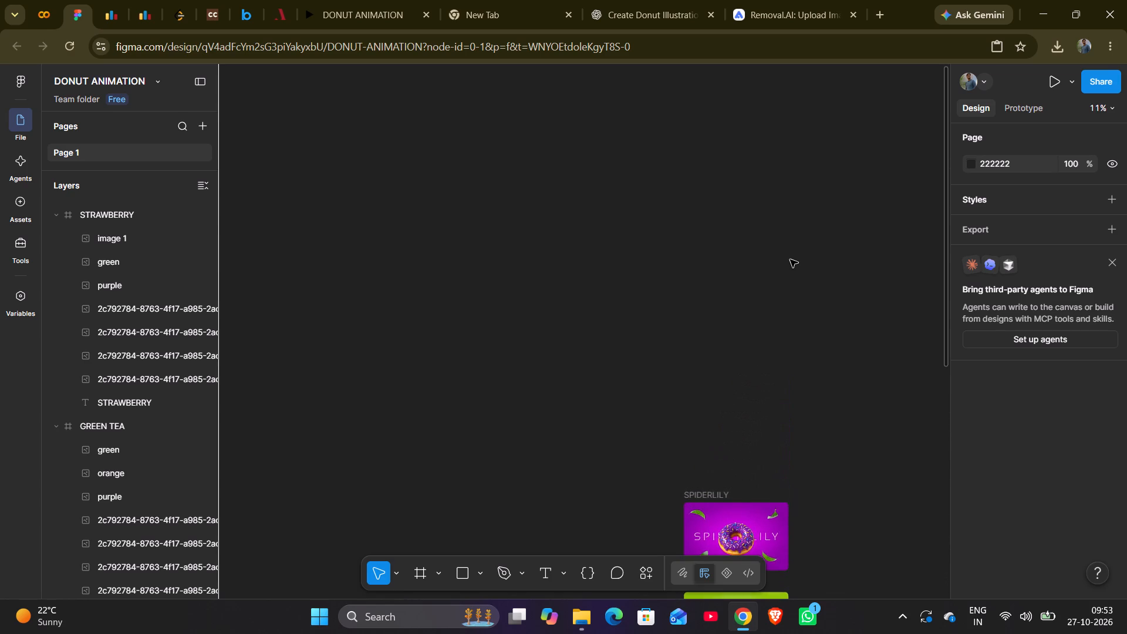
scroll(790, 259, left, 1)
scroll(790, 259, down, 2)
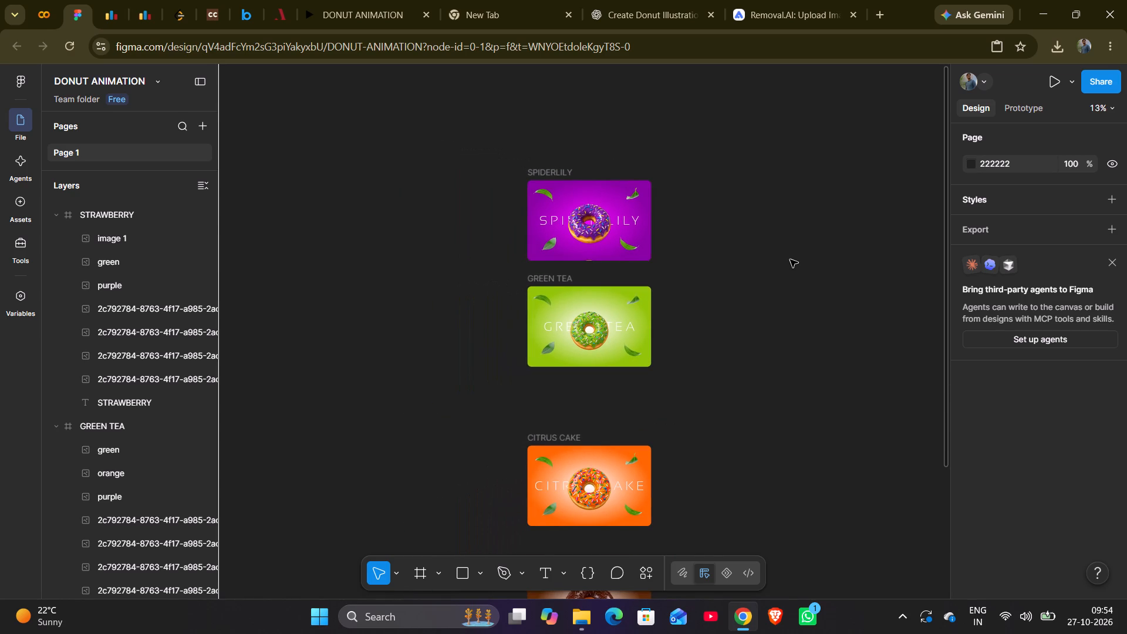
scroll(790, 259, down, 2)
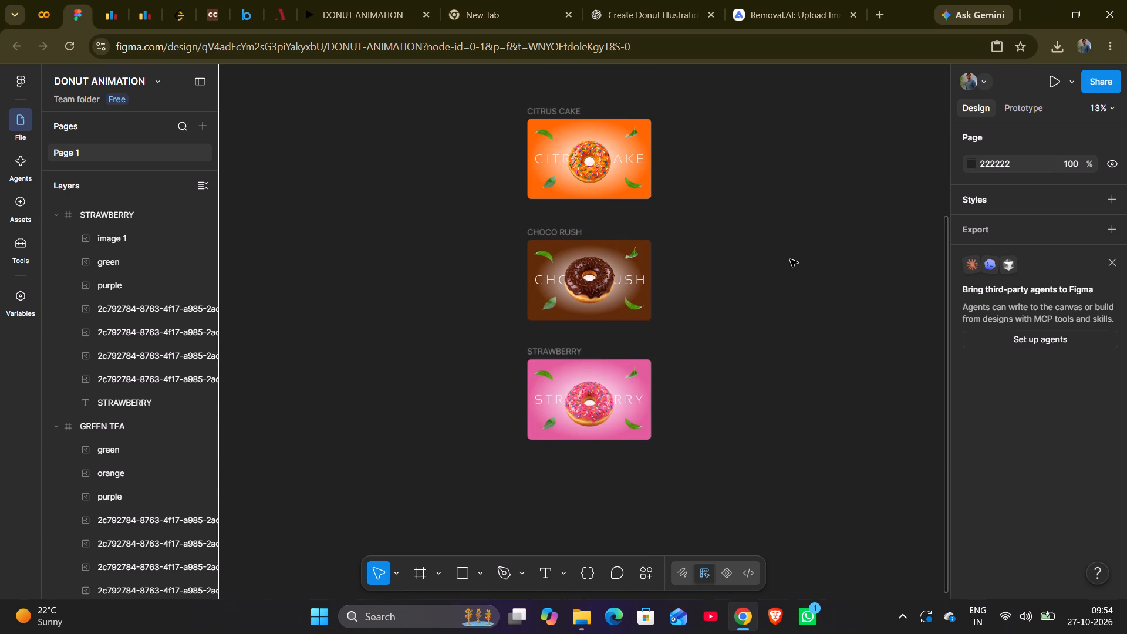
scroll(790, 259, up, 1)
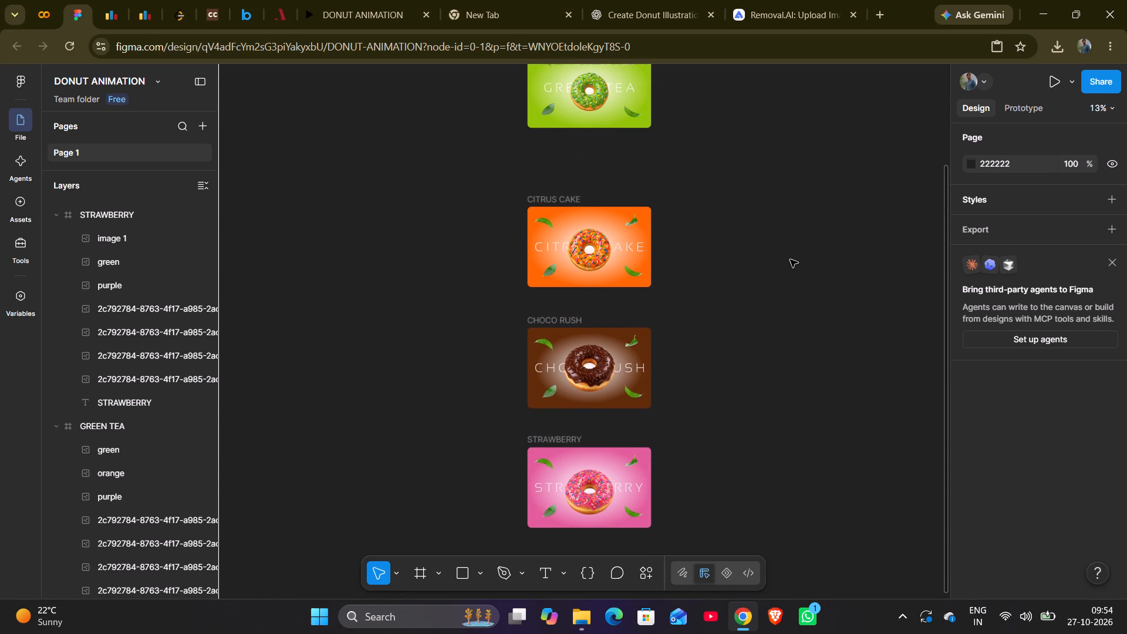
scroll(790, 259, up, 2)
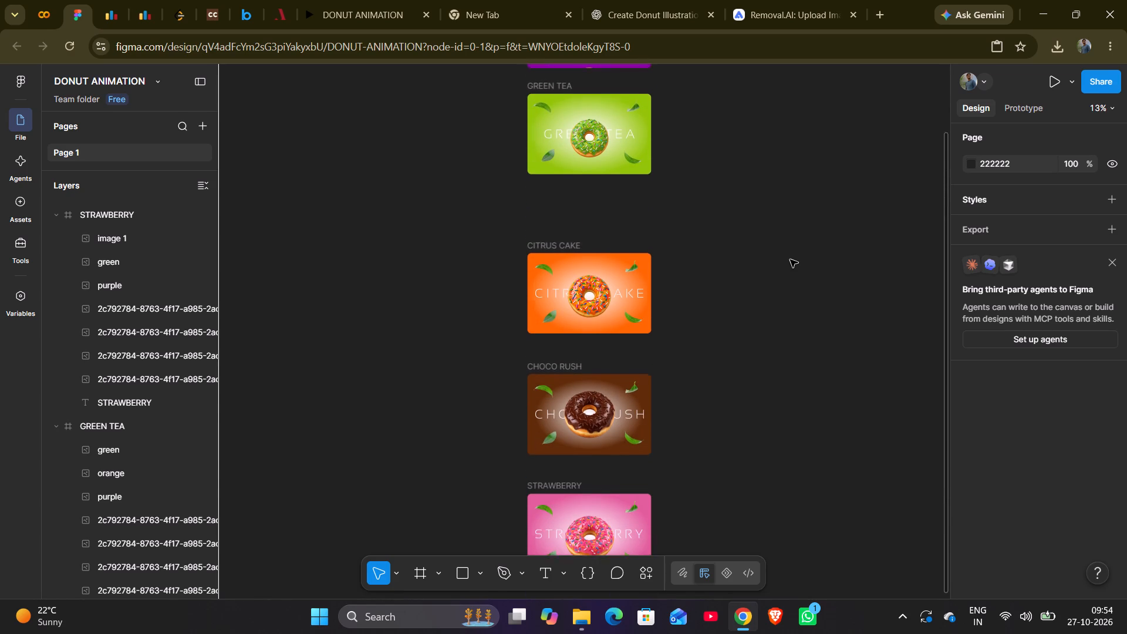
scroll(790, 259, up, 1)
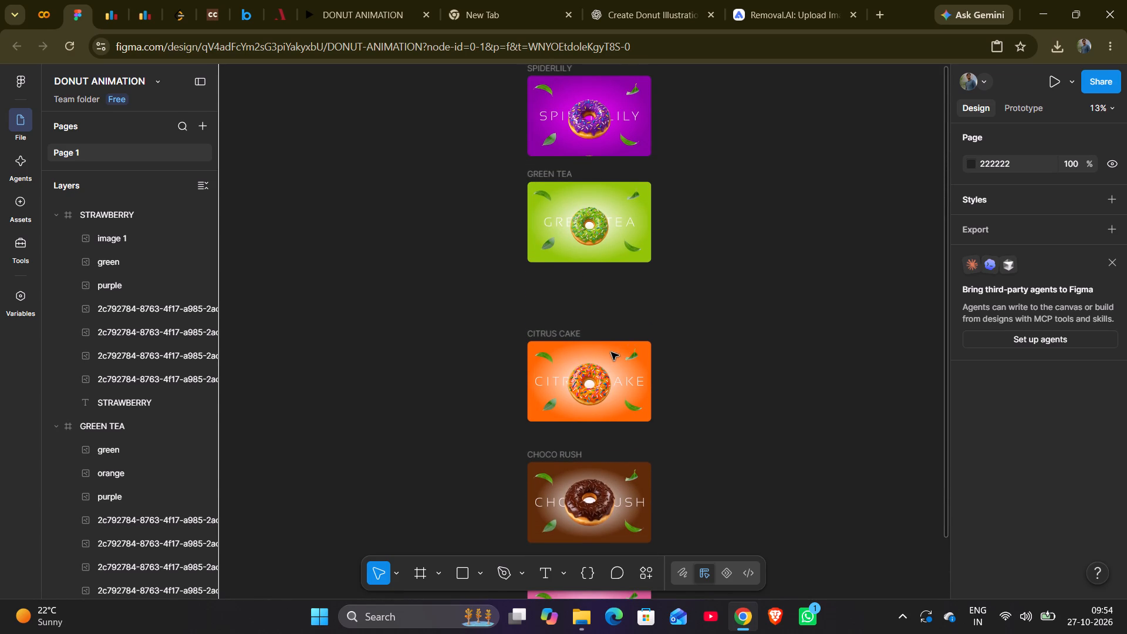
Move the GREEN TEA frame down, away from SPIDERLILY, to about X 1022, Y 1560.
click(616, 205)
double_click(616, 205)
click(565, 177)
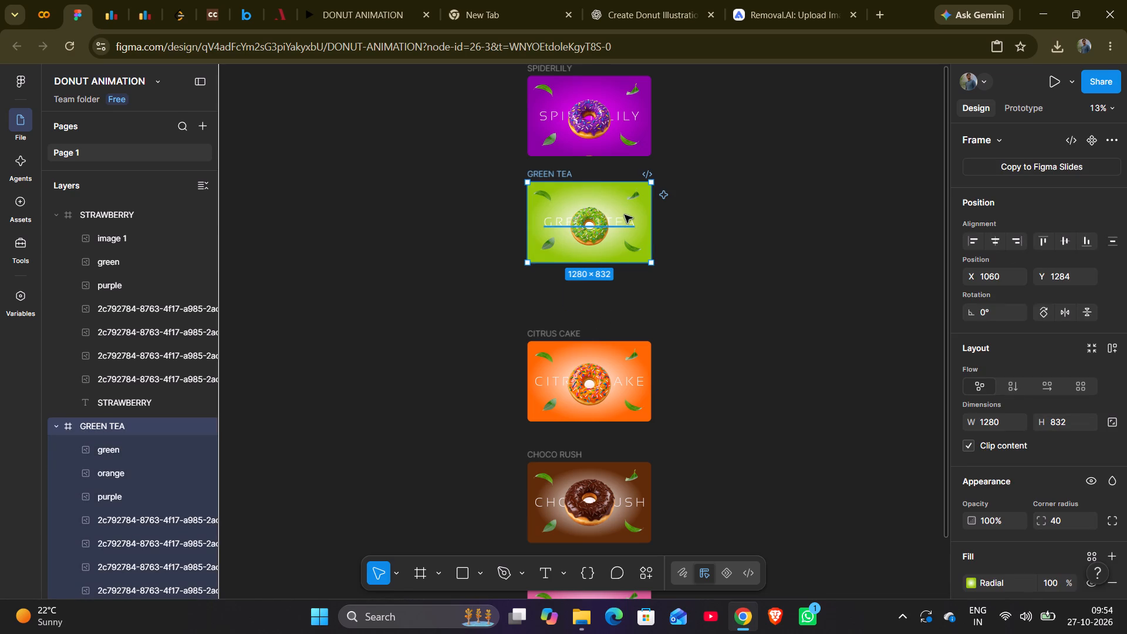
drag(613, 193, 612, 210)
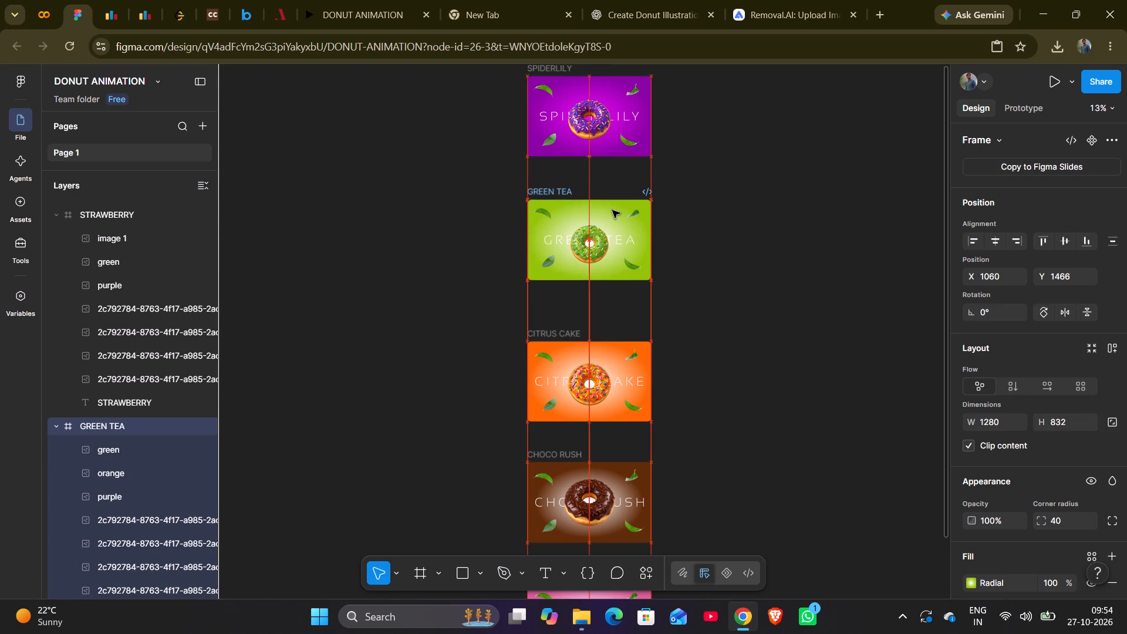
drag(612, 210, 612, 224)
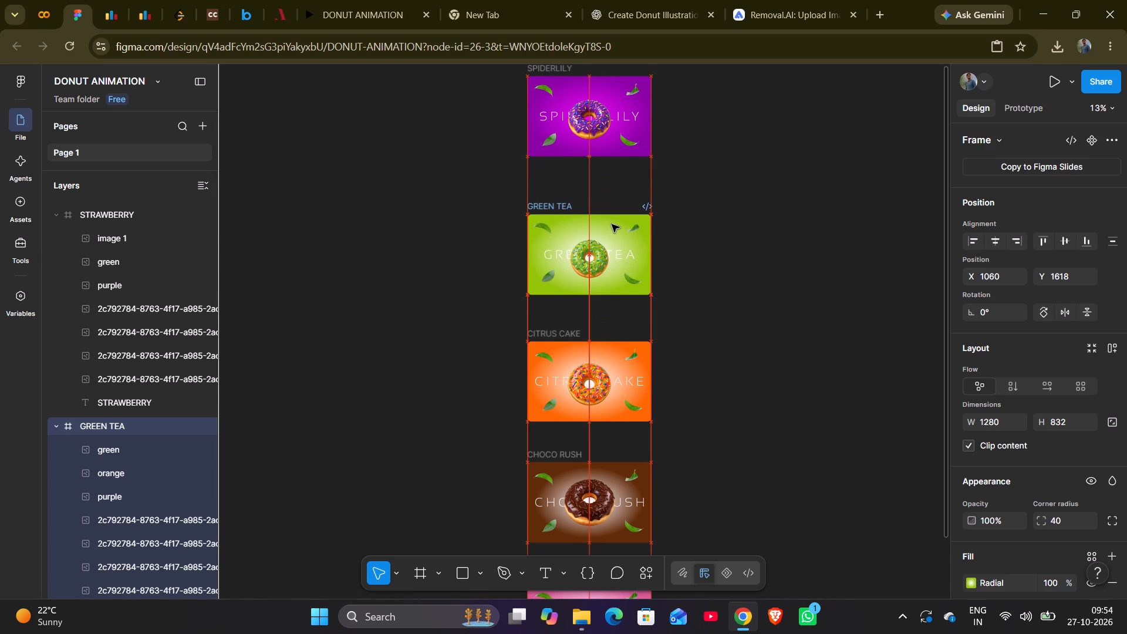
drag(612, 224, 609, 231)
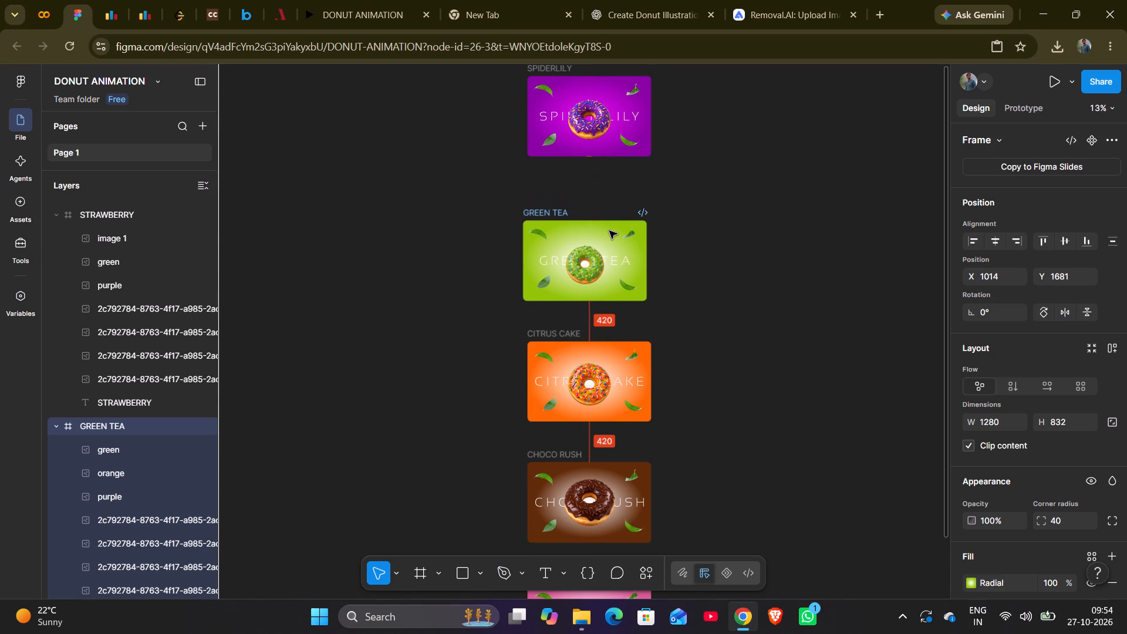
drag(609, 231, 612, 226)
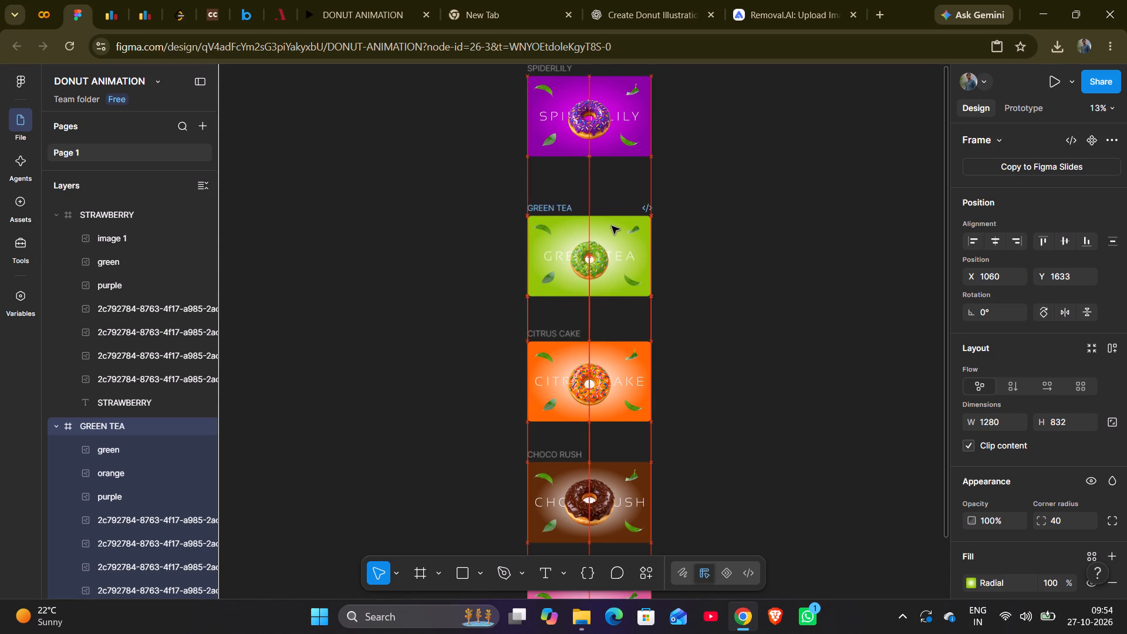
drag(612, 226, 610, 221)
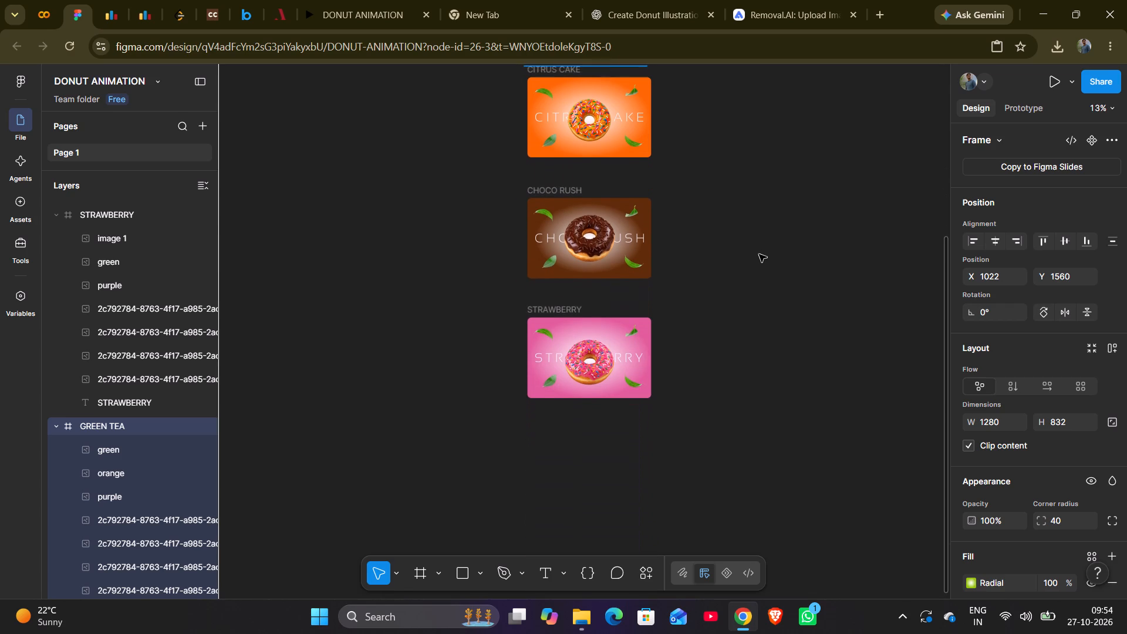
Move the STRAWBERRY frame straight down, farther below CHOCO RUSH, to about Y 6187, keeping X at 1060.
click(567, 302)
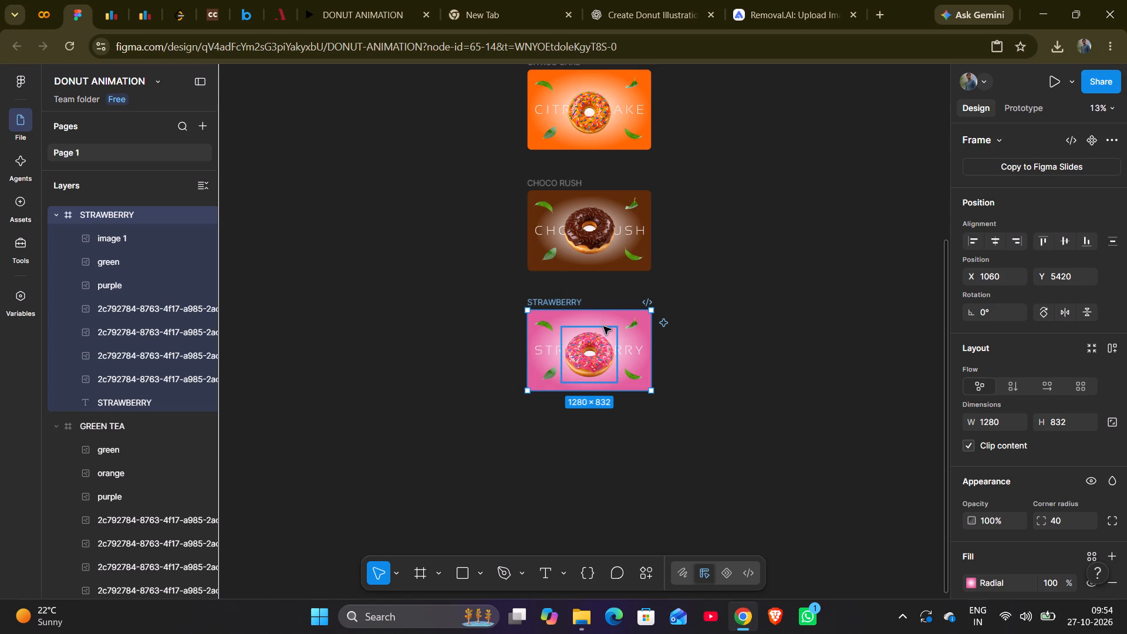
drag(601, 316, 599, 349)
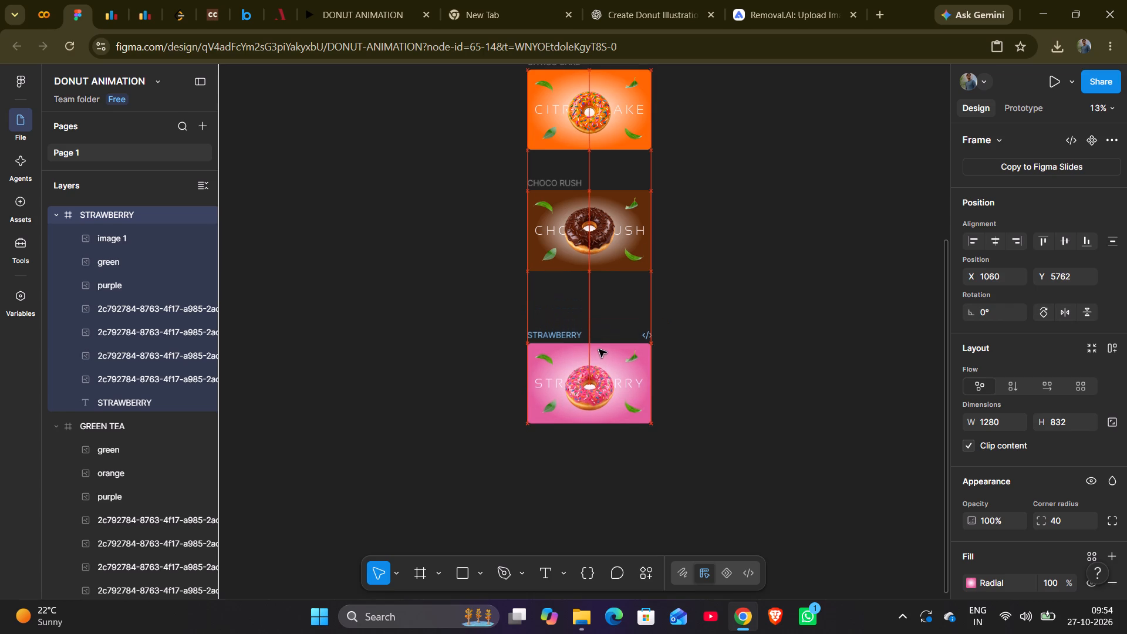
drag(599, 349, 602, 376)
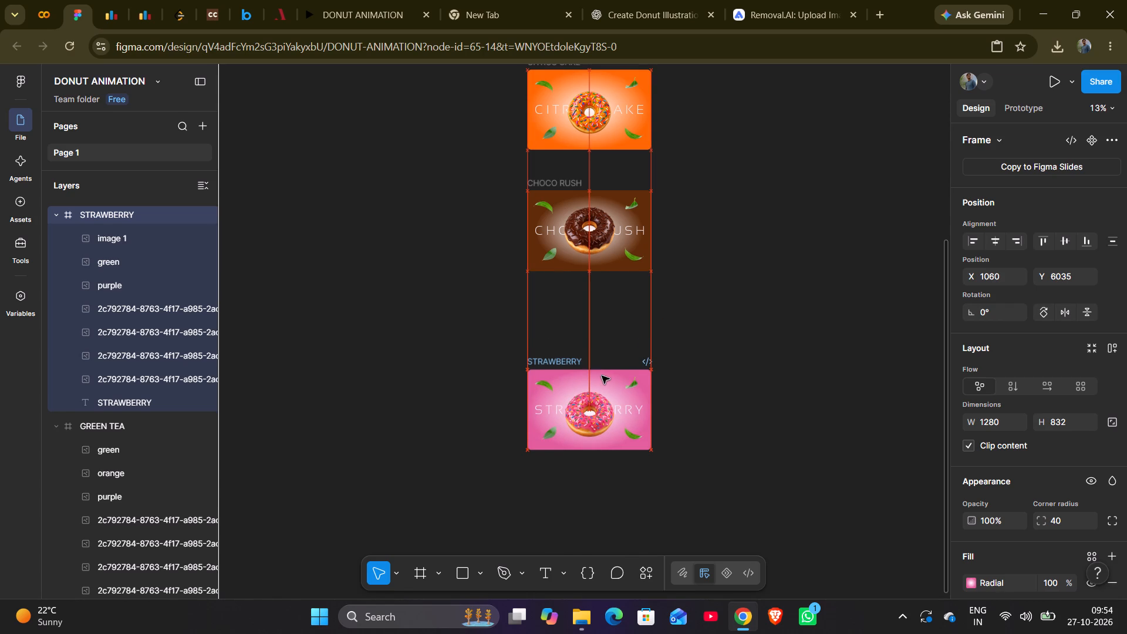
drag(602, 376, 603, 390)
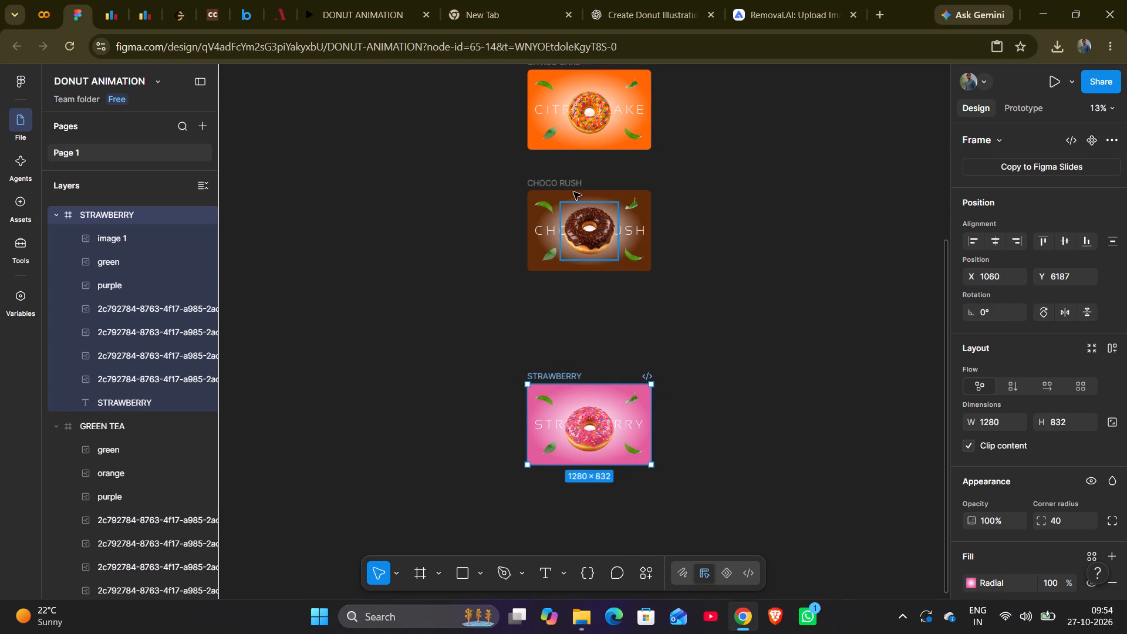
Move the CHOCO RUSH frame straight down between CITRUS CAKE and STRAWBERRY to about Y 4785, keeping X at 1060.
click(565, 183)
drag(622, 214, 620, 278)
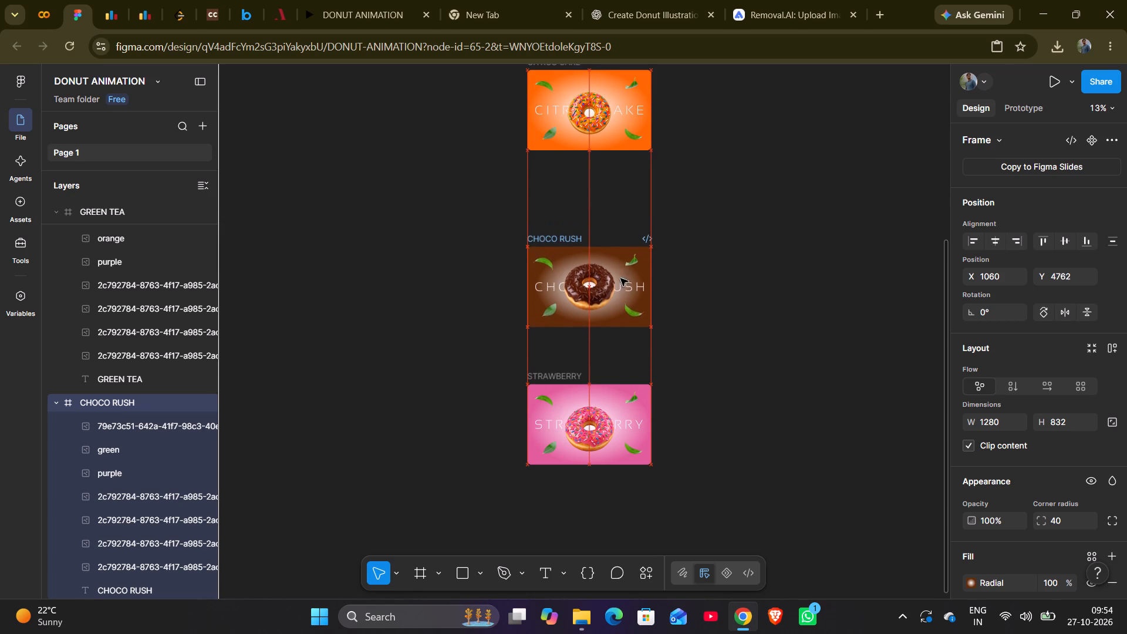
drag(620, 278, 622, 257)
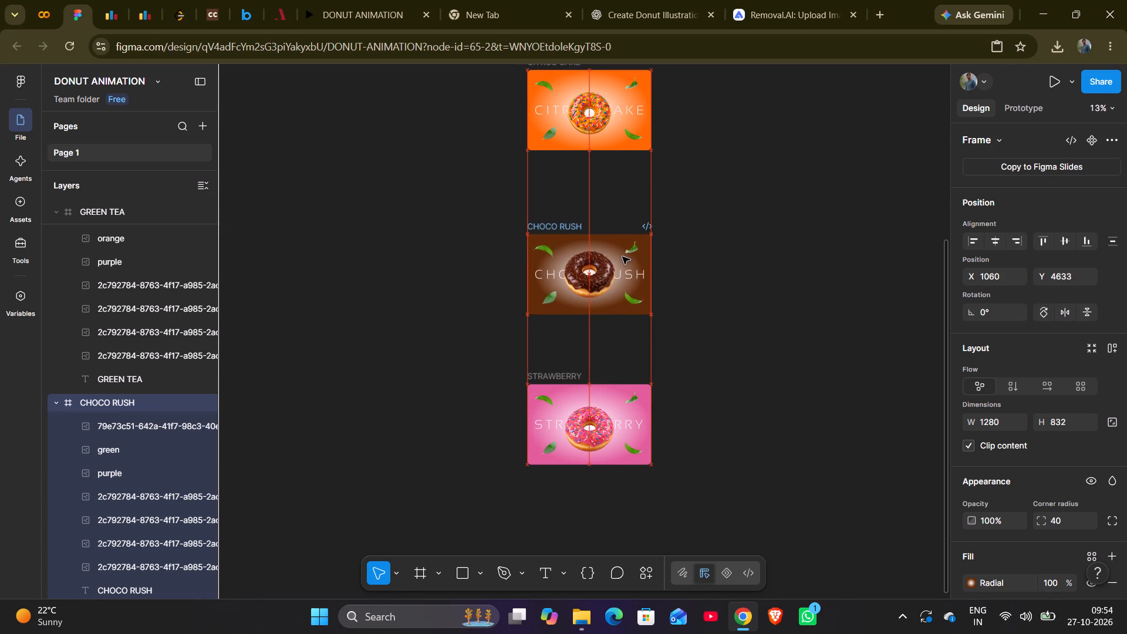
drag(622, 257, 623, 265)
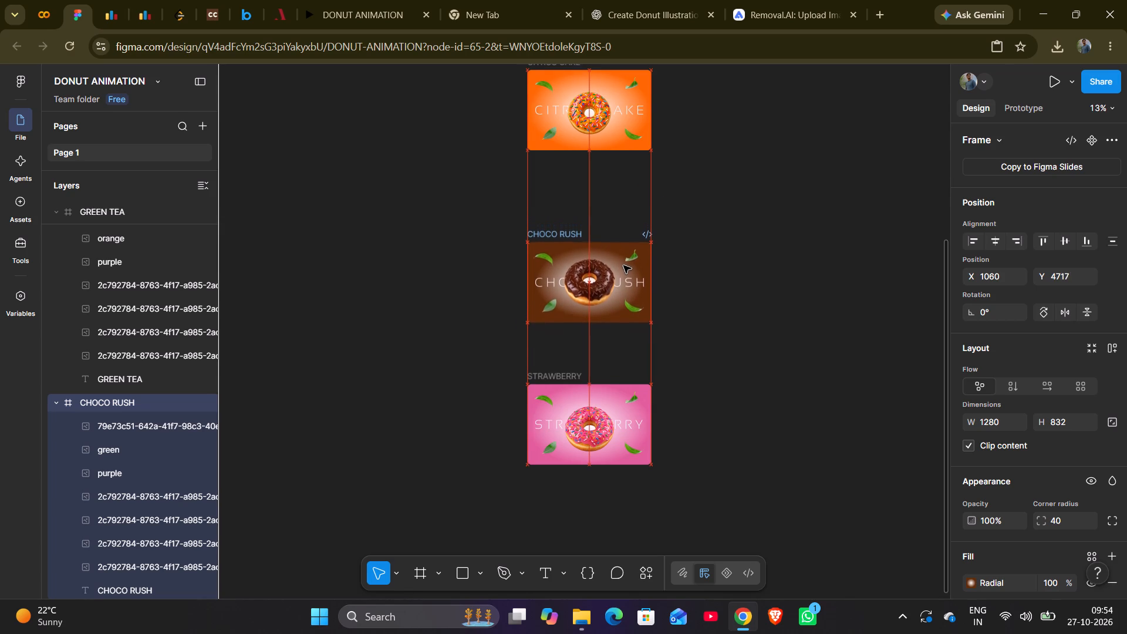
drag(623, 265, 623, 271)
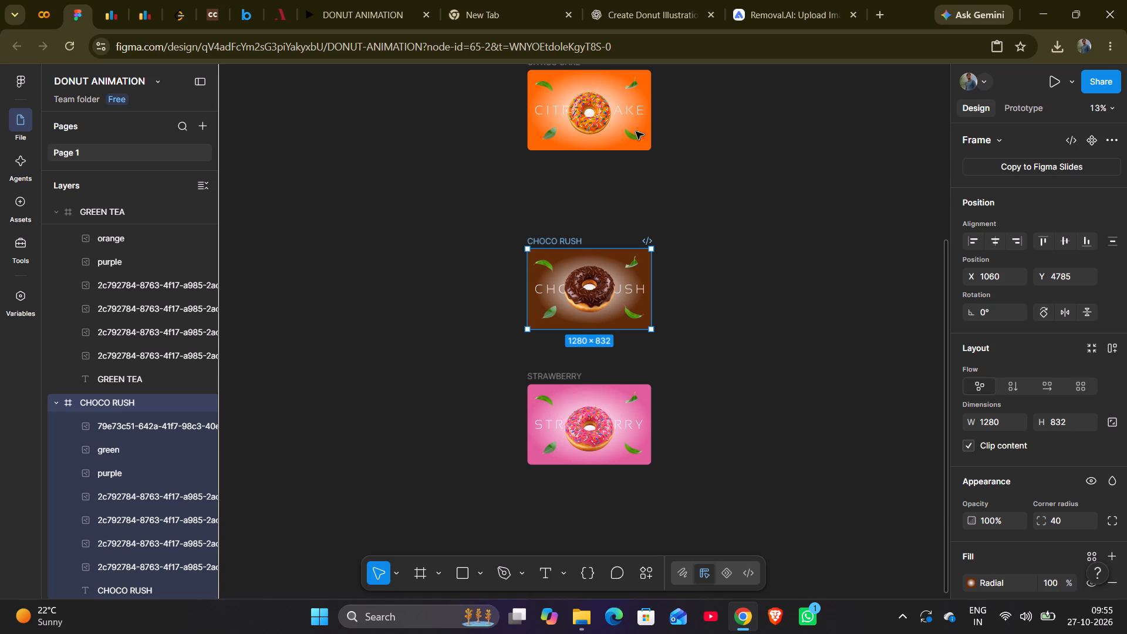
Move the CITRUS CAKE frame straight down toward CHOCO RUSH to about Y 3282, keeping X at 1060.
click(616, 129)
click(616, 129)
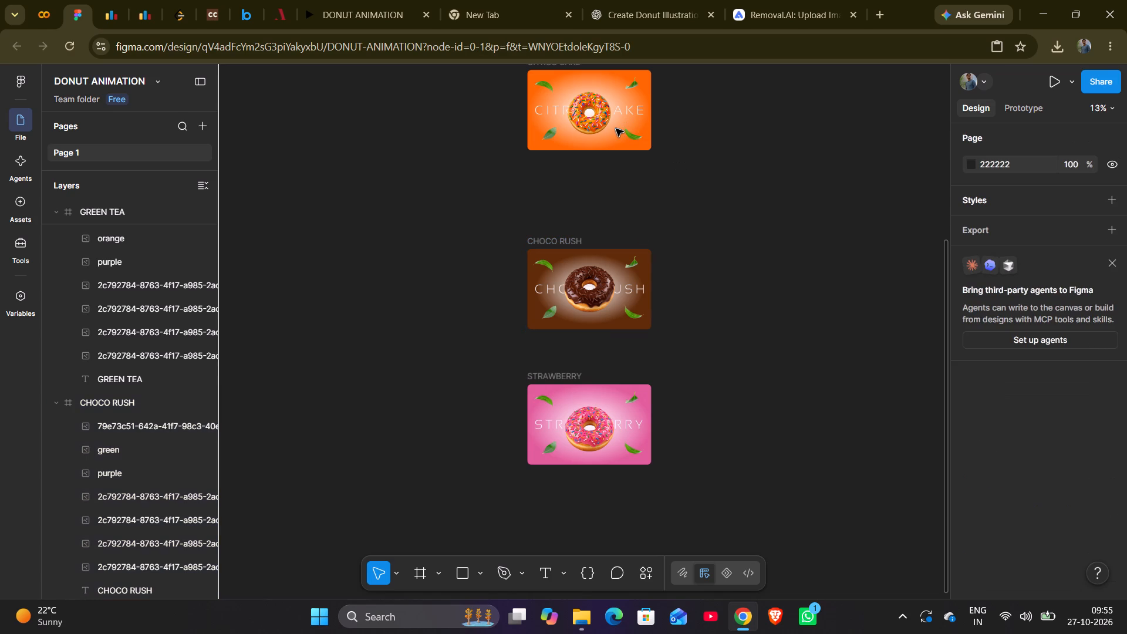
double_click(616, 129)
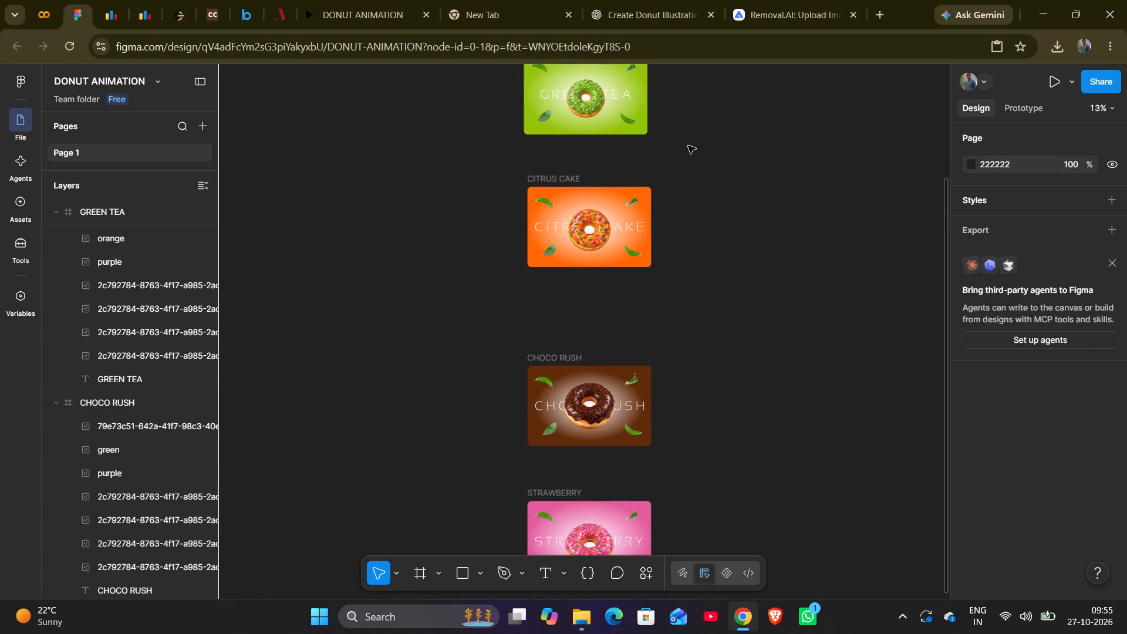
click(557, 173)
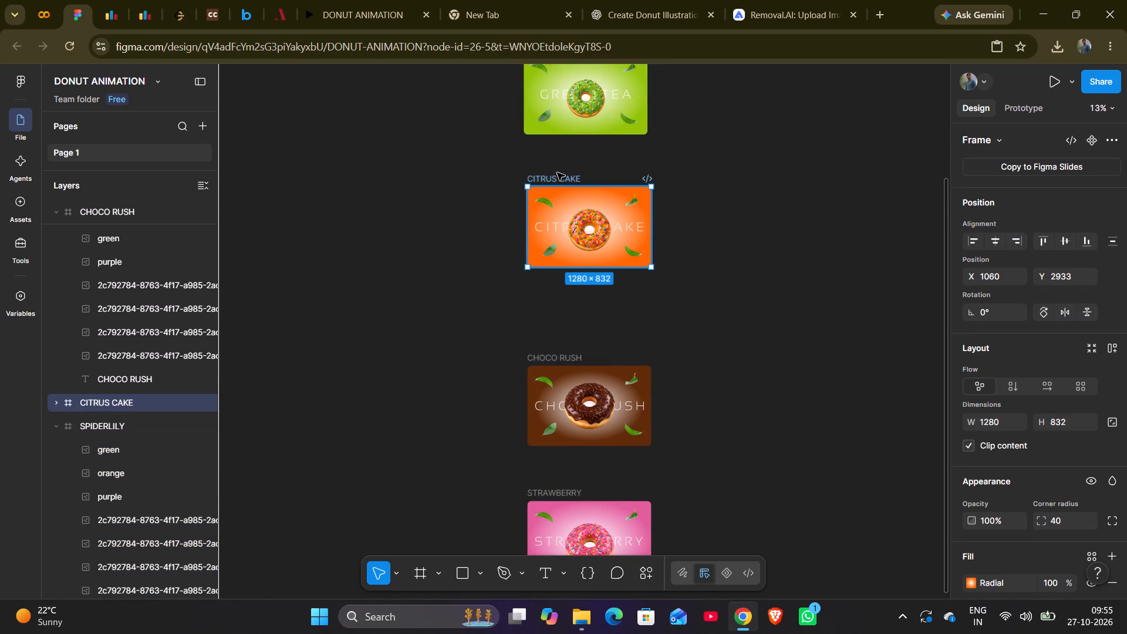
drag(610, 201, 610, 221)
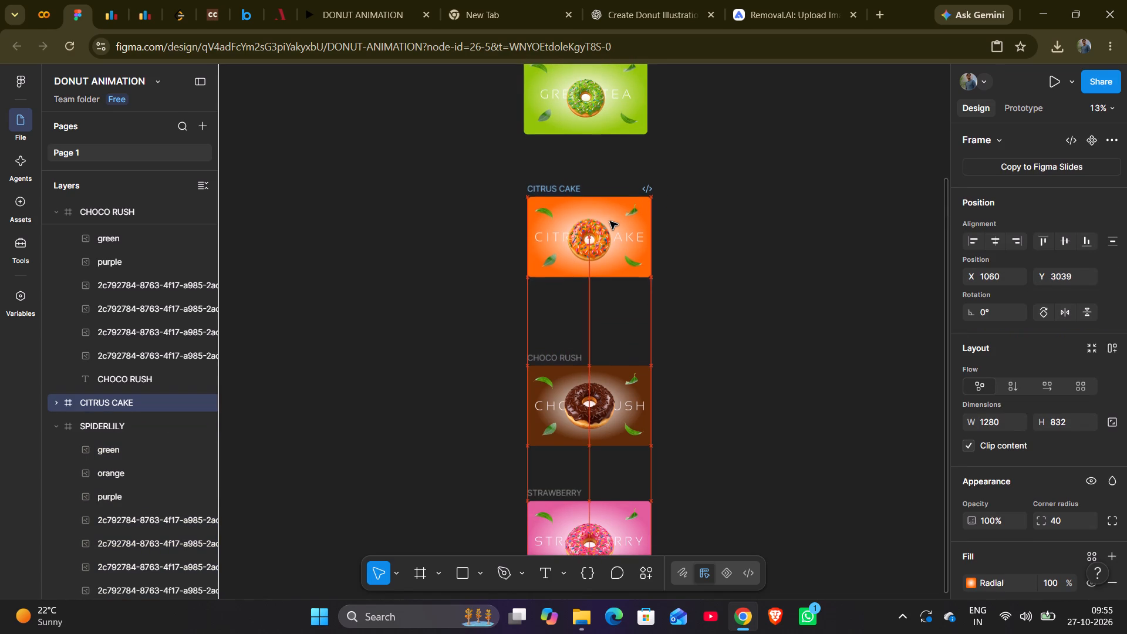
drag(610, 221, 610, 231)
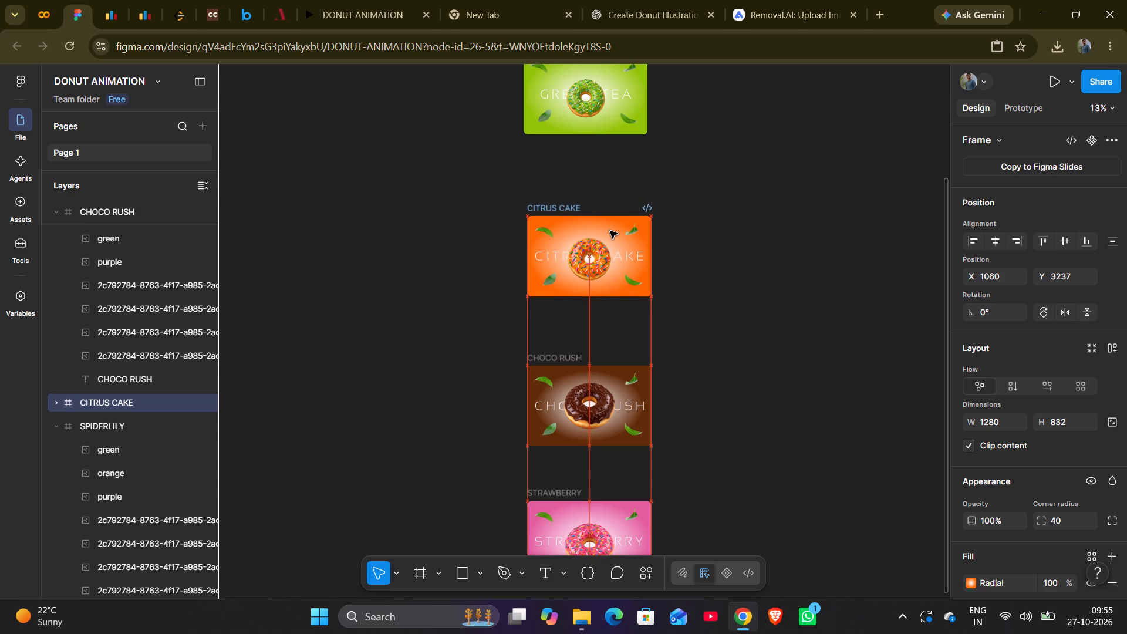
drag(610, 231, 610, 235)
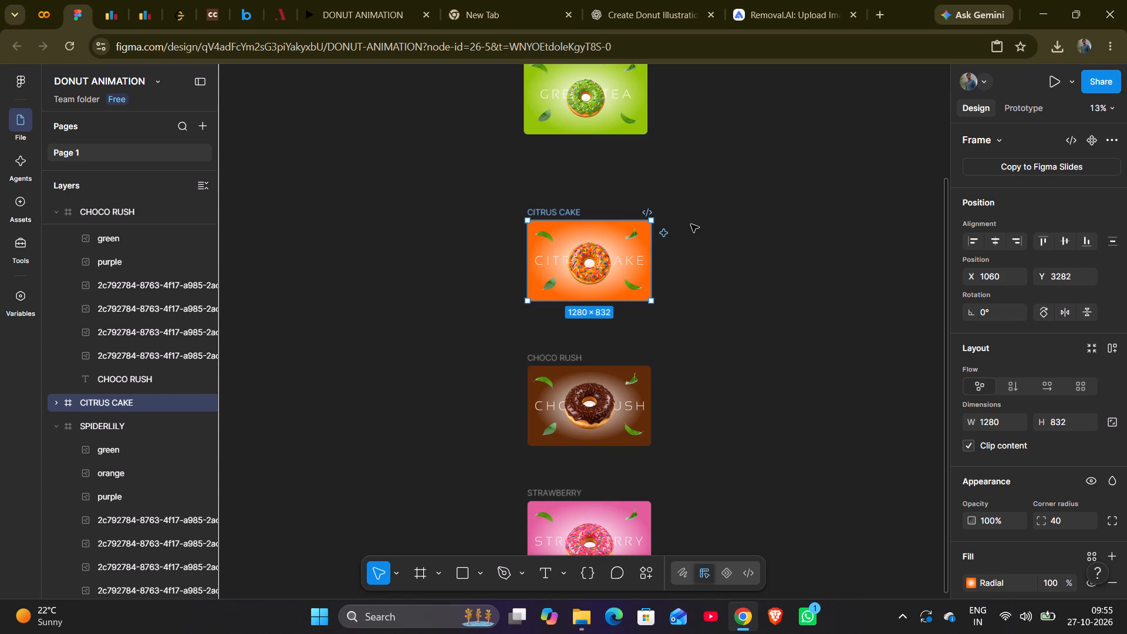
click(691, 224)
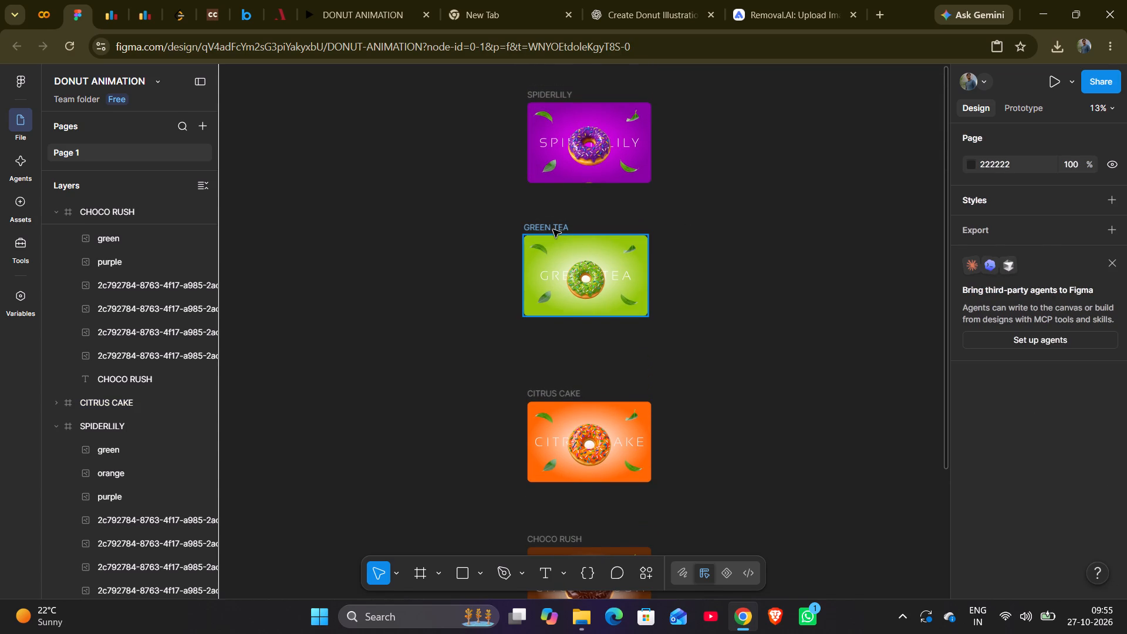
Move the GREEN TEA frame between SPIDERLILY and CITRUS CAKE, aligned with them at X 1060, Y 1651.
click(553, 230)
drag(618, 261, 617, 284)
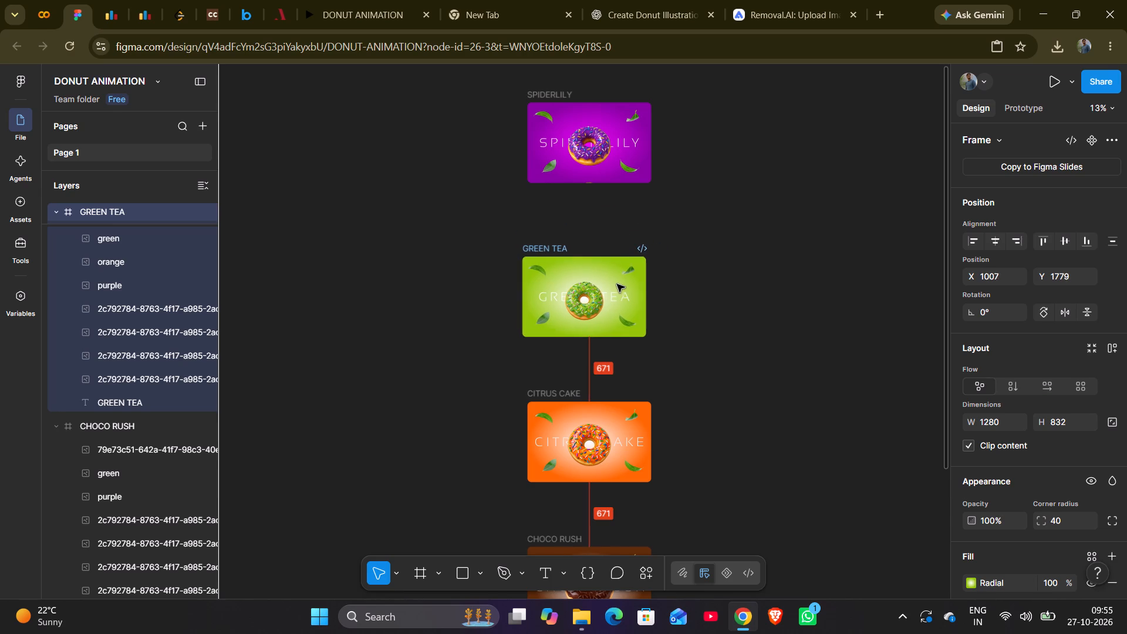
drag(617, 284, 620, 277)
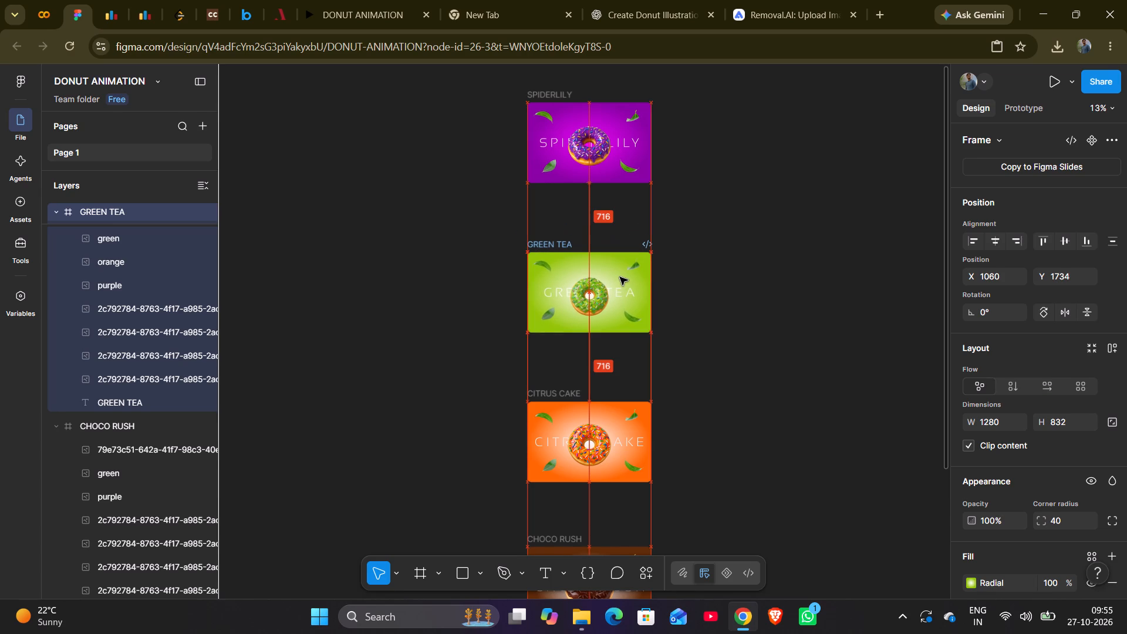
drag(620, 277, 620, 270)
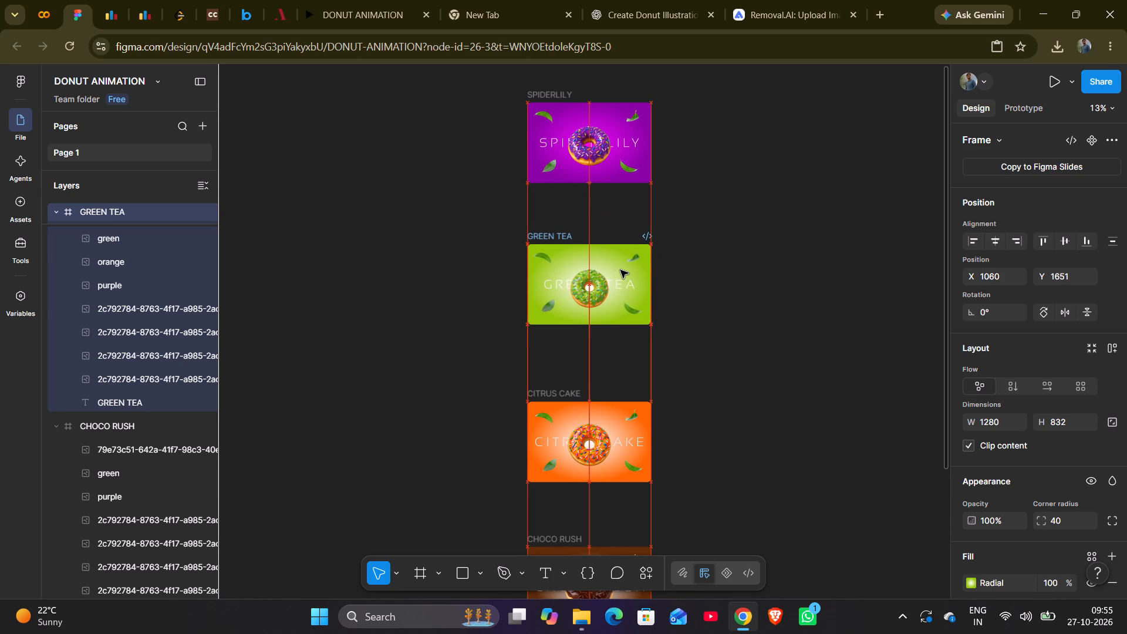
drag(620, 270, 621, 270)
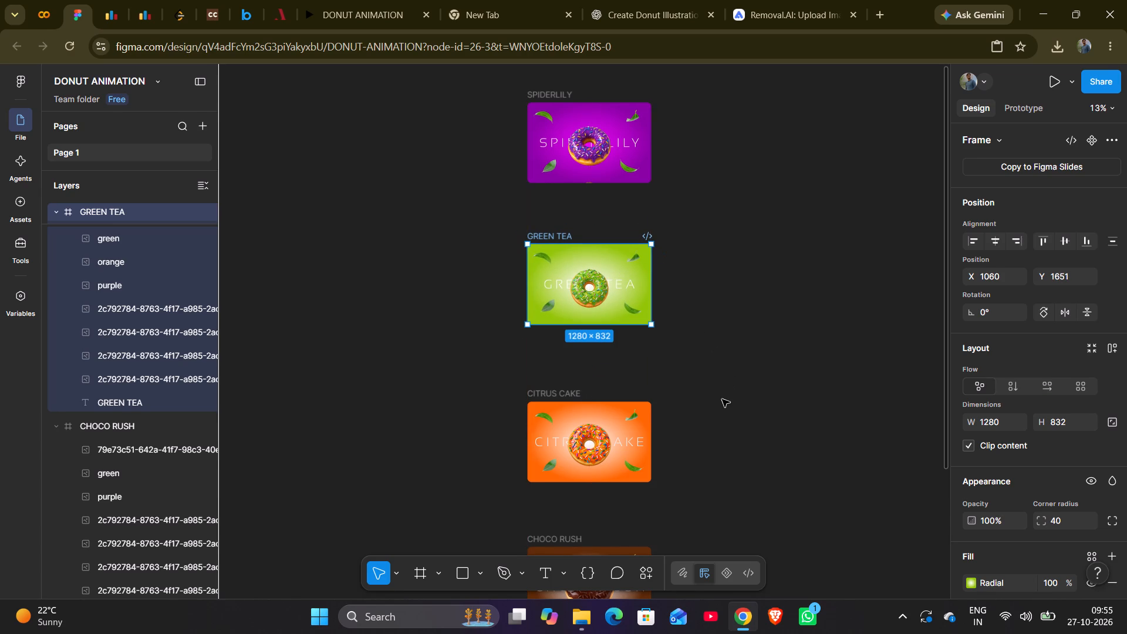
click(722, 399)
Move the CITRUS CAKE frame straight up to Y 3116 at X 1060, leaving equal 633 gaps around GREEN TEA.
drag(561, 394, 563, 370)
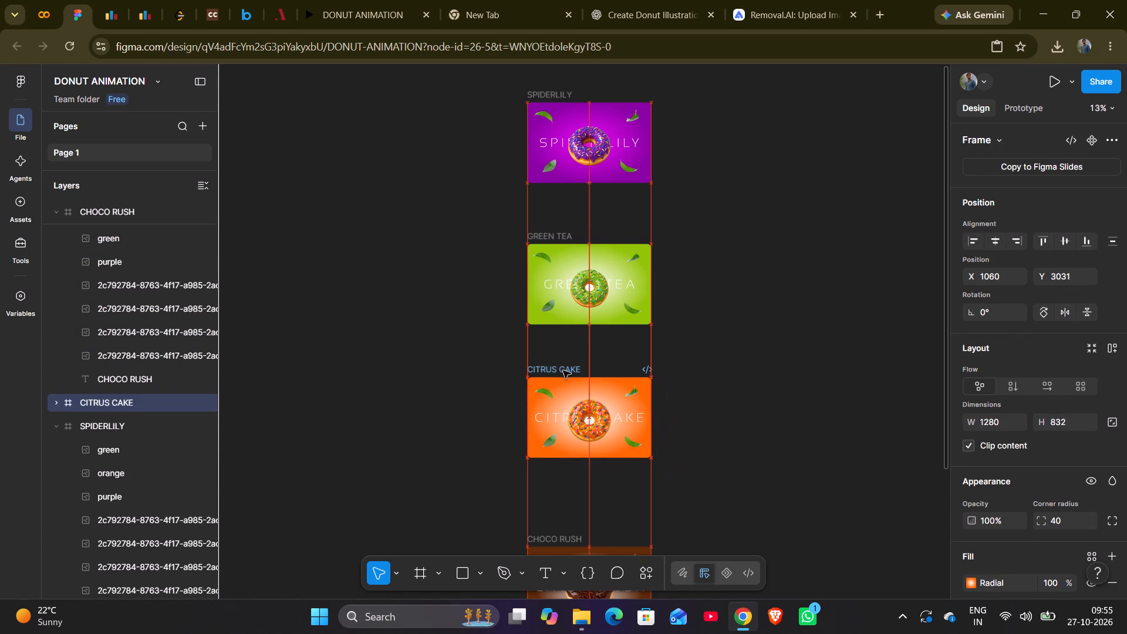
drag(563, 370, 563, 377)
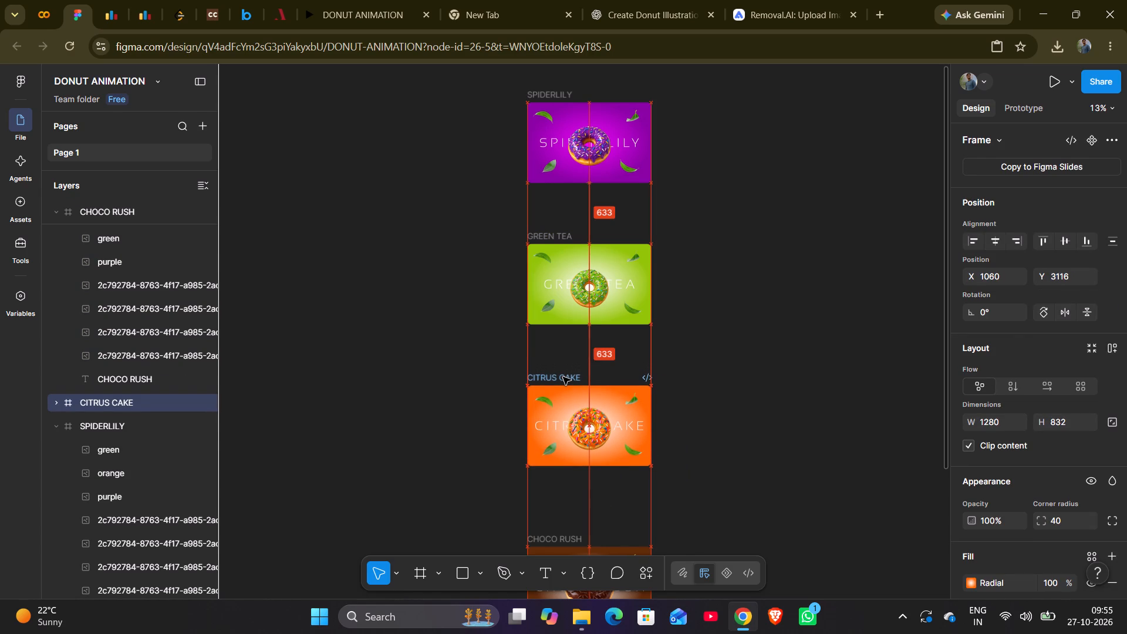
drag(563, 377, 564, 377)
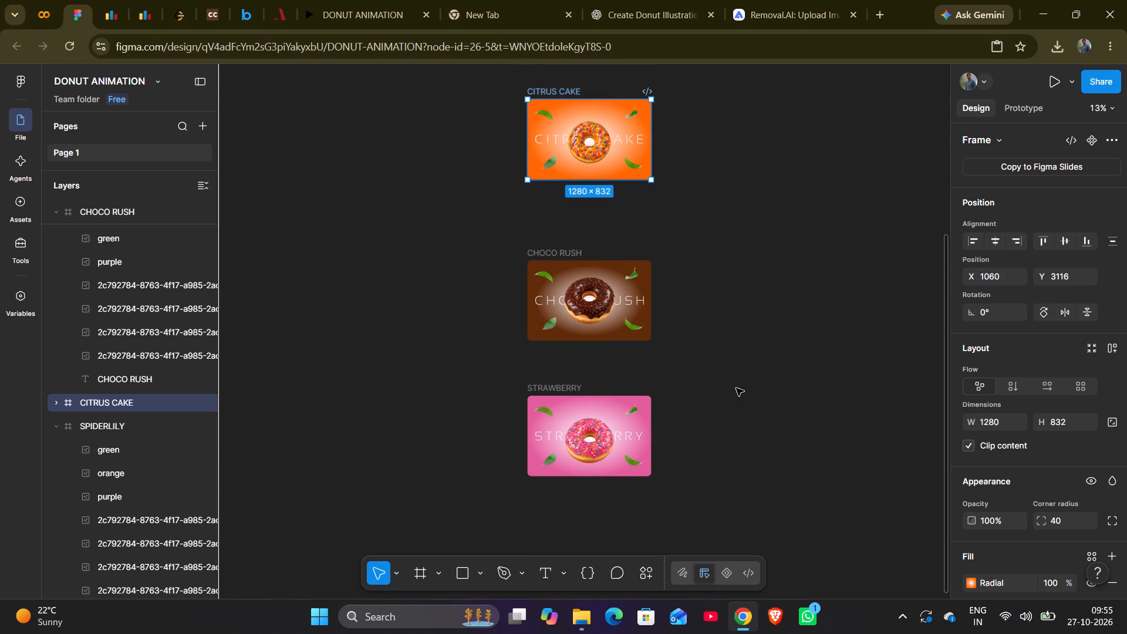
Move the CHOCO RUSH frame straight up toward CITRUS CAKE to Y 4581, keeping X at 1060.
drag(571, 251, 567, 237)
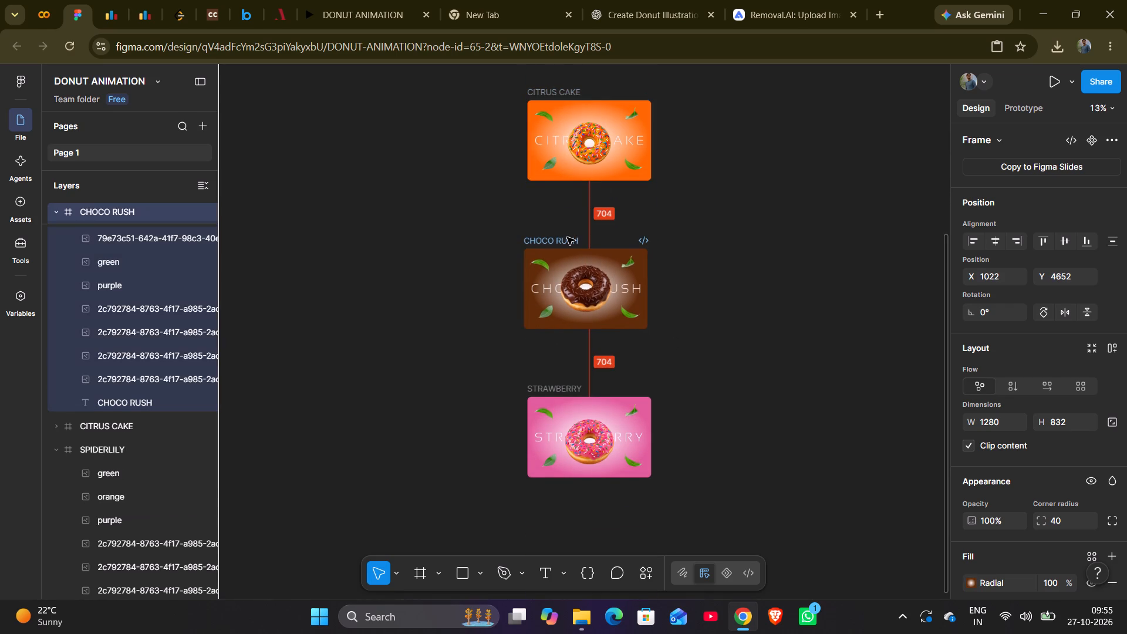
drag(567, 237, 571, 230)
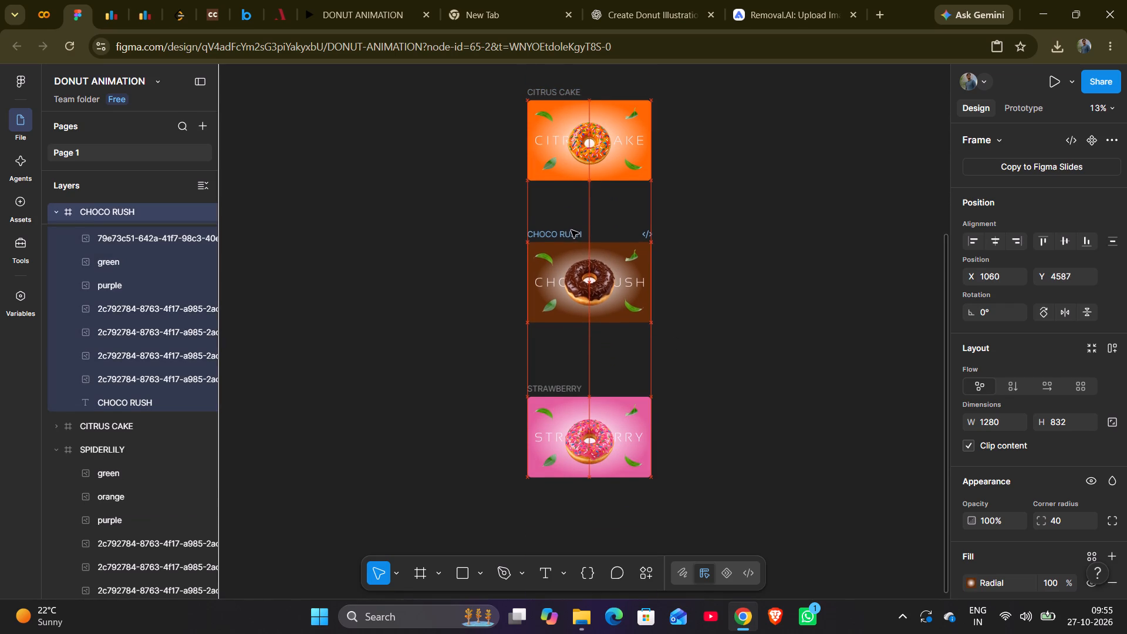
drag(571, 230, 571, 234)
drag(571, 234, 573, 238)
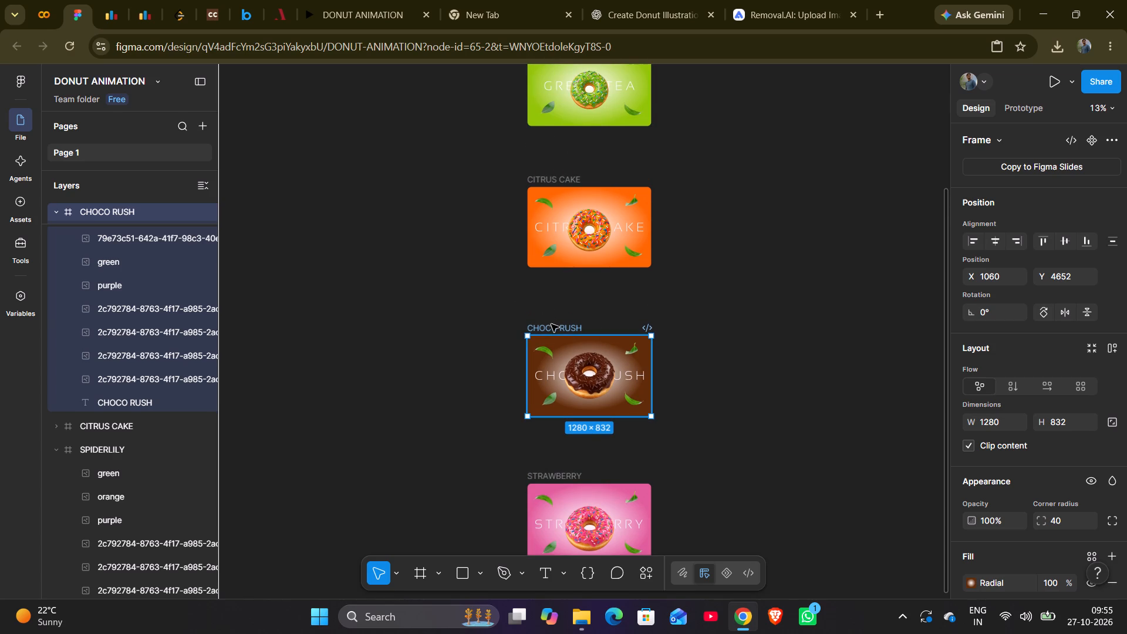
drag(551, 324, 549, 318)
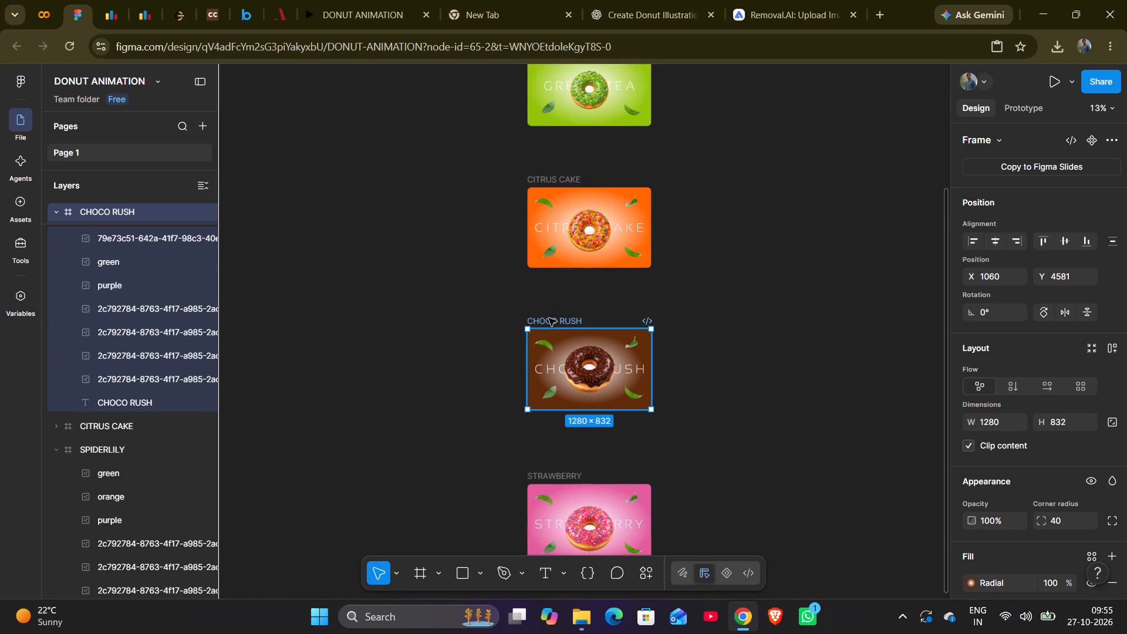
Move the STRAWBERRY frame straight up to about Y 6046 at X 1060, leaving equal 633 gaps around CHOCO RUSH.
scroll(478, 375, down, 1)
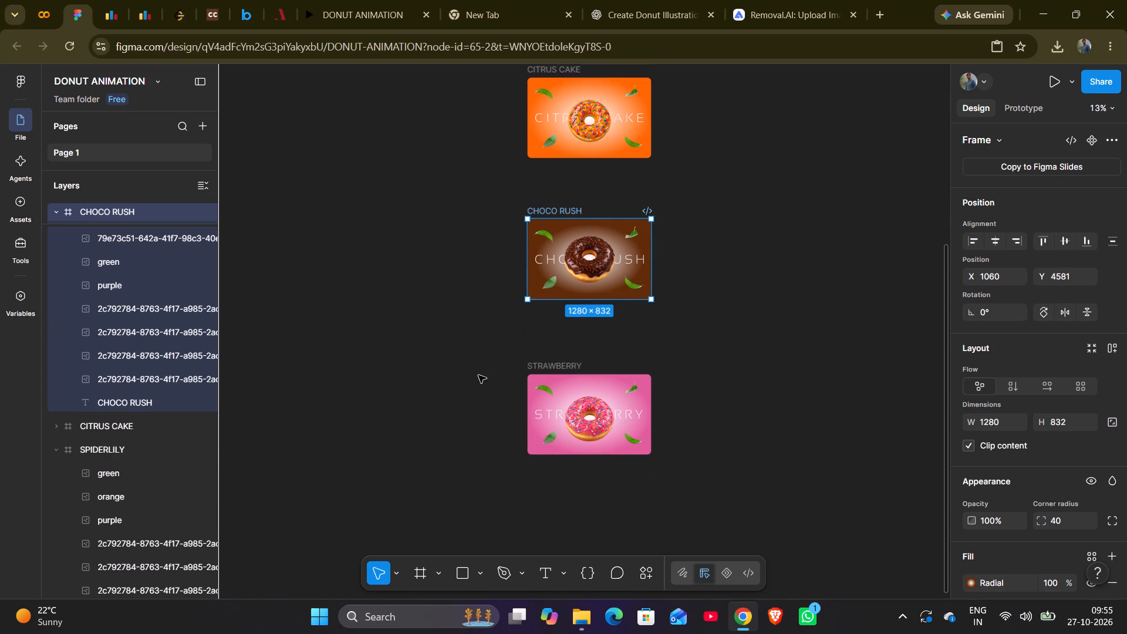
scroll(478, 375, down, 1)
click(563, 349)
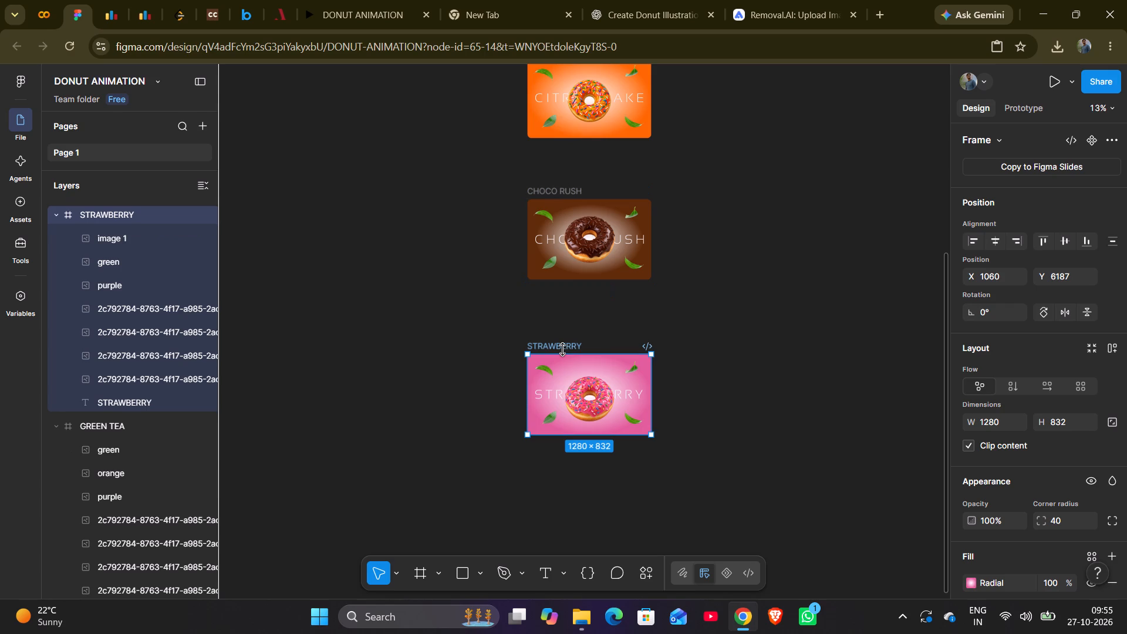
drag(561, 348, 560, 332)
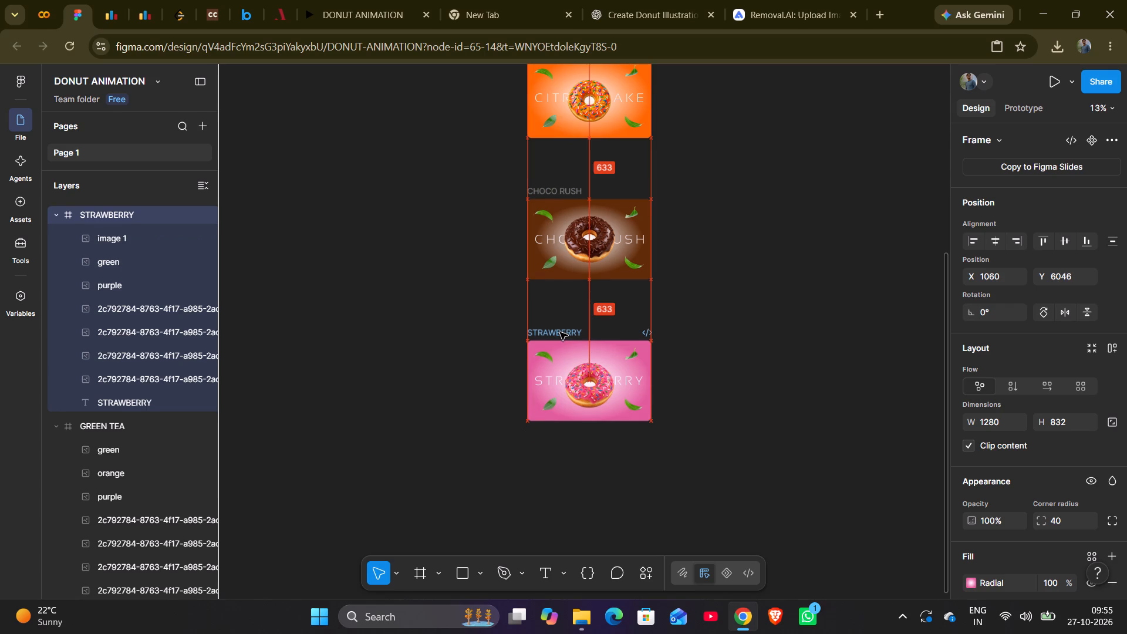
drag(560, 332, 560, 336)
click(762, 308)
scroll(762, 308, up, 1)
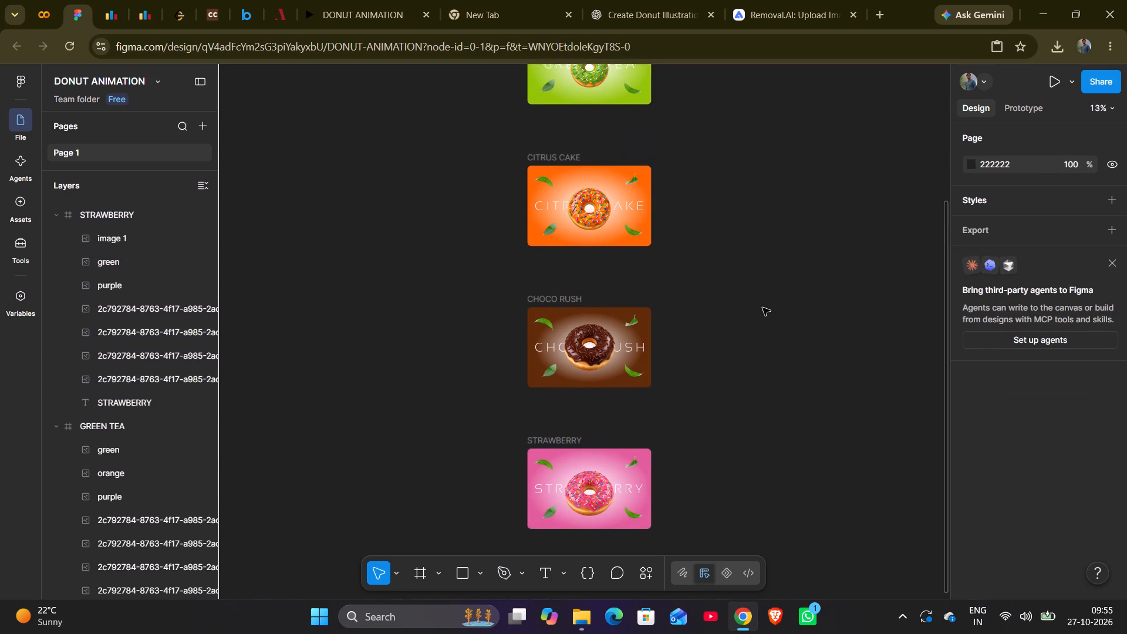
scroll(762, 308, up, 2)
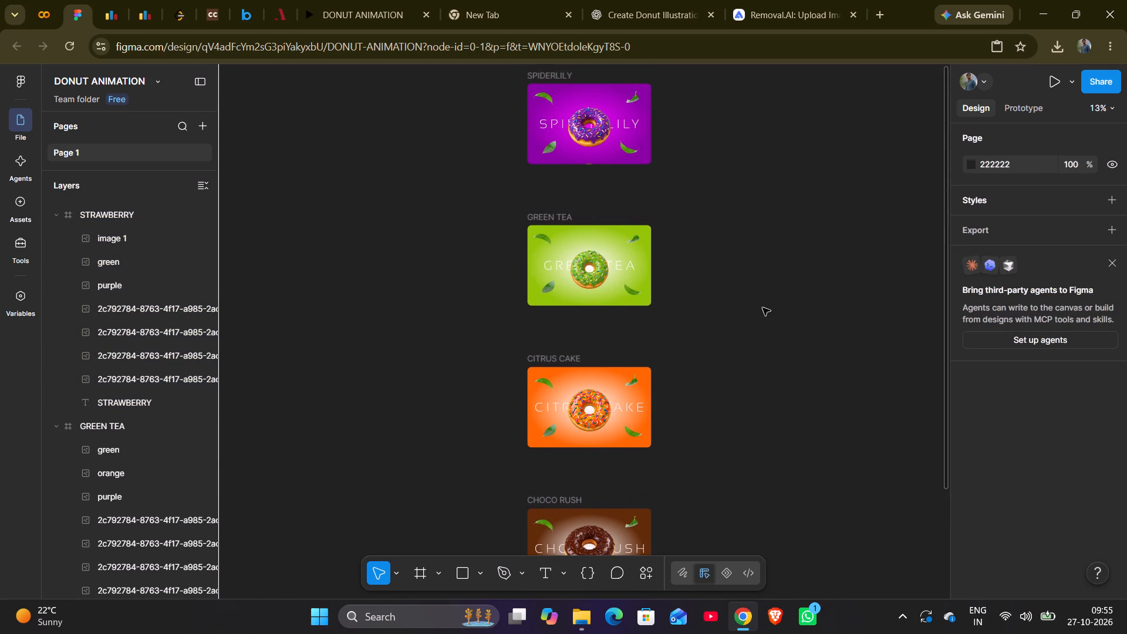
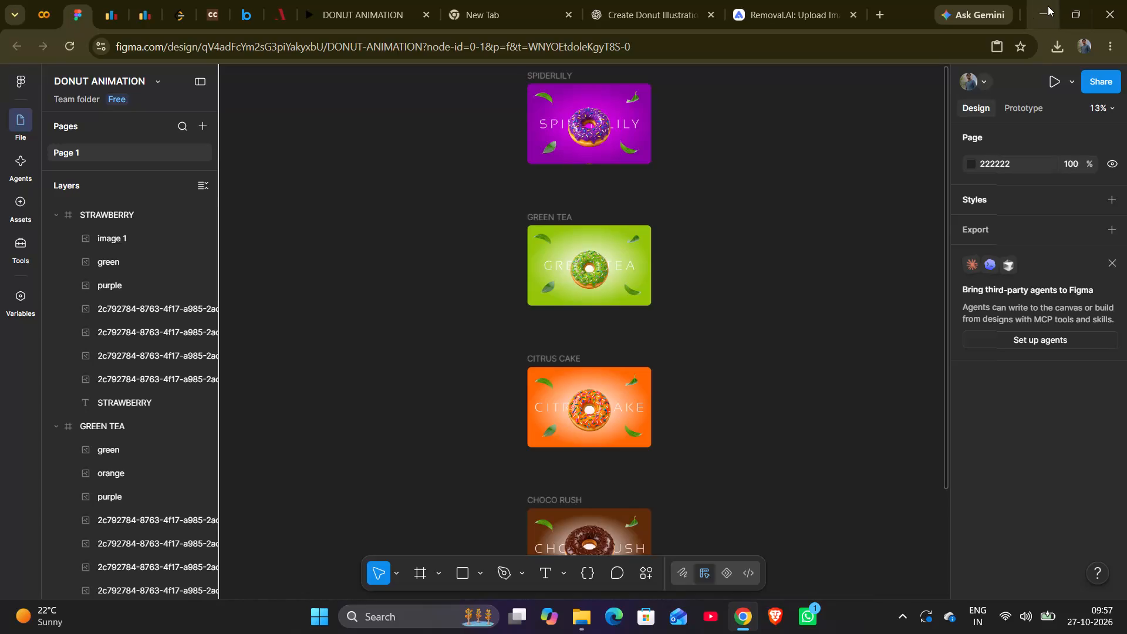
Clear the desktop by minimizing the browser with the donut file and closing the Downloads folder window.
click(1047, 7)
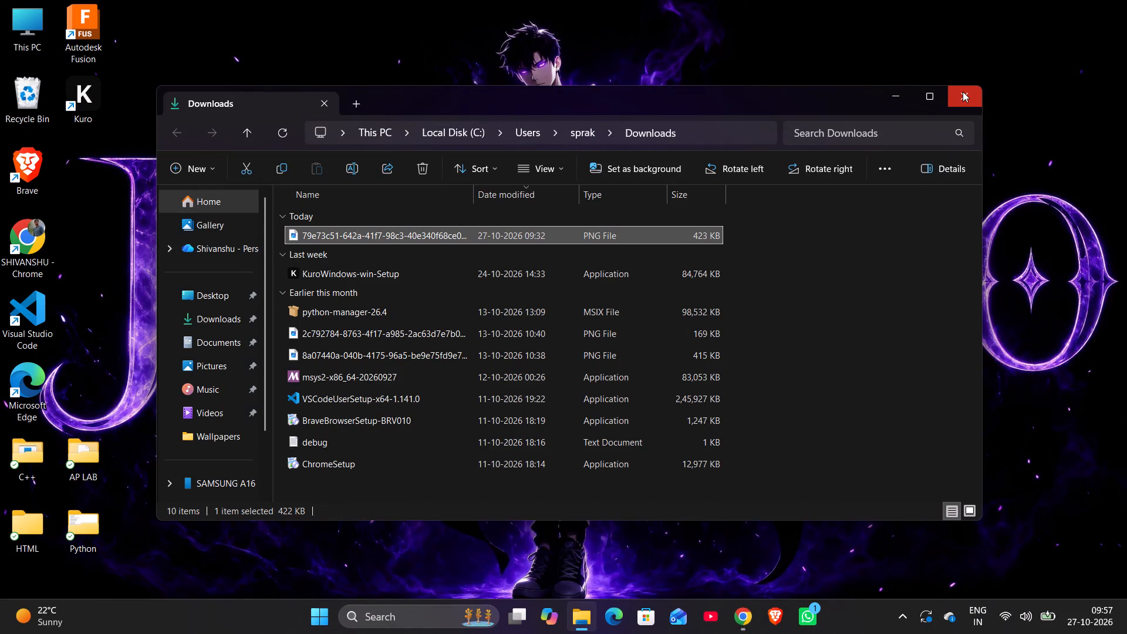
click(963, 92)
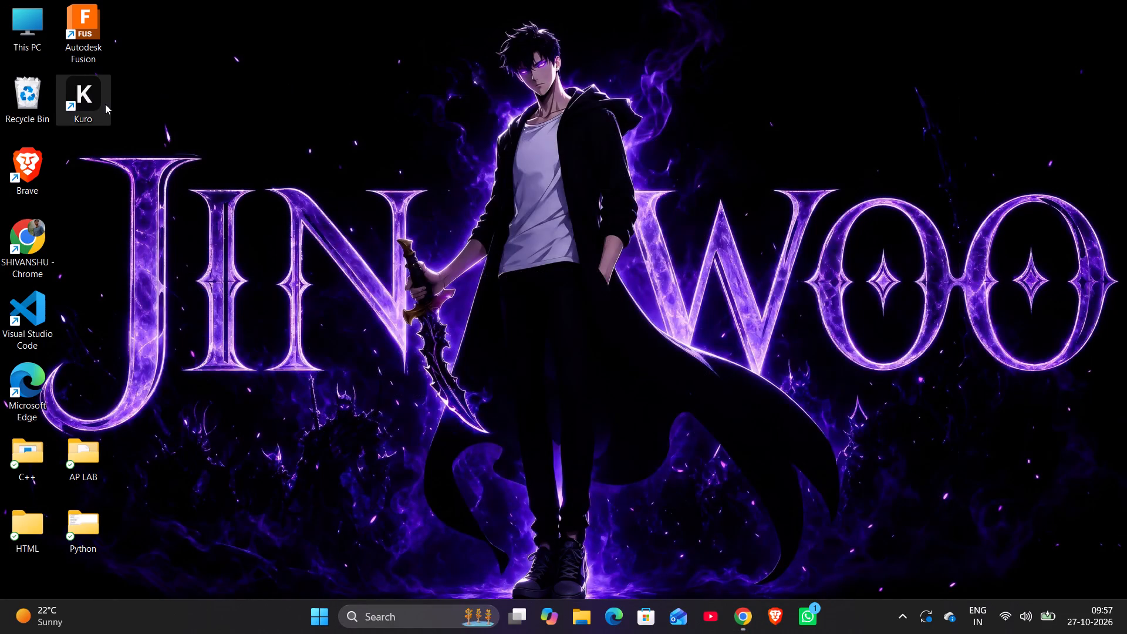
Launch the Kuro application from the desktop.
double_click(105, 104)
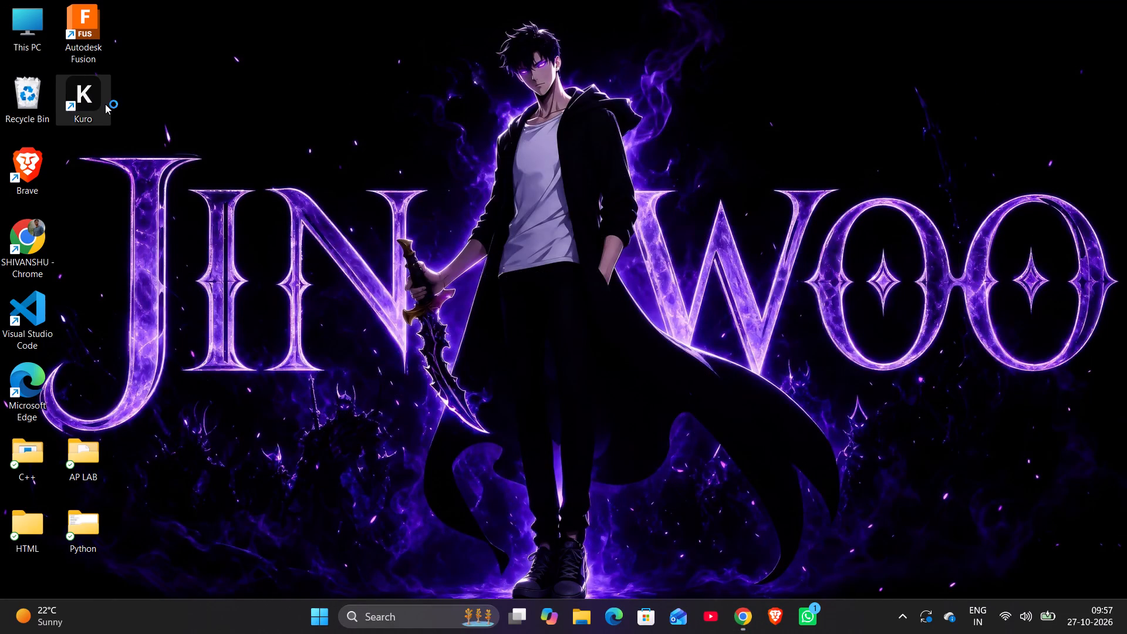
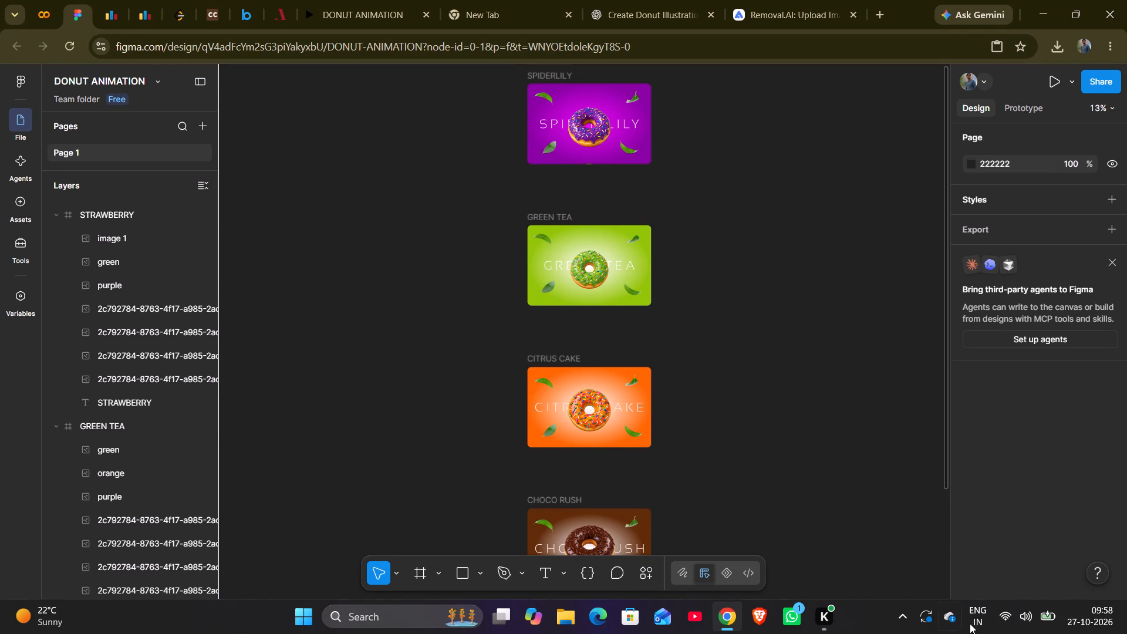
Connect the Noise Buds VS102 audio device to the computer over Bluetooth.
click(1028, 633)
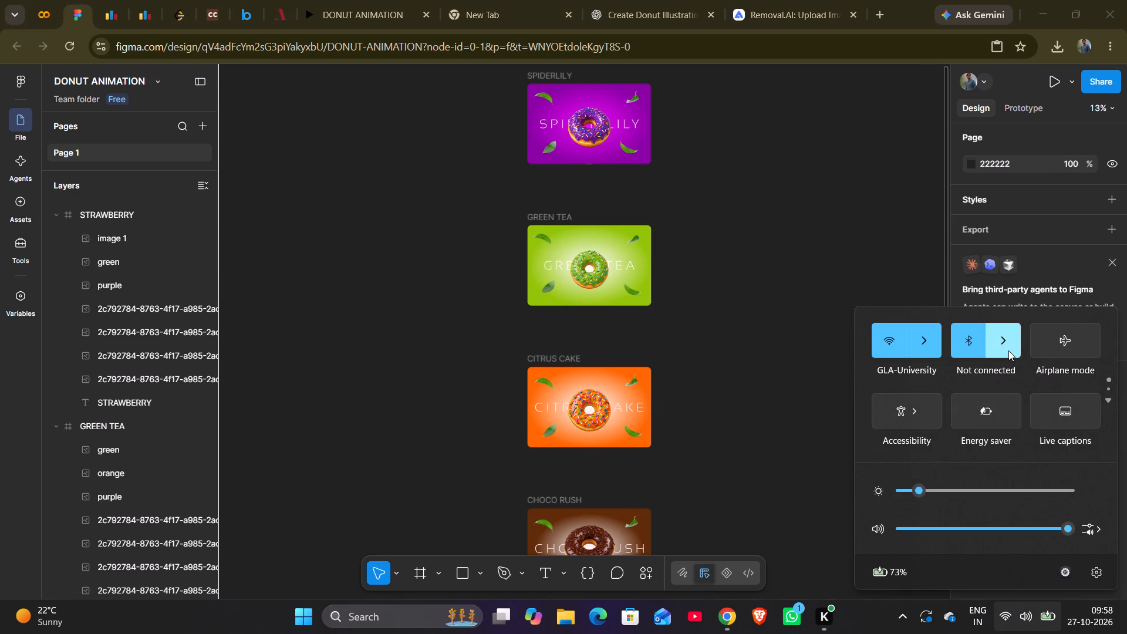
click(1008, 350)
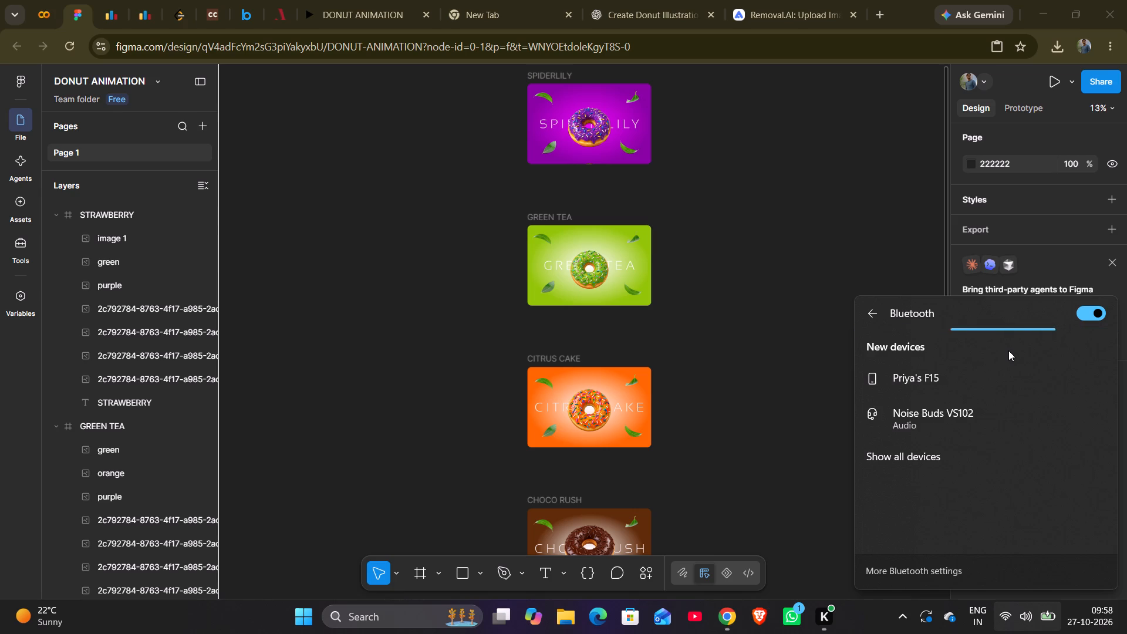
click(979, 430)
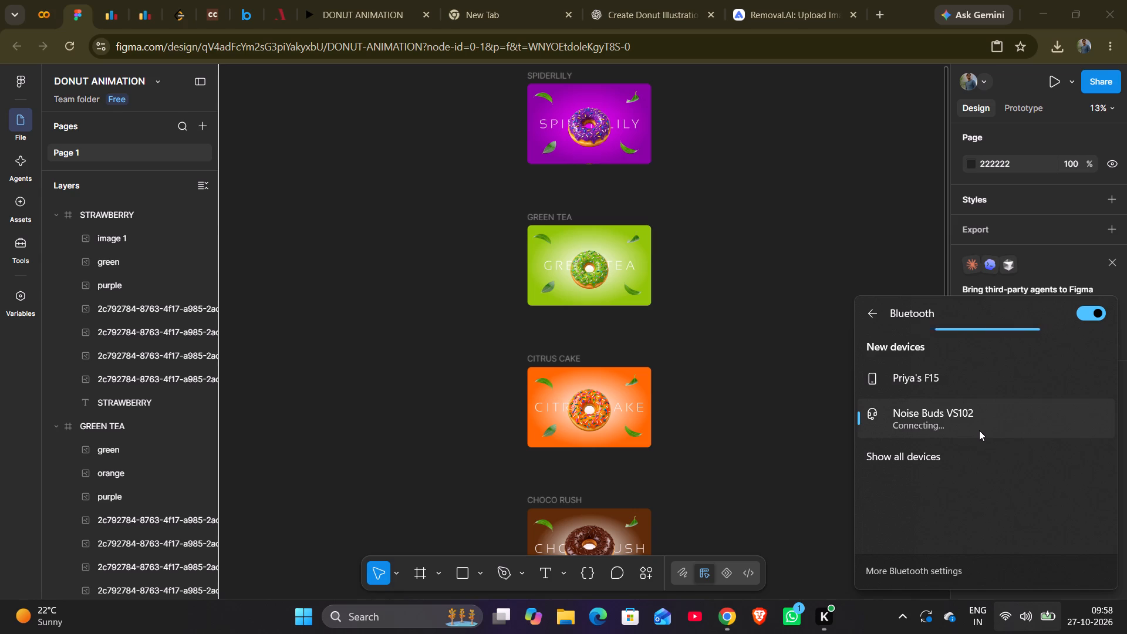
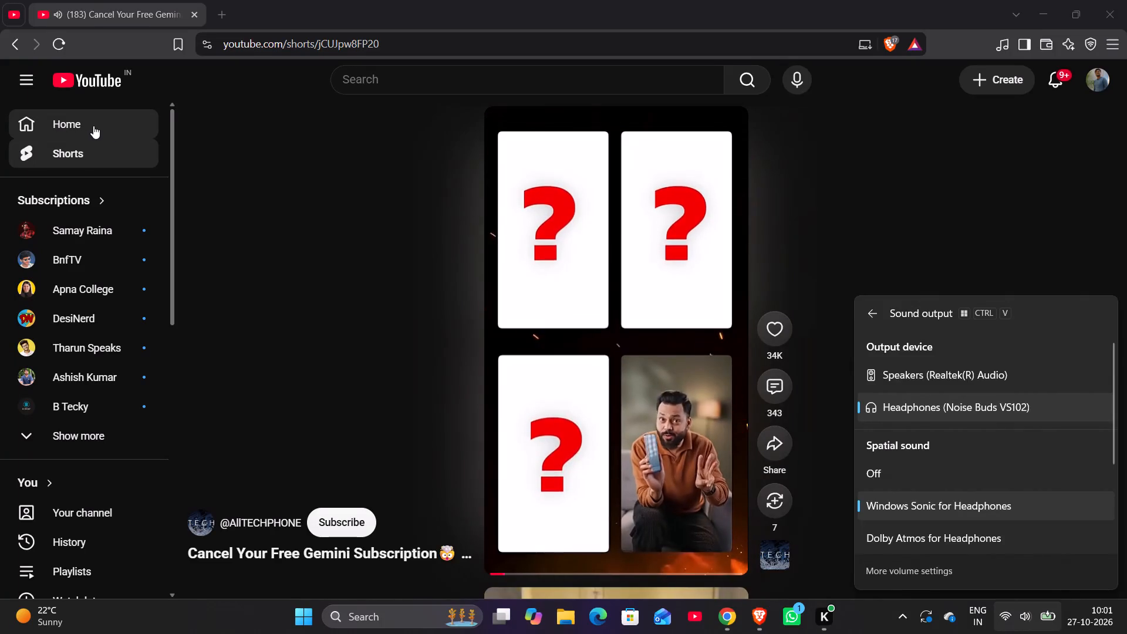
Open the YouTube home feed and browse the recommended videos, Shorts and new music videos.
click(92, 123)
scroll(513, 377, down, 1)
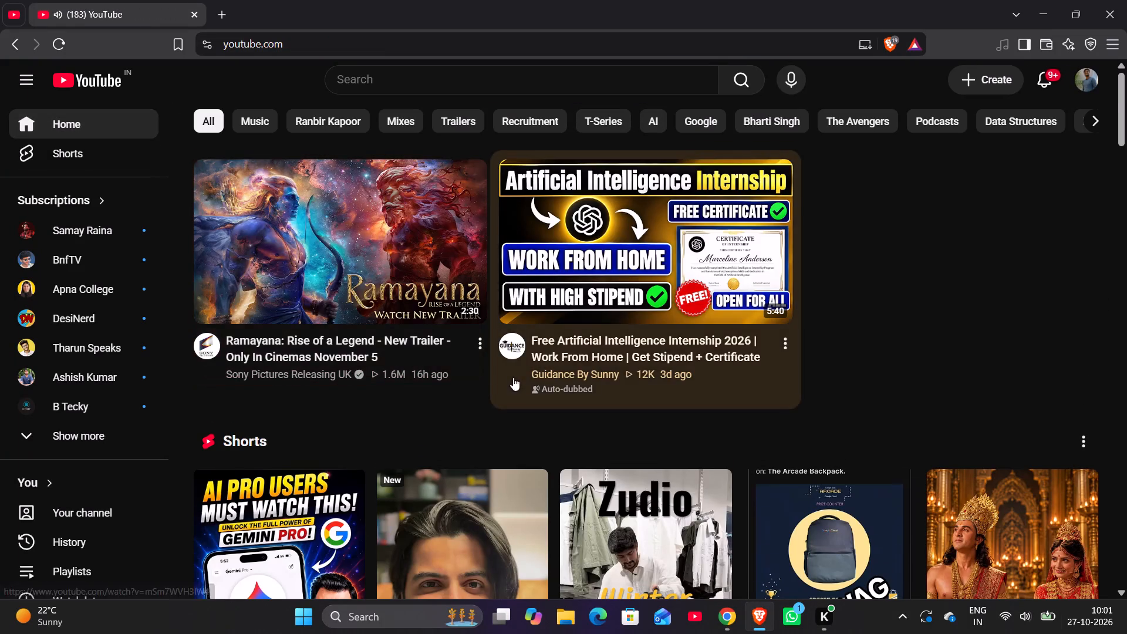
scroll(513, 377, down, 5)
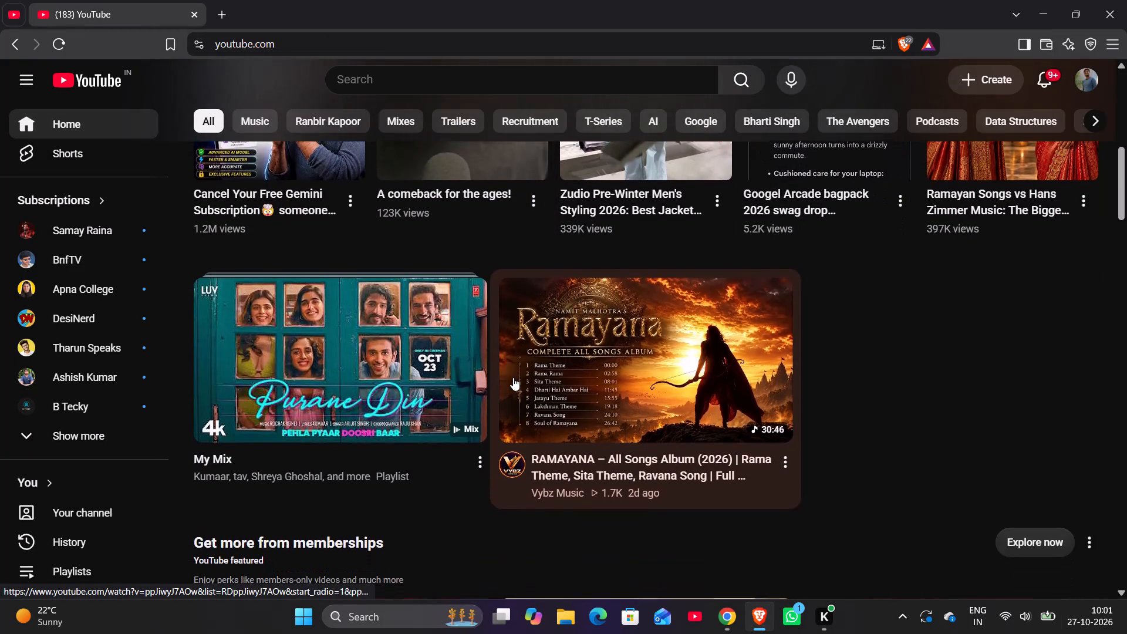
scroll(513, 377, down, 3)
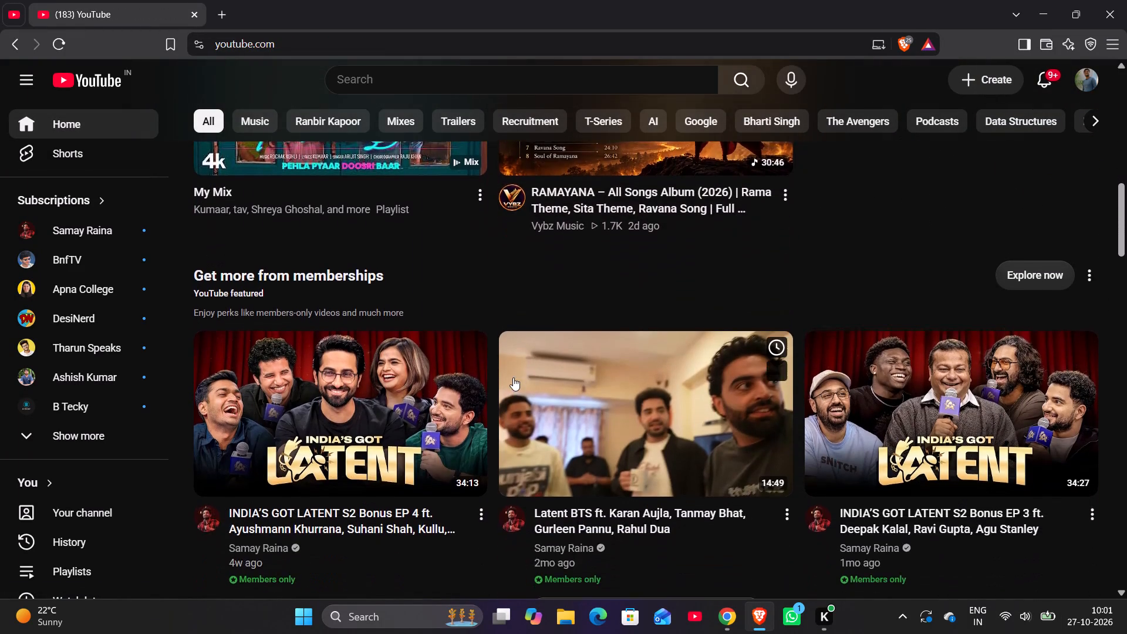
scroll(513, 377, down, 3)
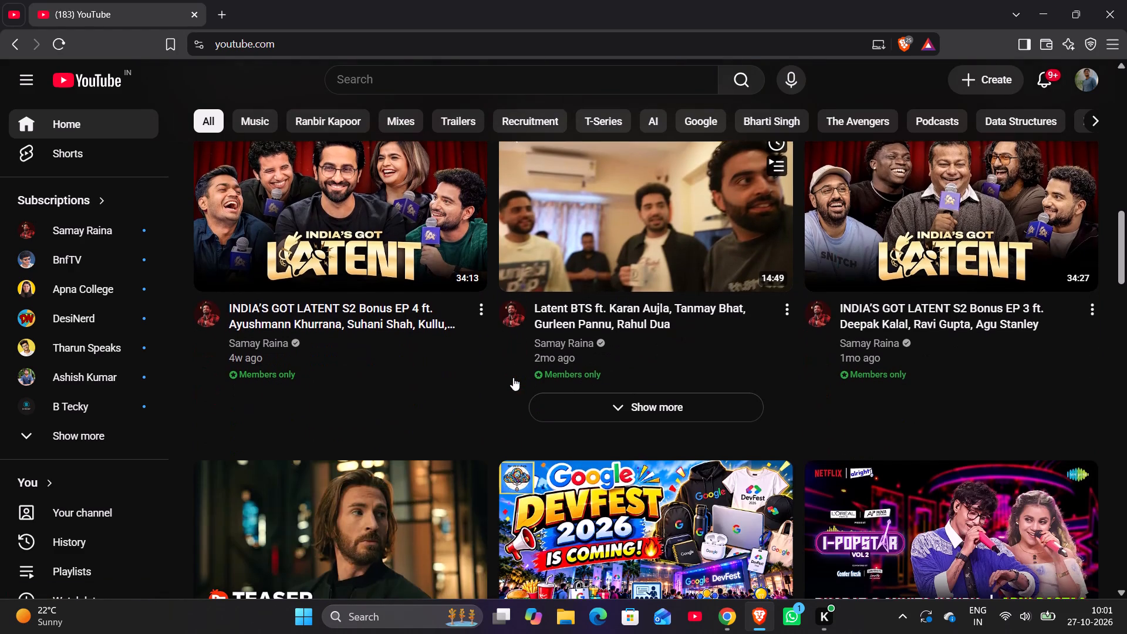
scroll(513, 377, down, 7)
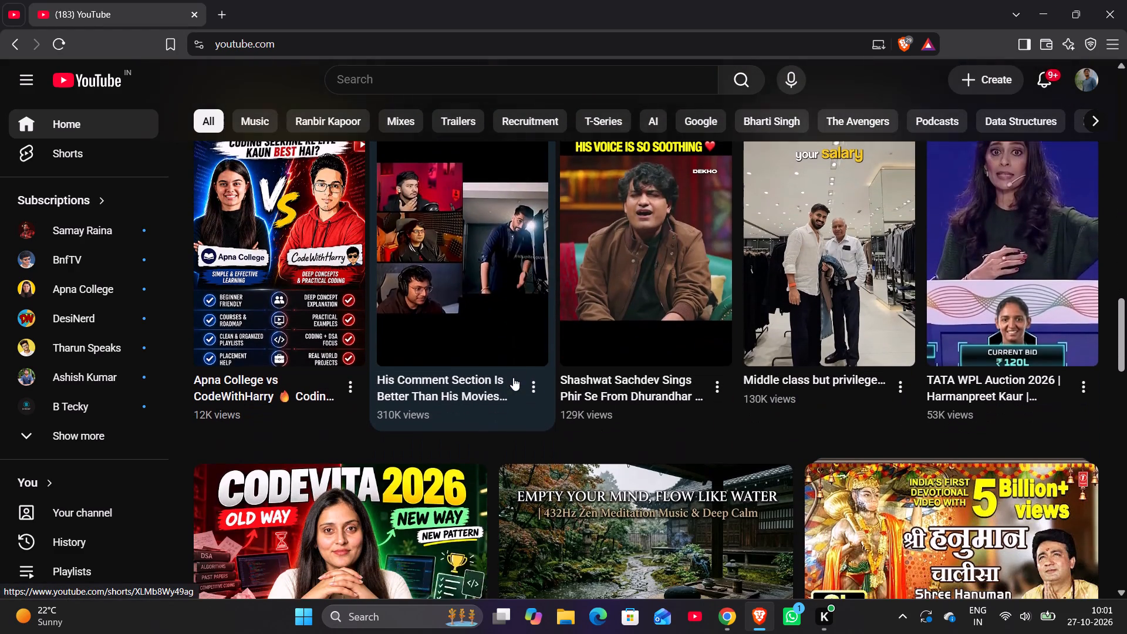
scroll(513, 377, down, 4)
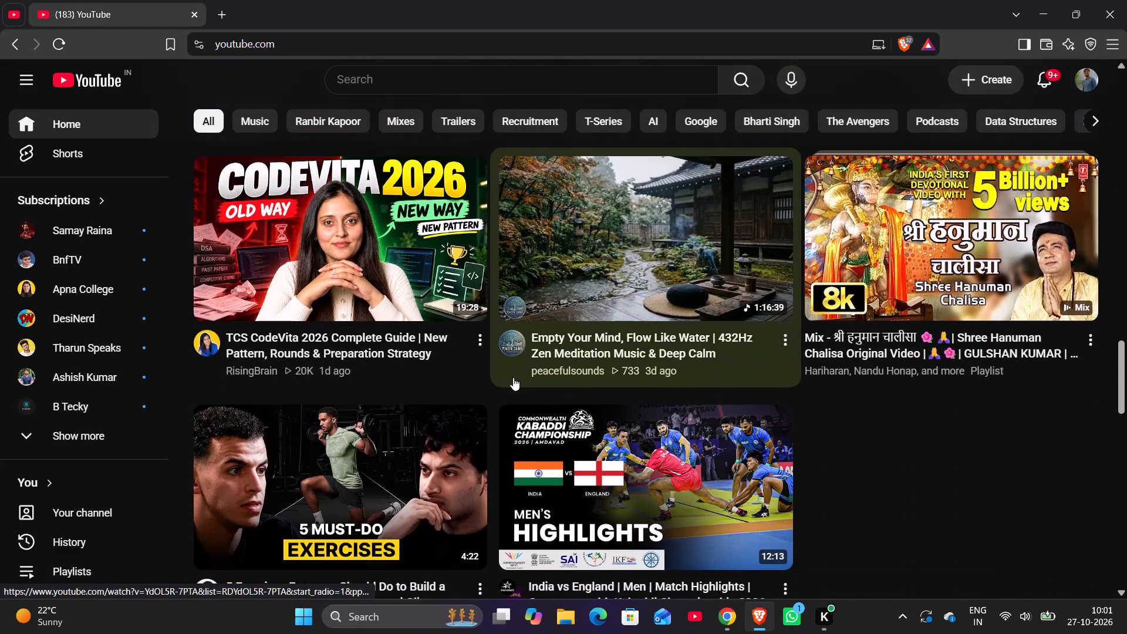
scroll(513, 377, down, 3)
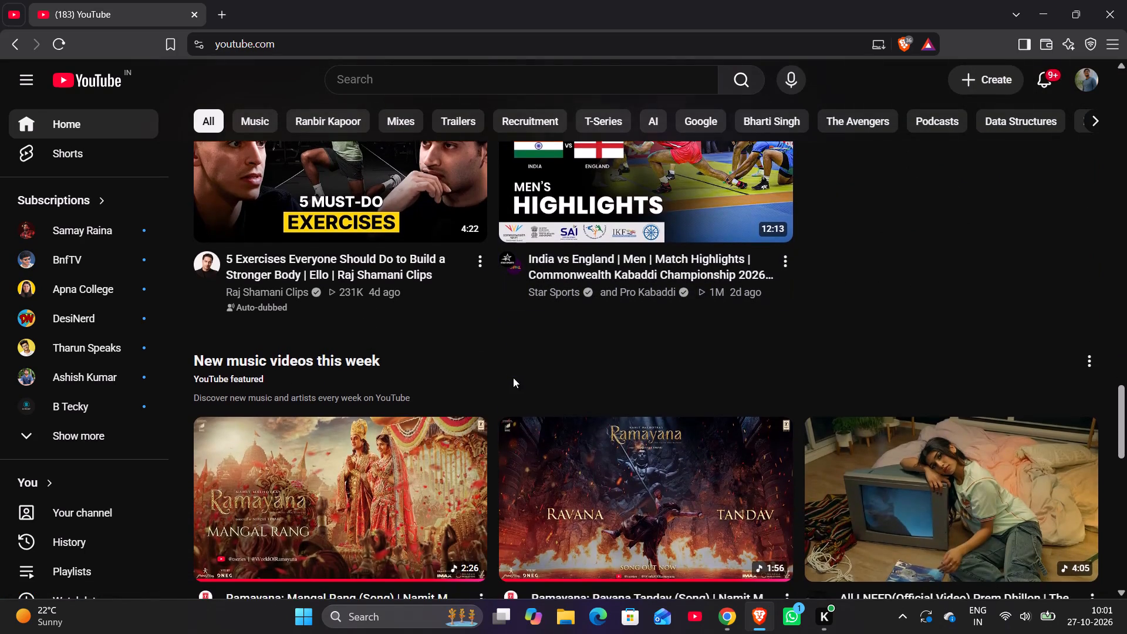
scroll(513, 377, down, 1)
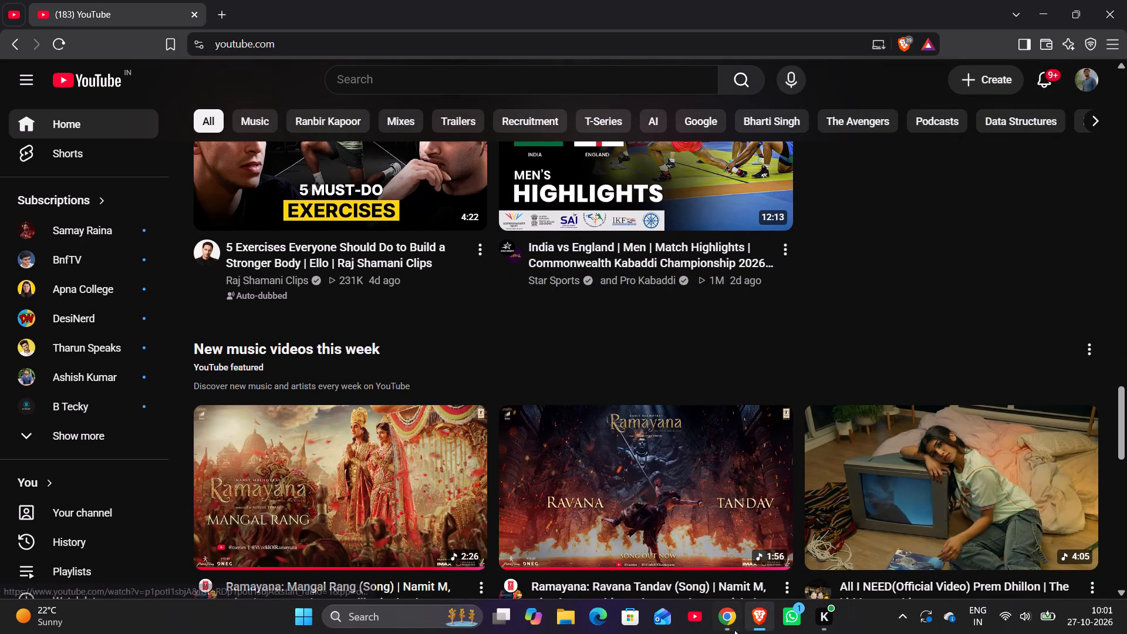
Switch to Google Chrome and view the SPIDERLILY and GREEN TEA frames of the DONUT ANIMATION file up close.
click(729, 630)
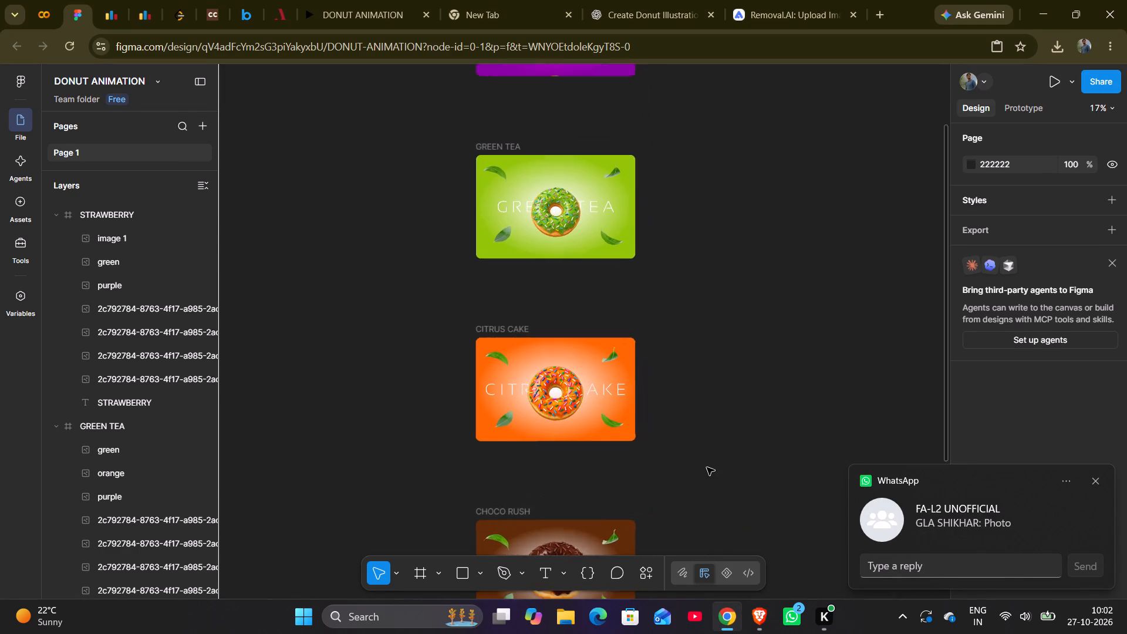
scroll(739, 367, up, 2)
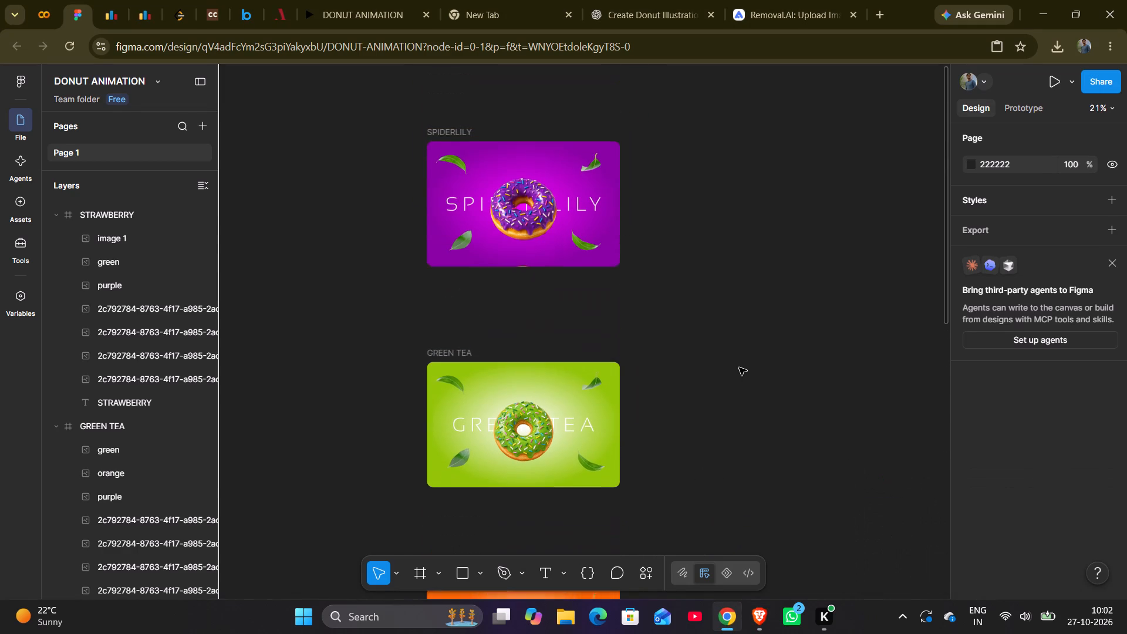
scroll(739, 367, up, 1)
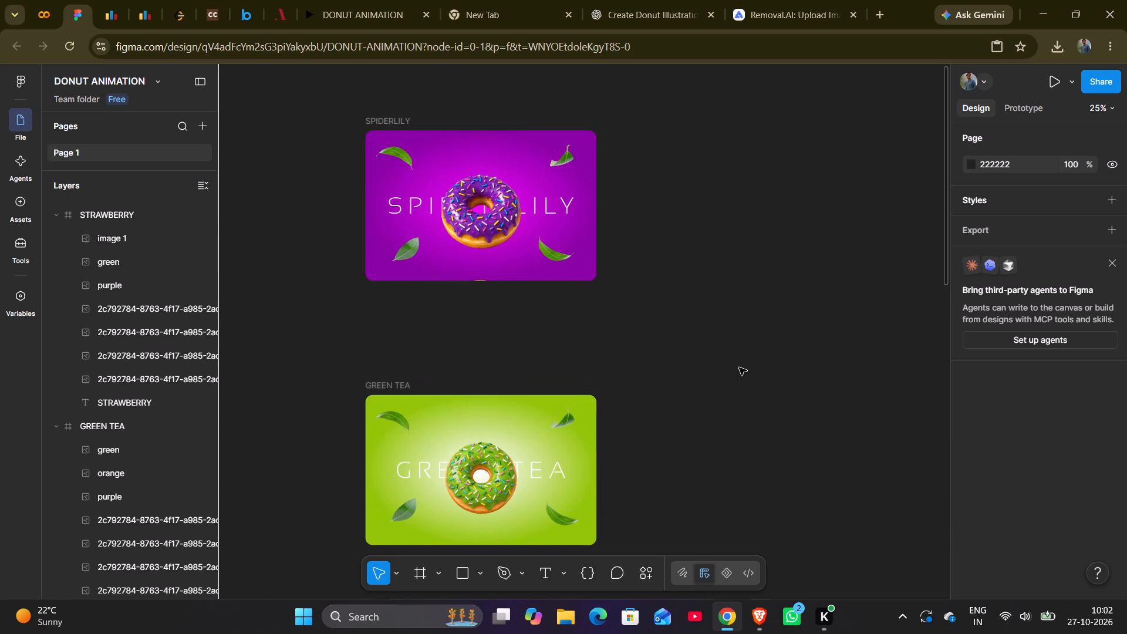
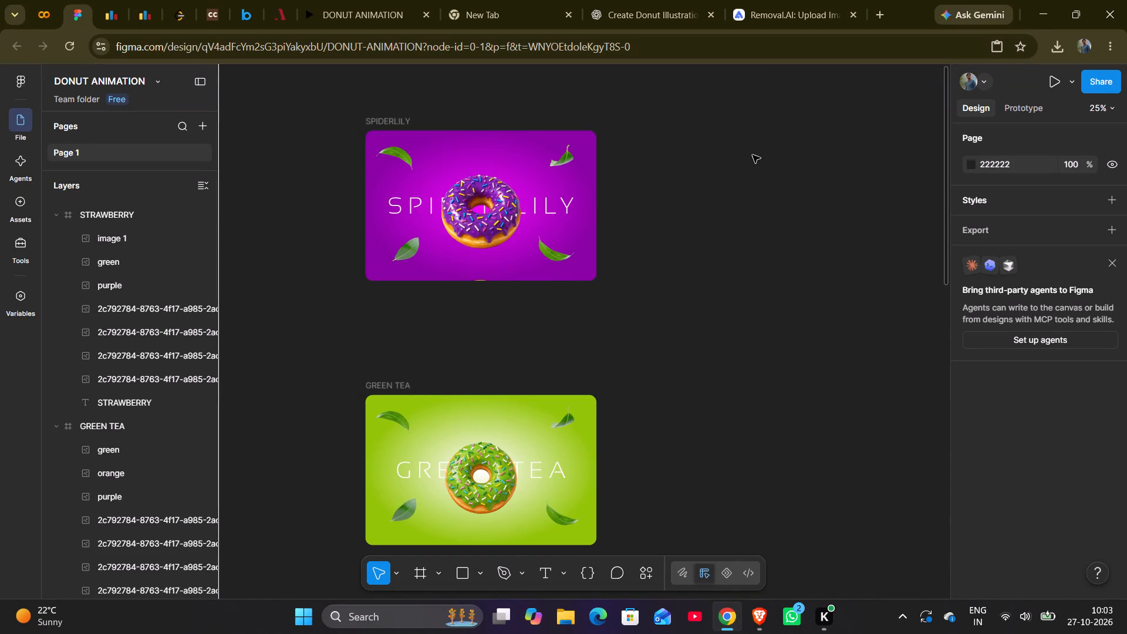
Switch the file to prototype mode so the connections between the donut frames are displayed.
scroll(704, 252, down, 1)
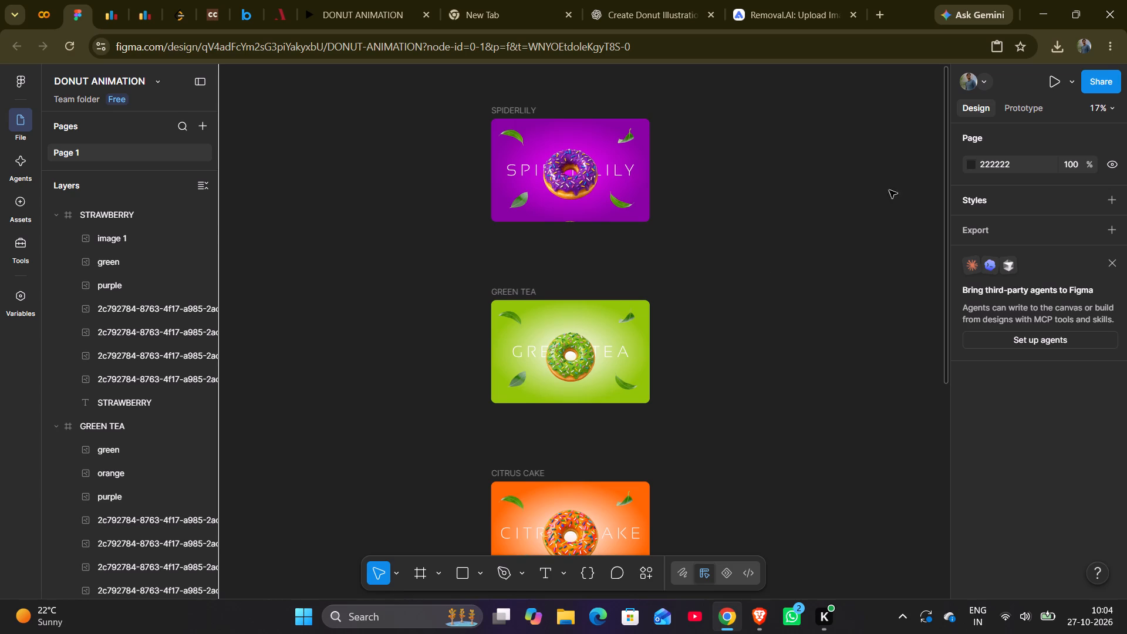
click(1014, 104)
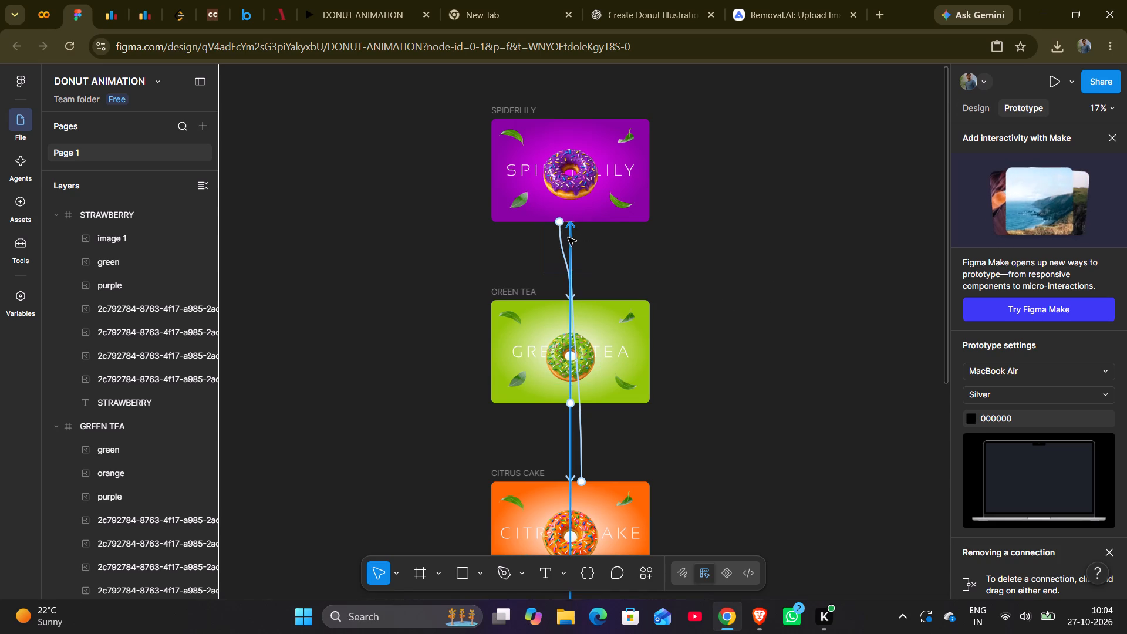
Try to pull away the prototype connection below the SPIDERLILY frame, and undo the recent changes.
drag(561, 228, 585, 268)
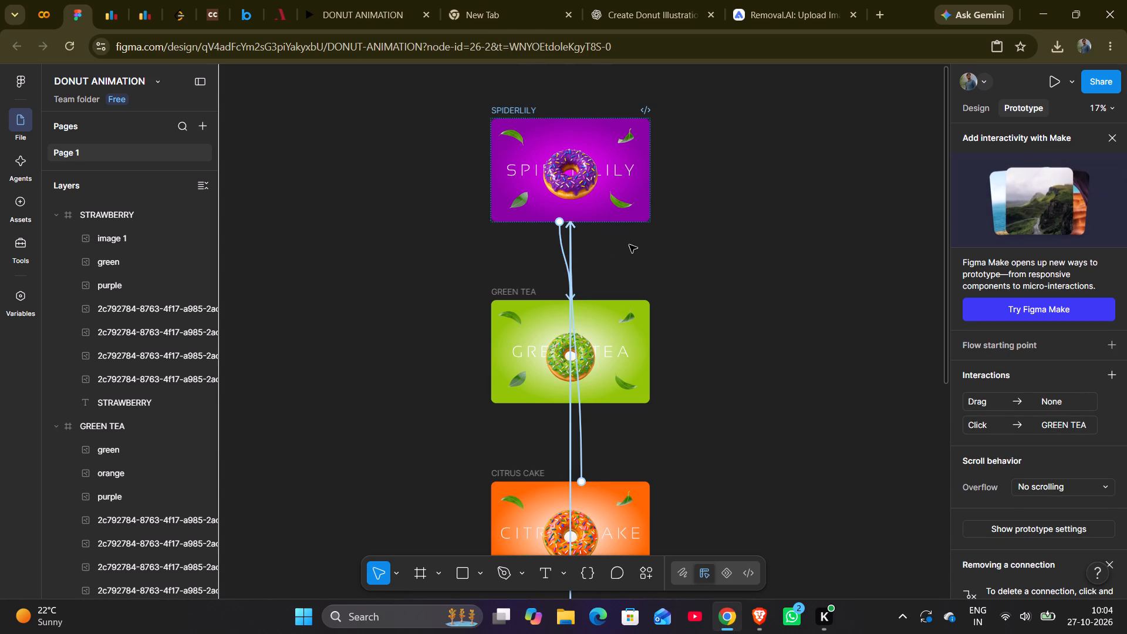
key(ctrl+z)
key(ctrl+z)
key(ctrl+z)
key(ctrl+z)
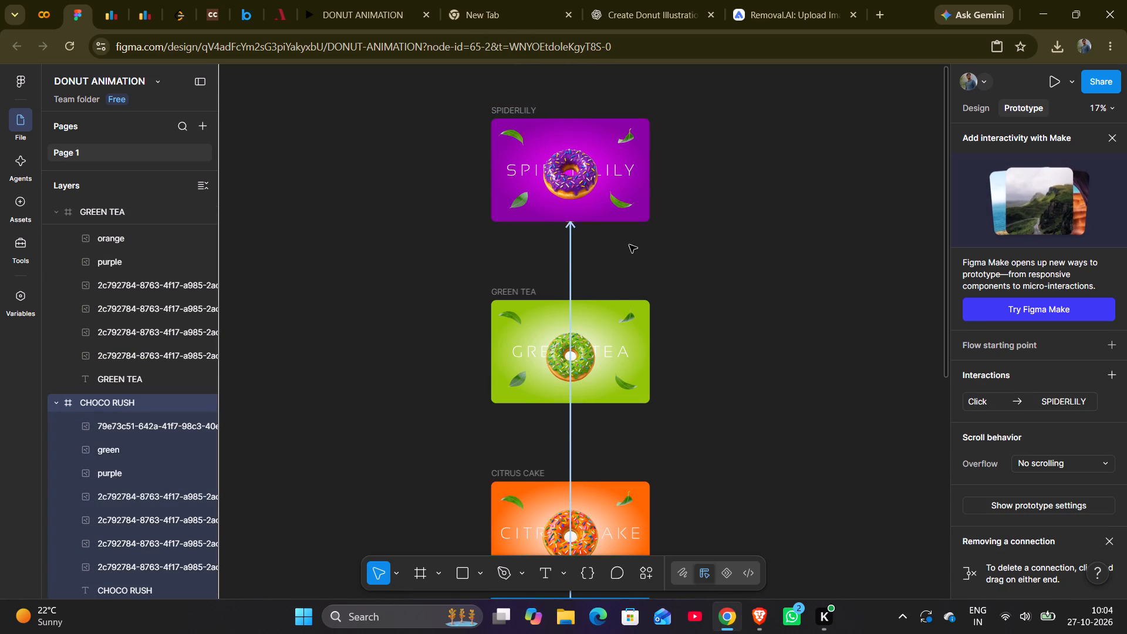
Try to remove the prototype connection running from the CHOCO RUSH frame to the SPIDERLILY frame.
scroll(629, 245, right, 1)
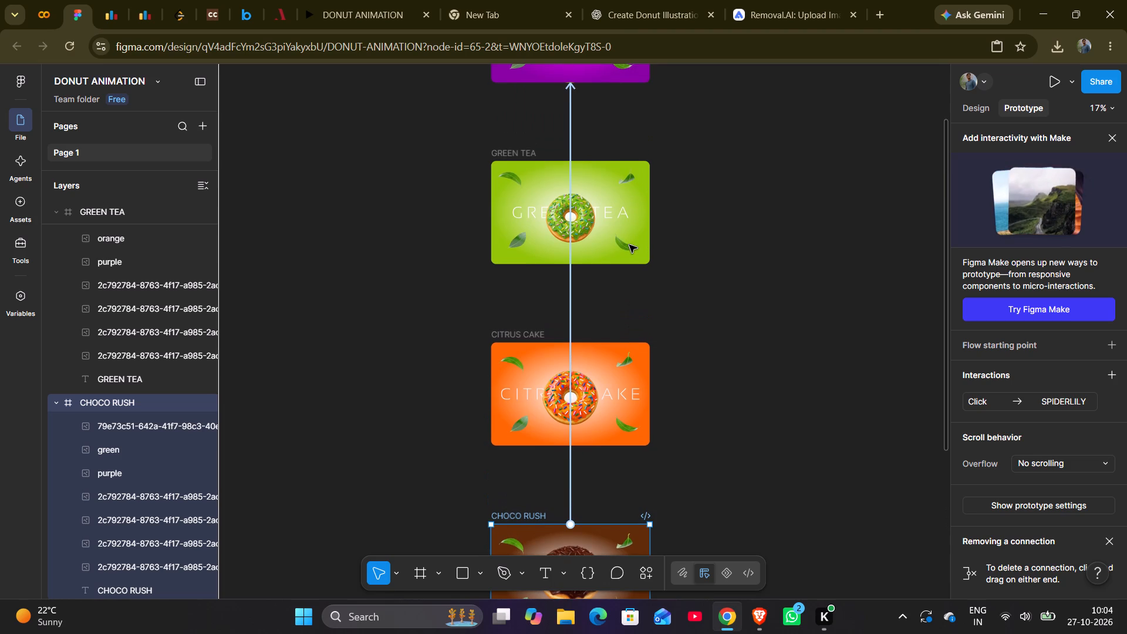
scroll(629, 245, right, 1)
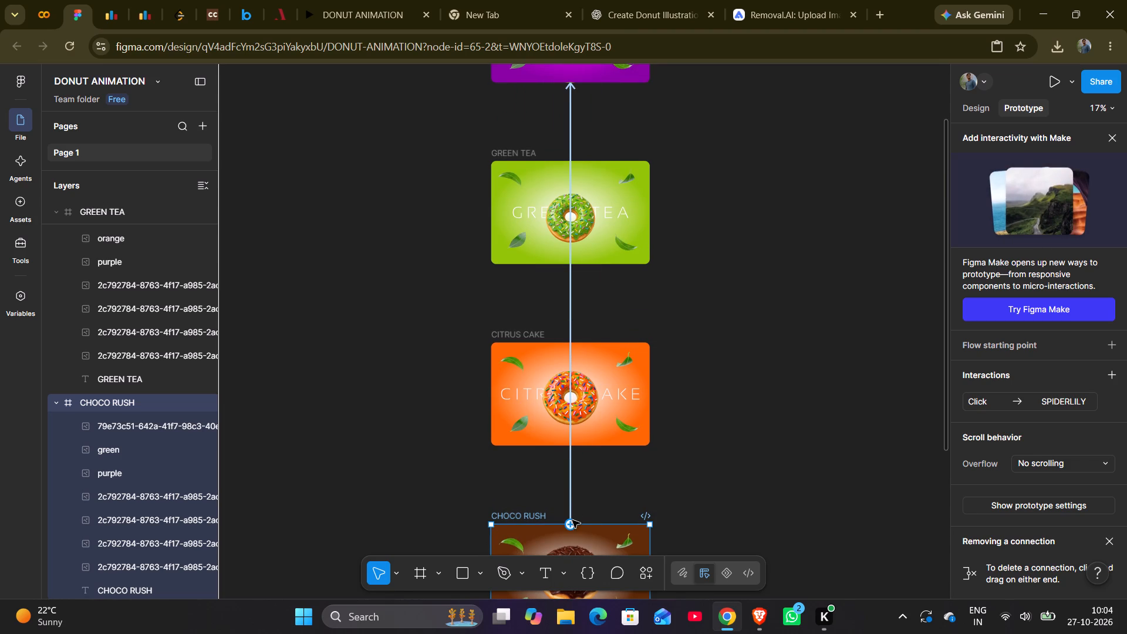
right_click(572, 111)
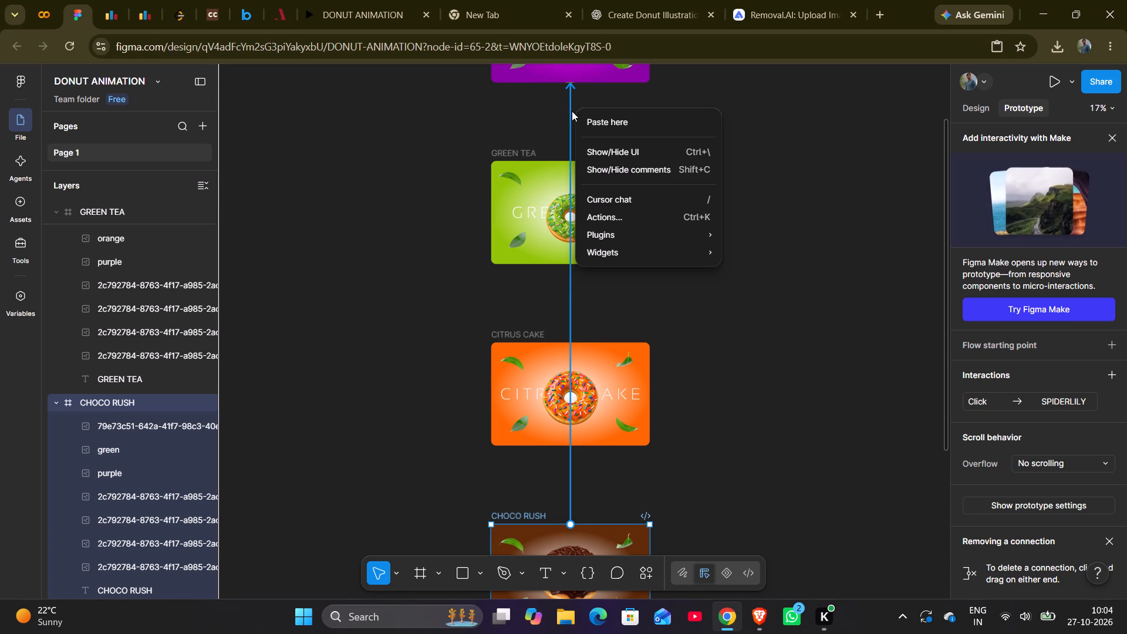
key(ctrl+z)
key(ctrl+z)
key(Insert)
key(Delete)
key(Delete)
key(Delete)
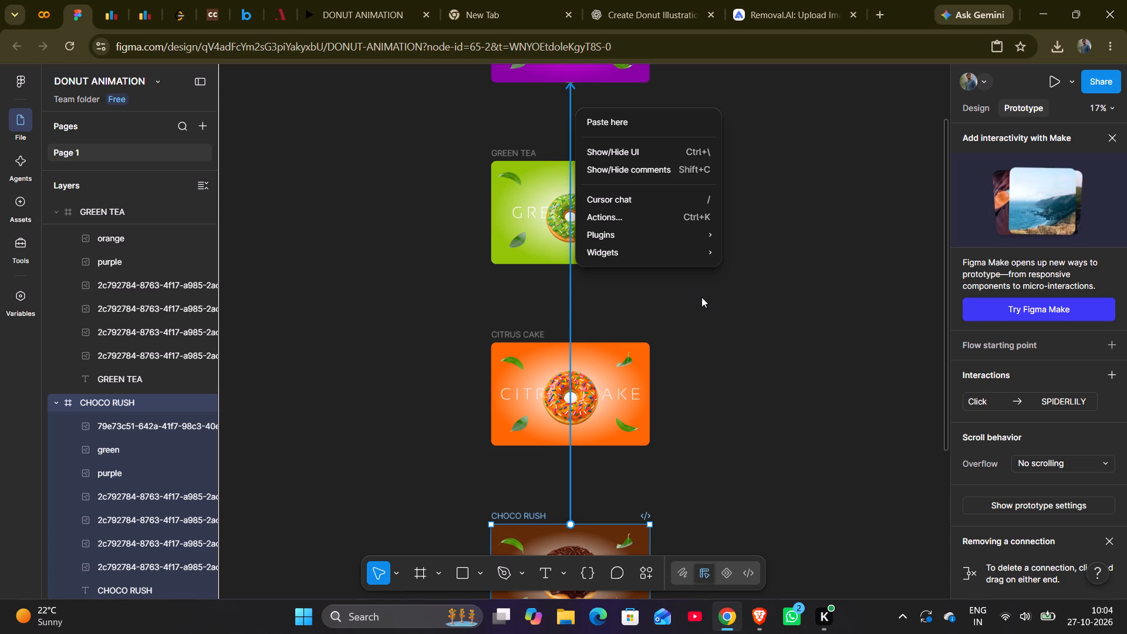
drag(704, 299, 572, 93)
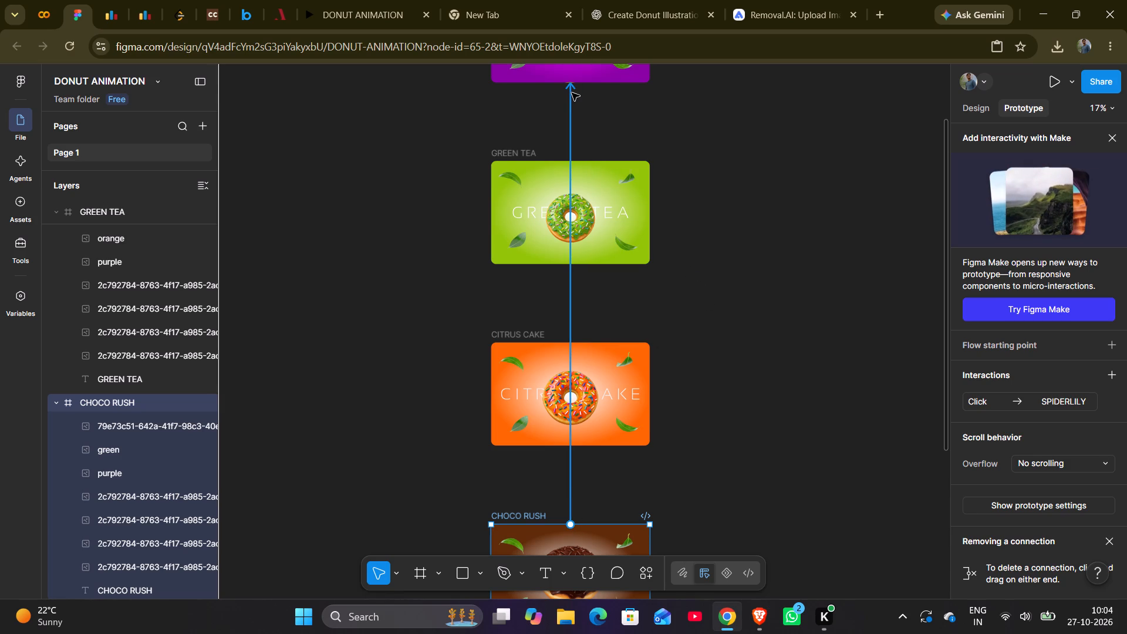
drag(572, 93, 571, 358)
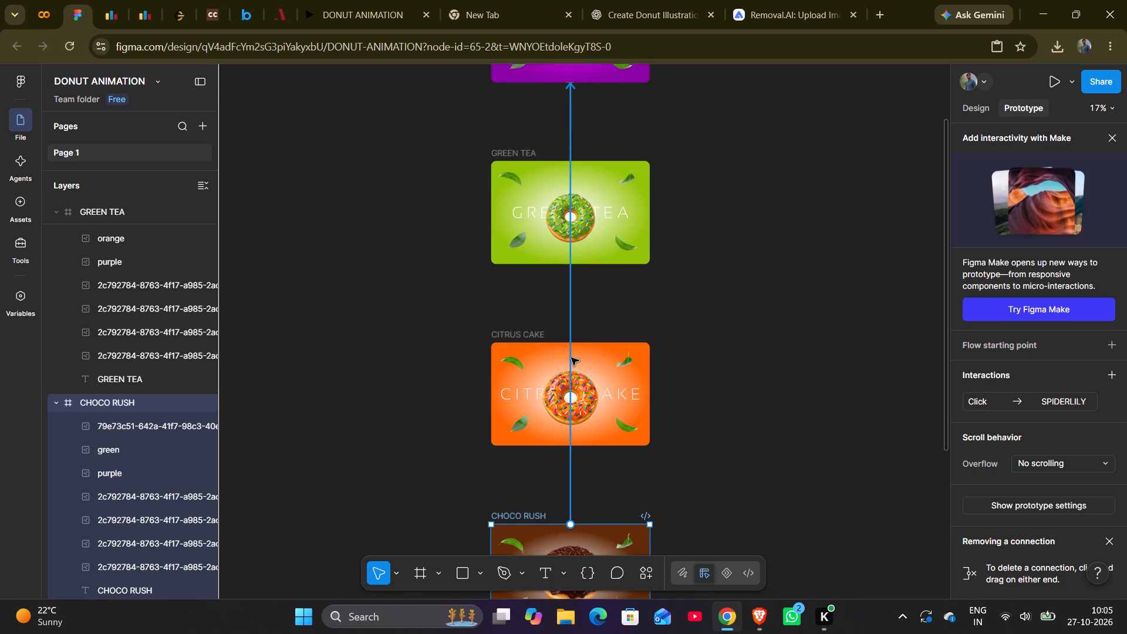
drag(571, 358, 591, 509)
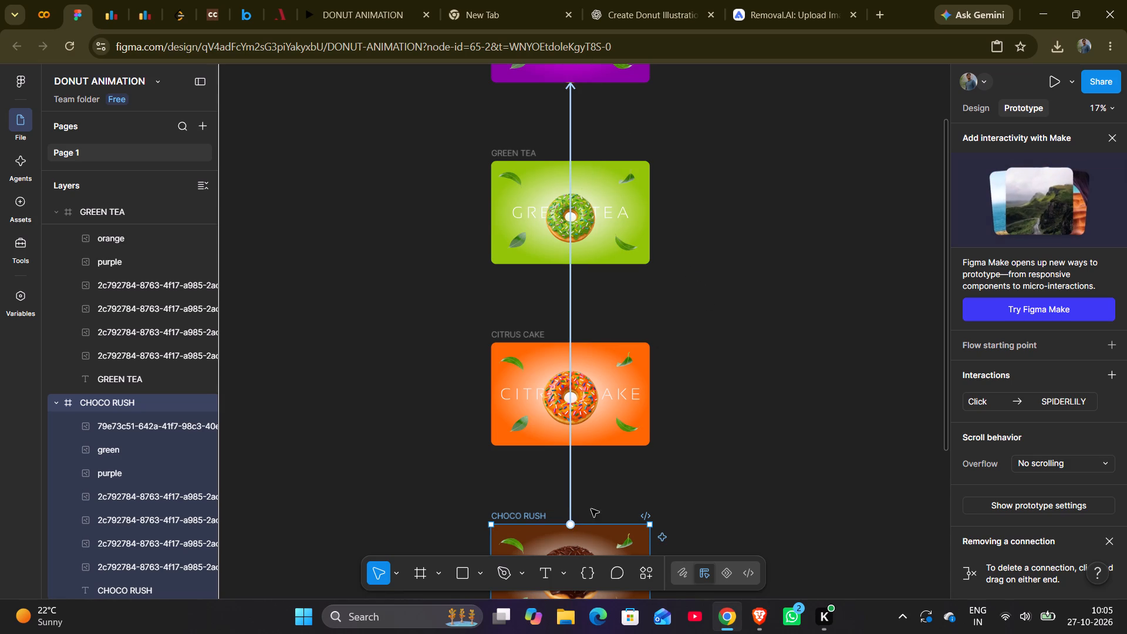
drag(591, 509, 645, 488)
Connect the CHOCO RUSH frame to the STRAWBERRY frame with a navigate-to prototype interaction.
scroll(645, 488, down, 1)
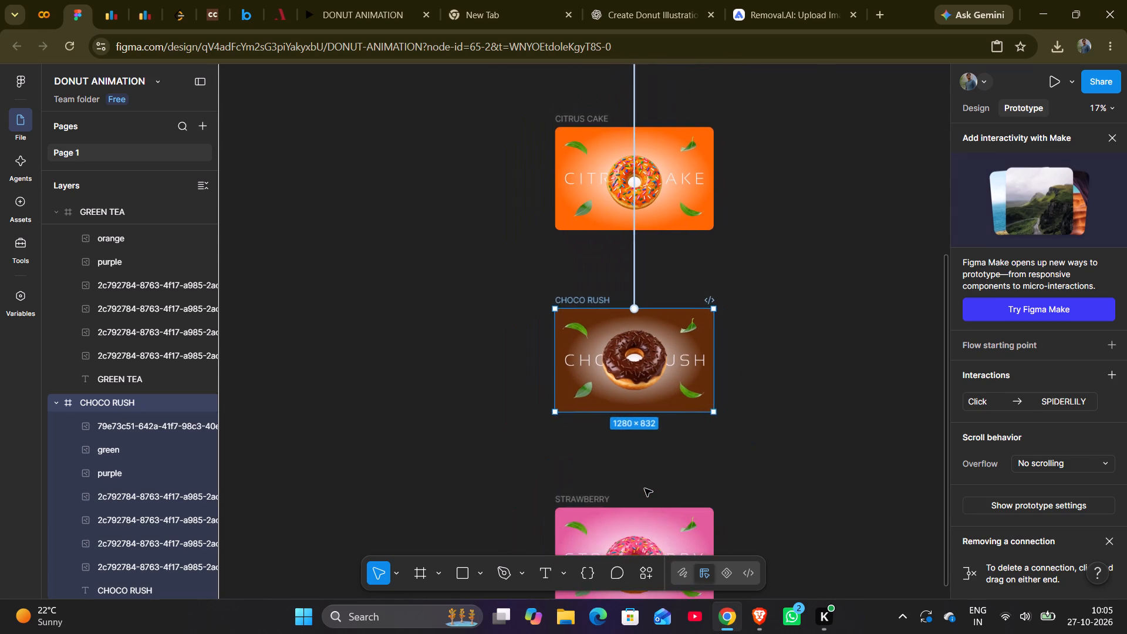
scroll(645, 488, down, 2)
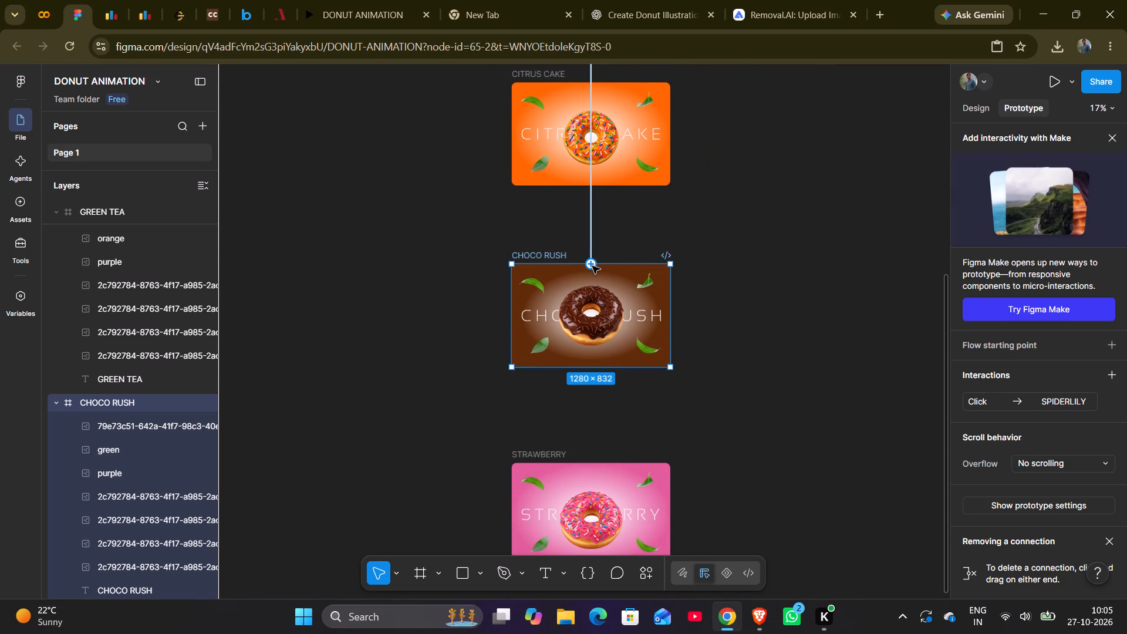
drag(592, 266, 619, 210)
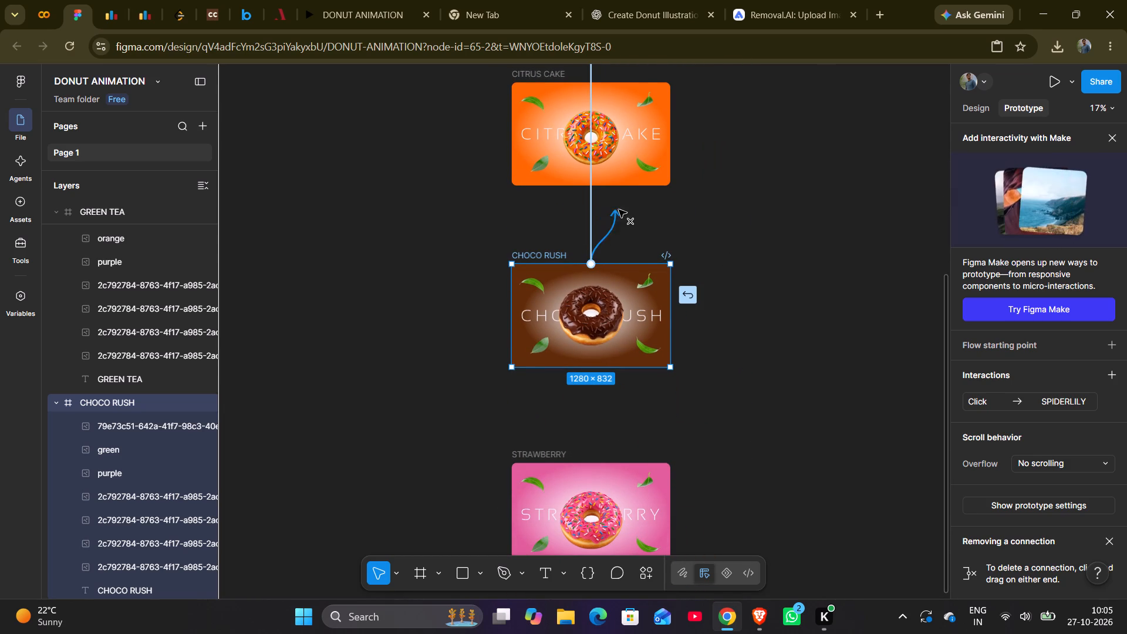
drag(619, 210, 608, 443)
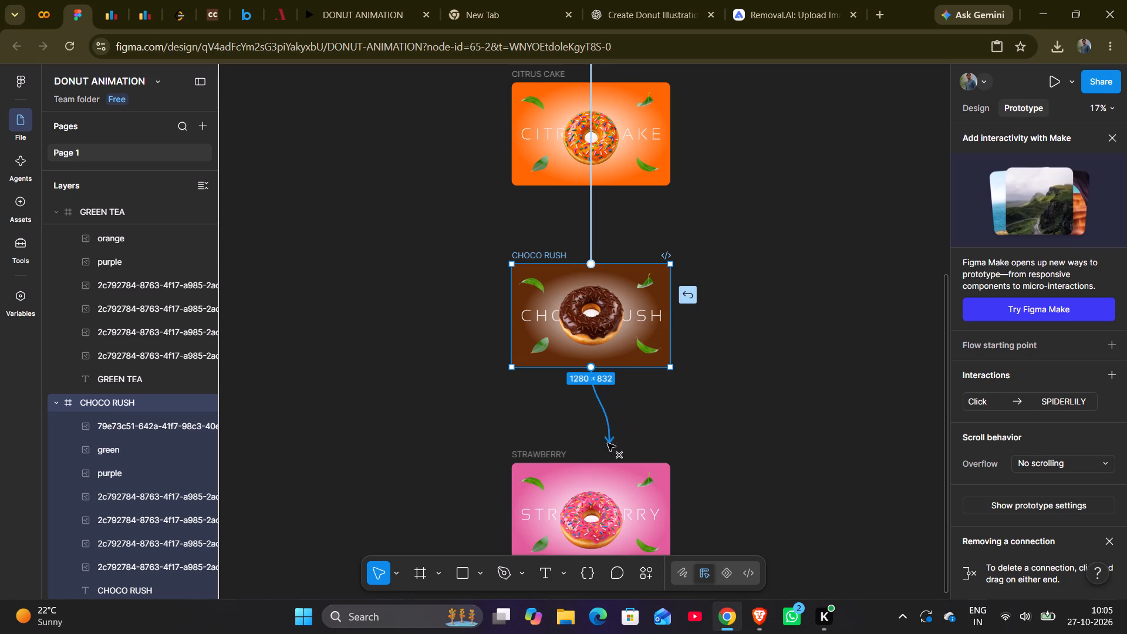
drag(608, 443, 589, 466)
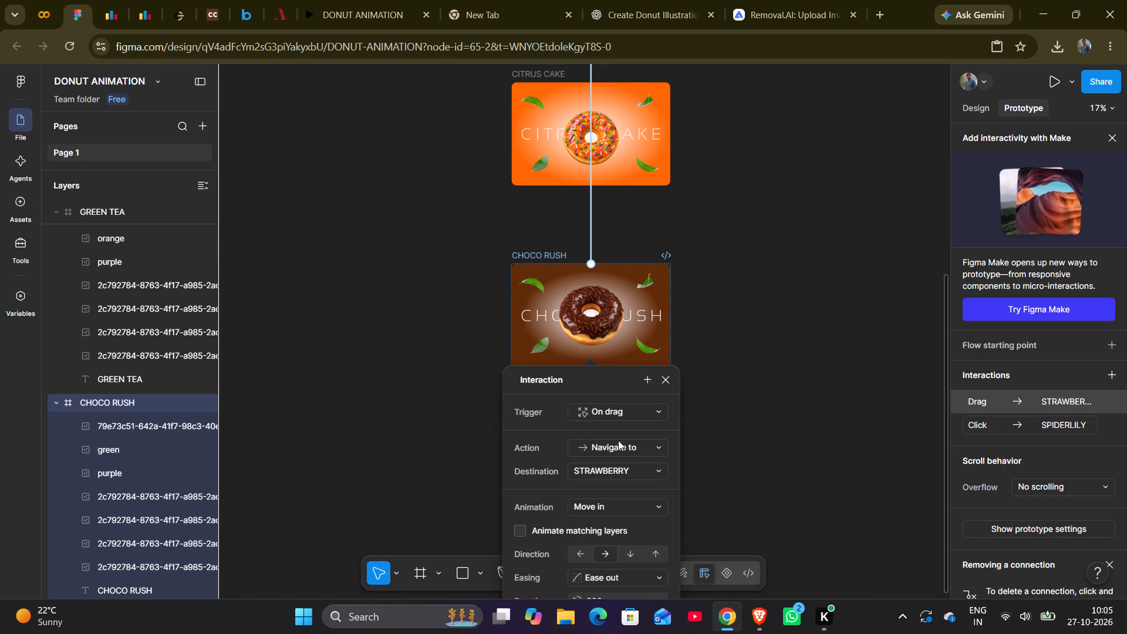
Check the available trigger and action options for the CHOCO RUSH to STRAWBERRY interaction.
scroll(735, 423, down, 1)
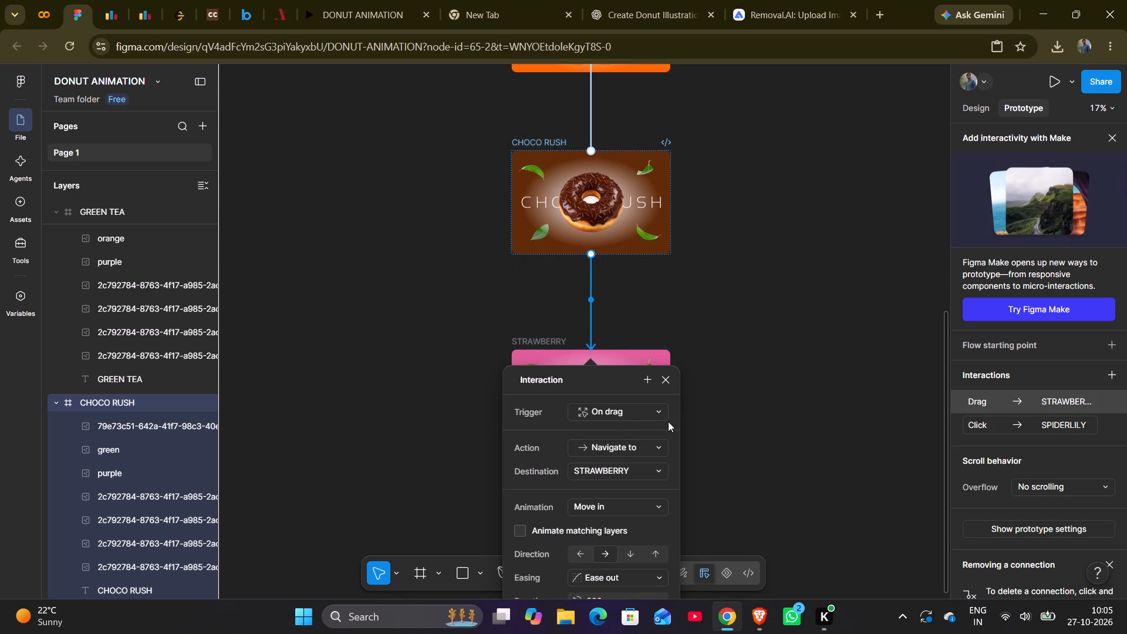
click(653, 412)
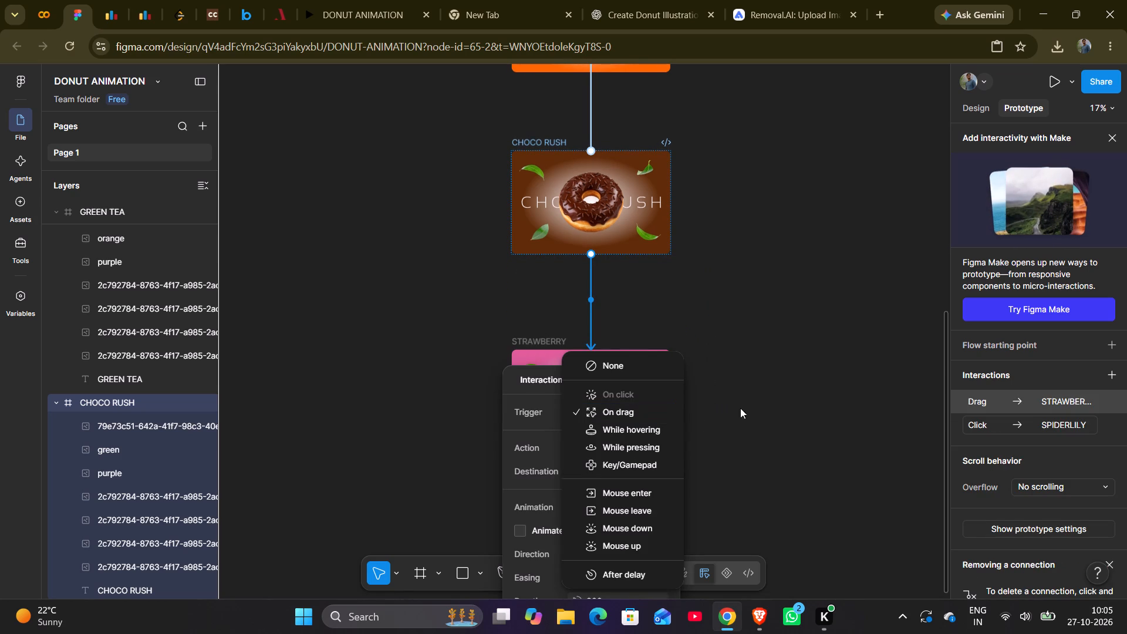
scroll(751, 418, down, 1)
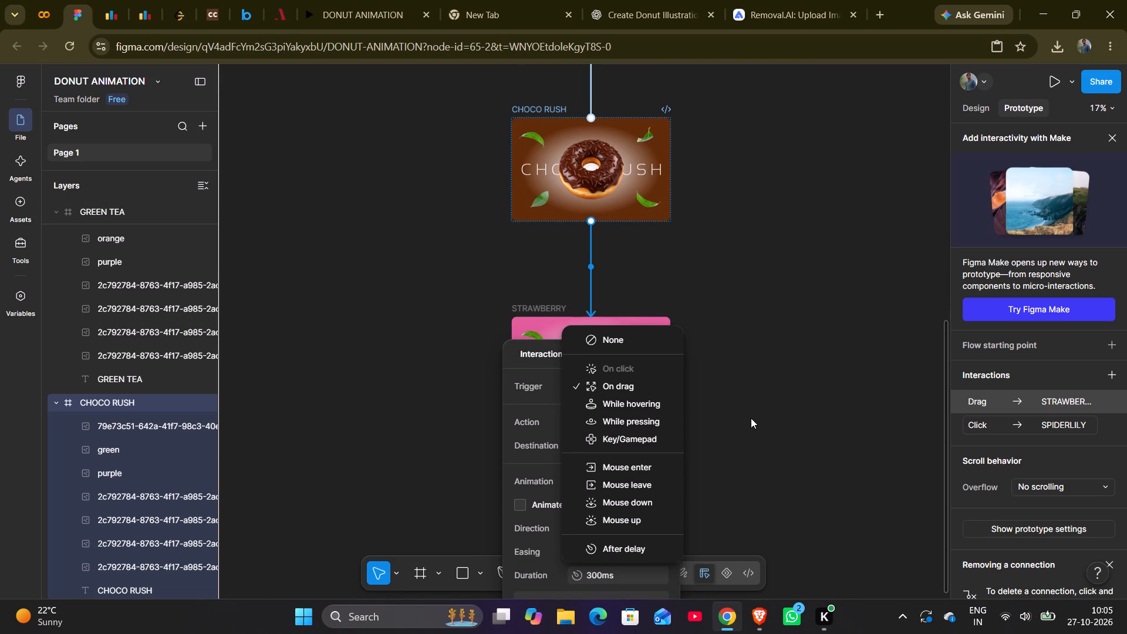
scroll(751, 418, down, 1)
click(751, 418)
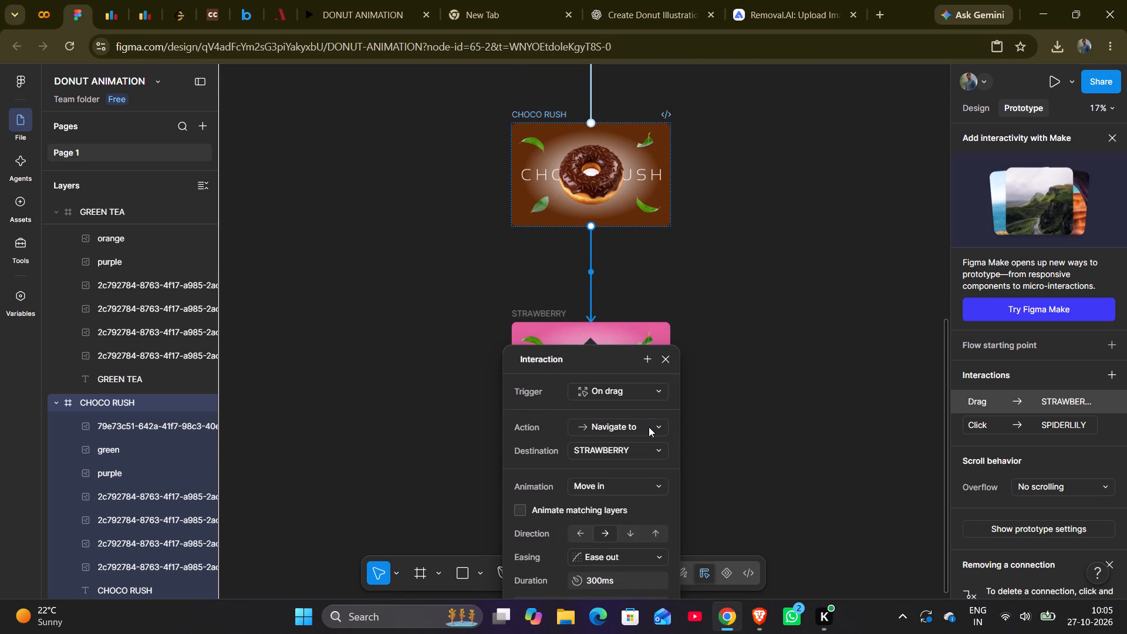
click(649, 427)
click(760, 439)
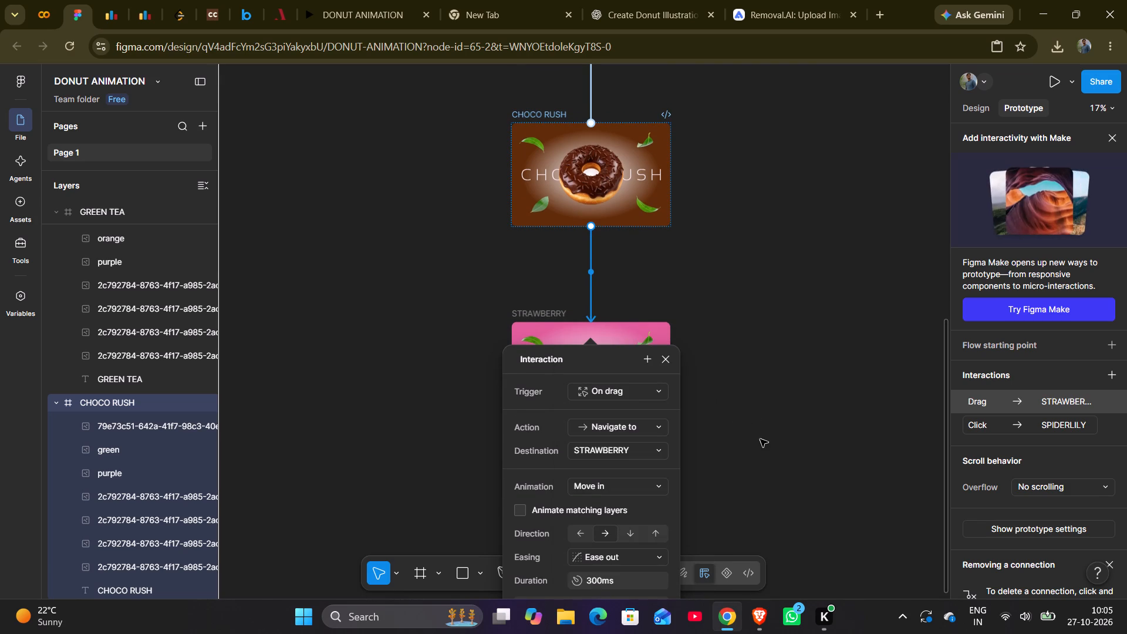
Set the CHOCO RUSH to STRAWBERRY interaction's animation to Push with a duration of 900 ms, and close its settings.
scroll(743, 456, down, 1)
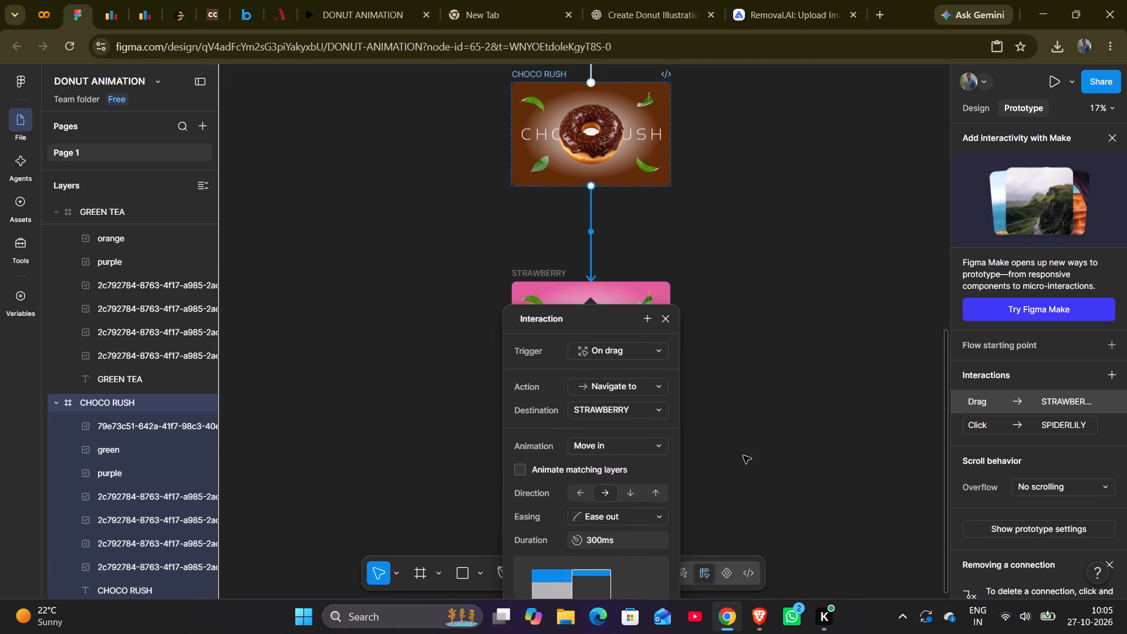
scroll(743, 456, down, 2)
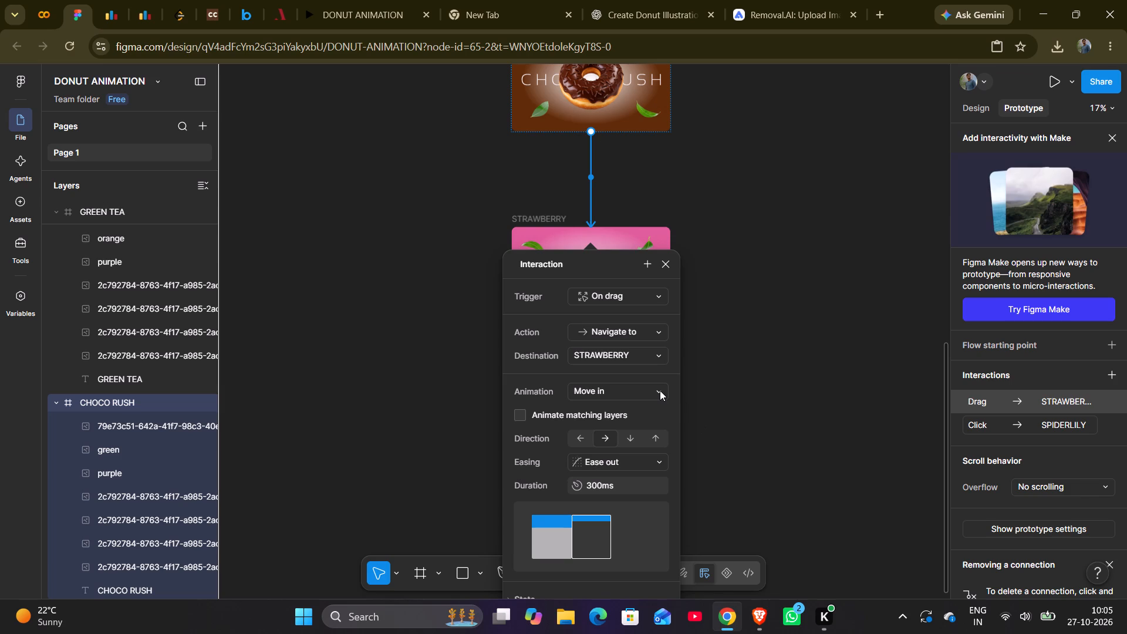
click(660, 390)
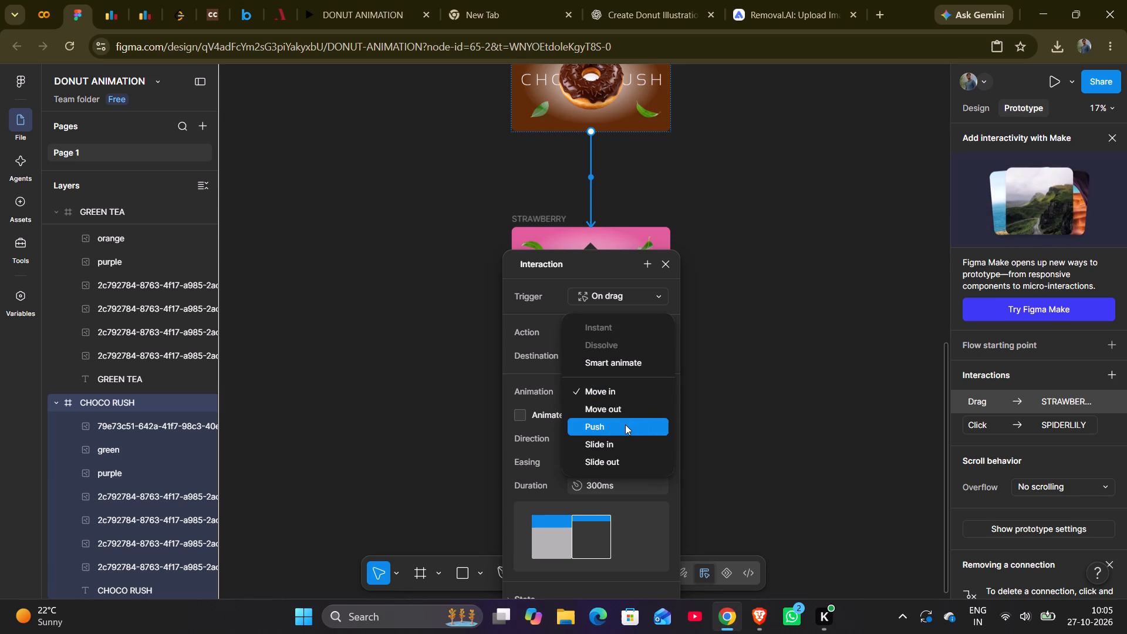
click(625, 424)
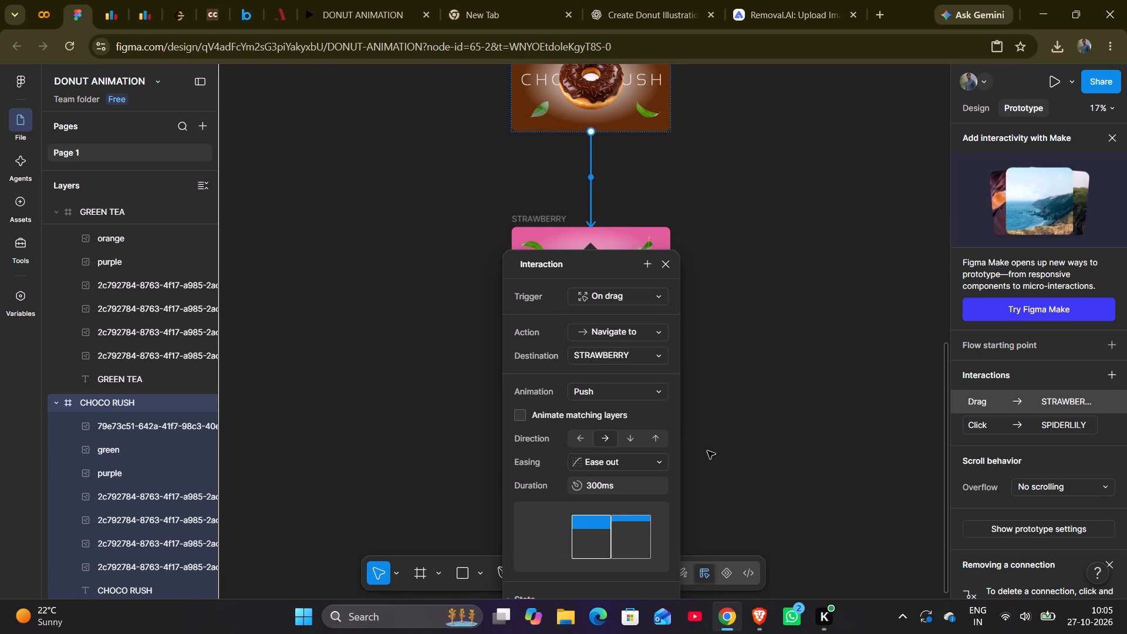
double_click(591, 484)
text(900)
key(Return)
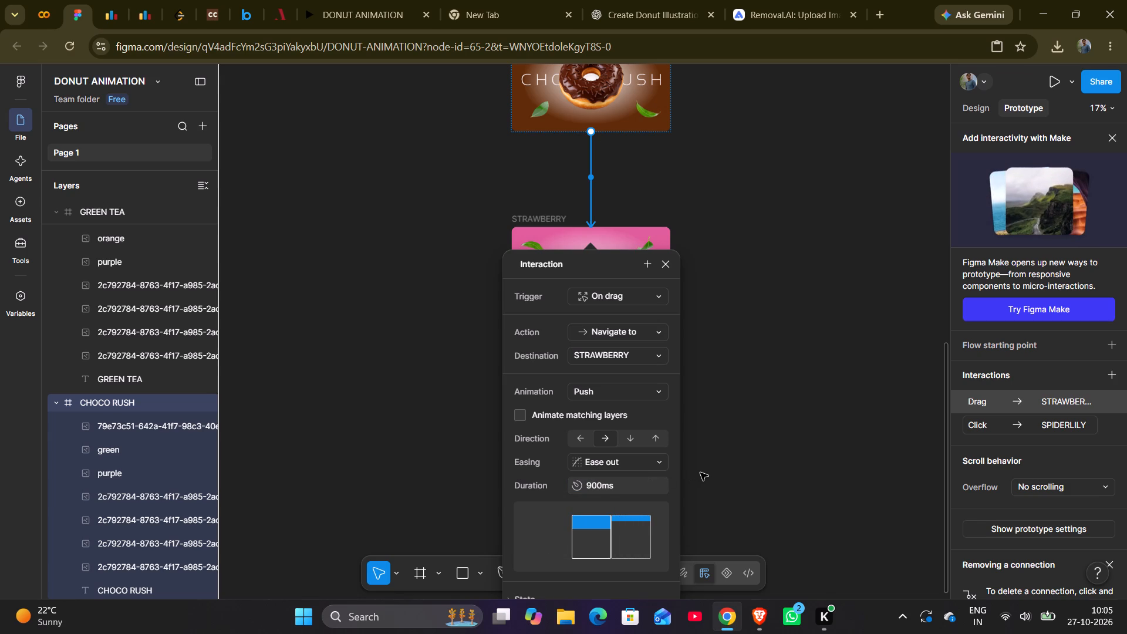
scroll(702, 473, up, 5)
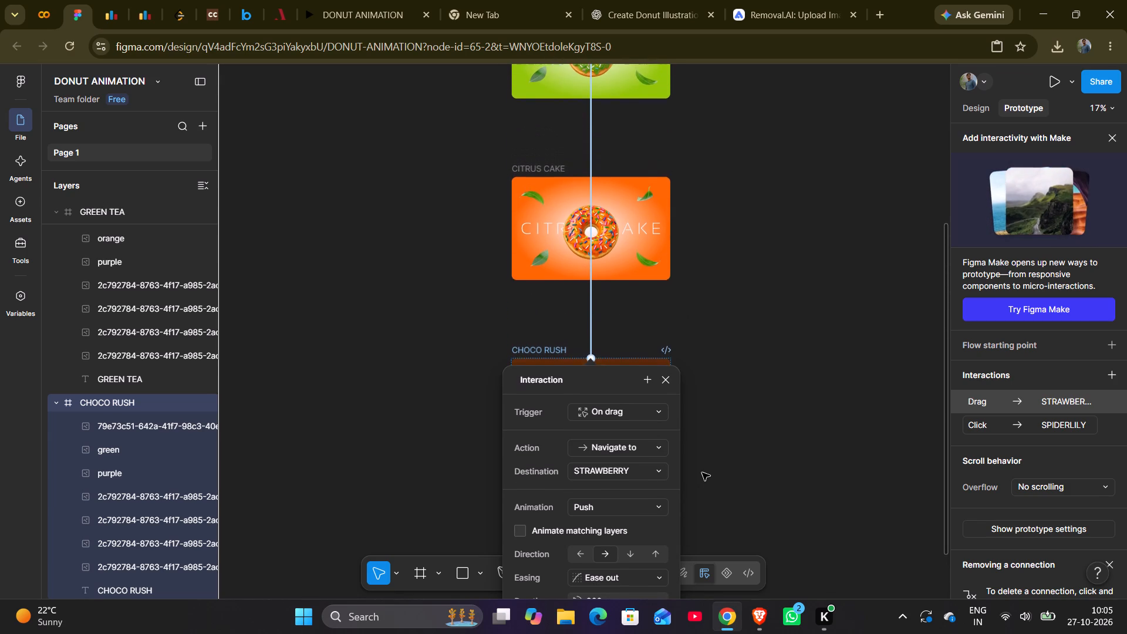
scroll(702, 473, up, 3)
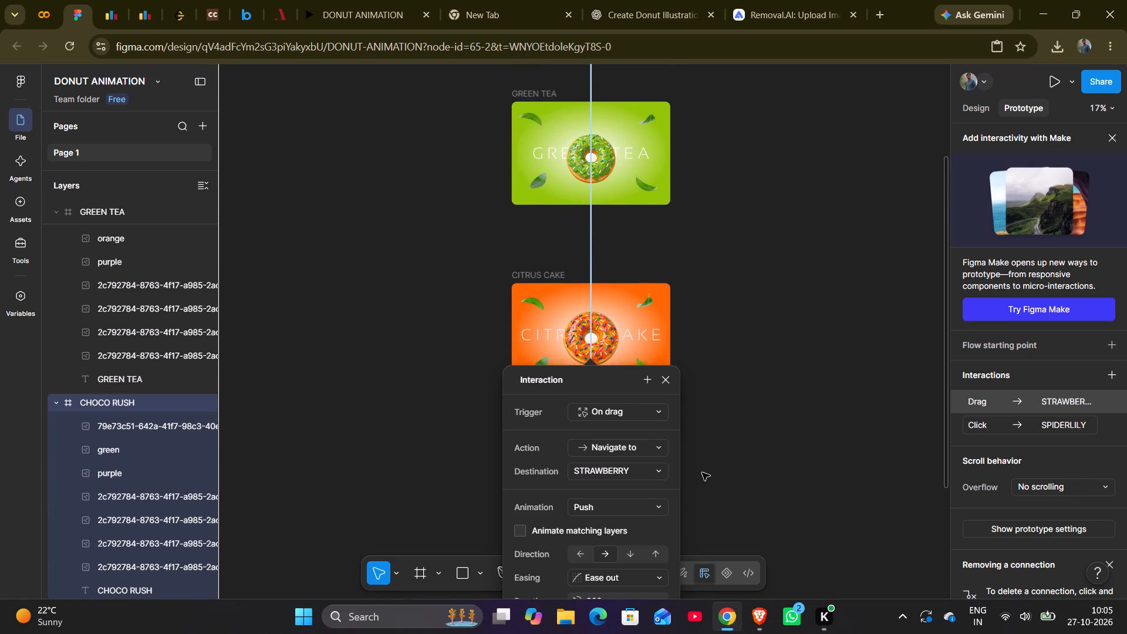
scroll(702, 473, up, 1)
click(664, 375)
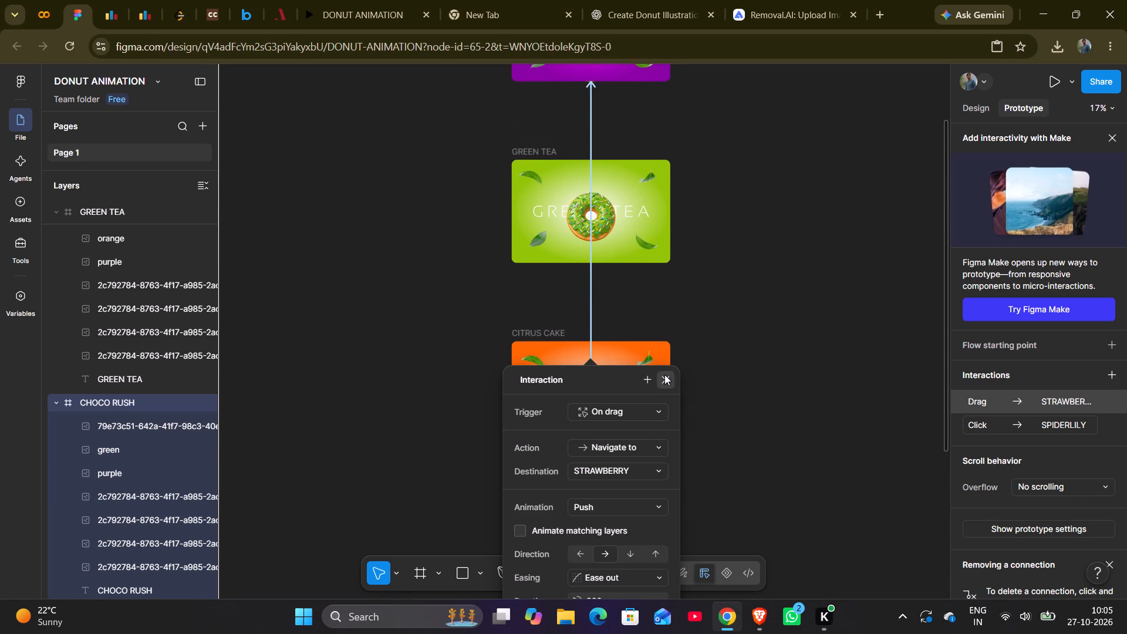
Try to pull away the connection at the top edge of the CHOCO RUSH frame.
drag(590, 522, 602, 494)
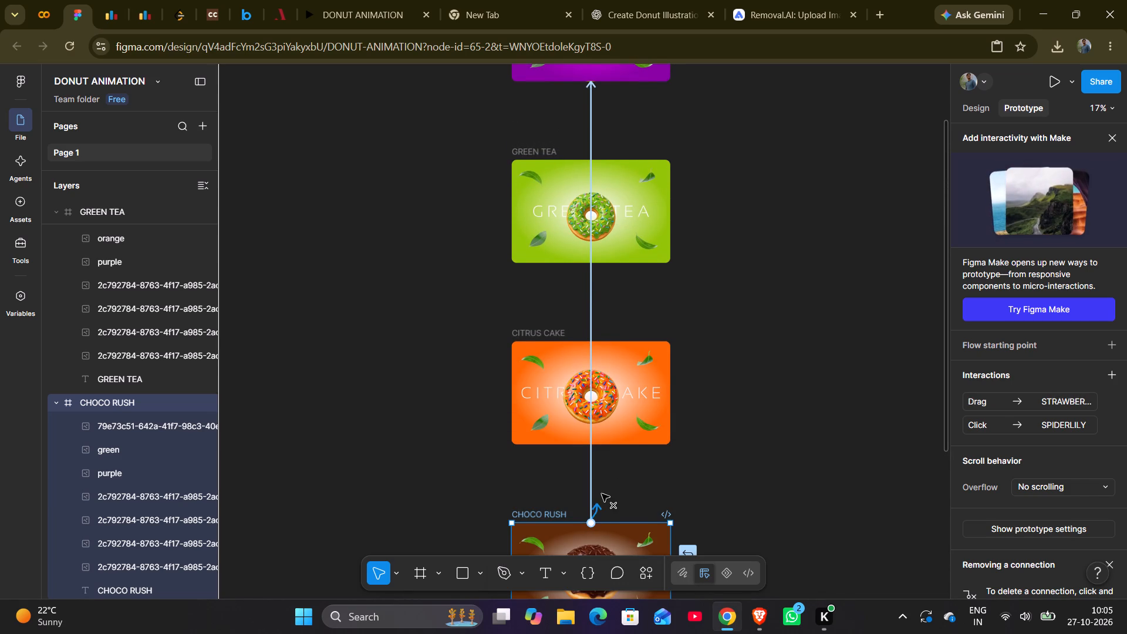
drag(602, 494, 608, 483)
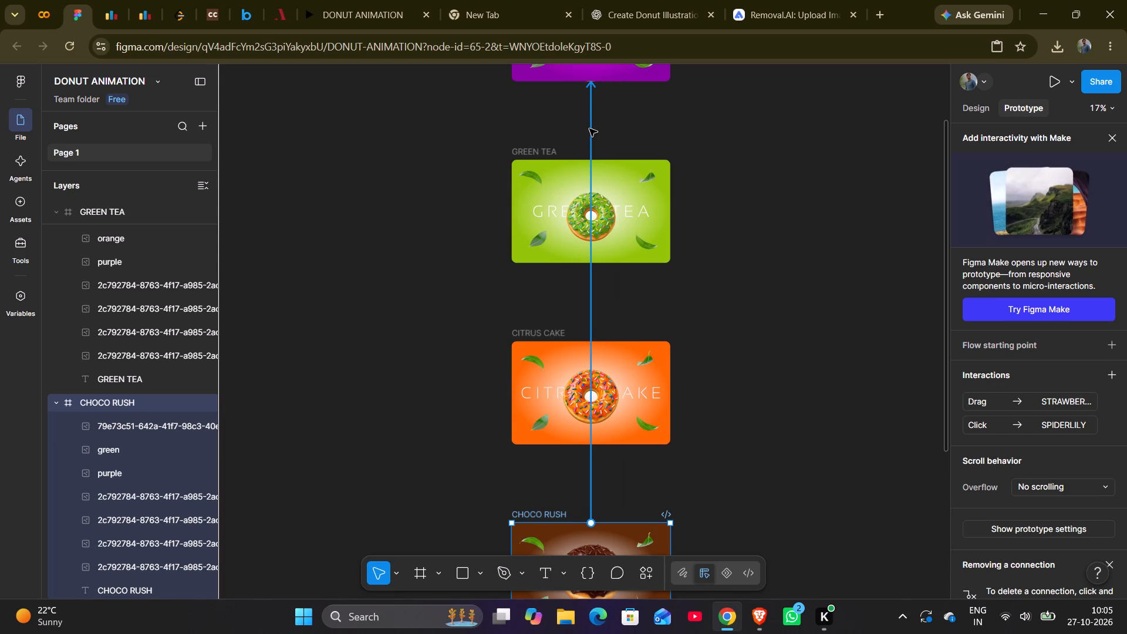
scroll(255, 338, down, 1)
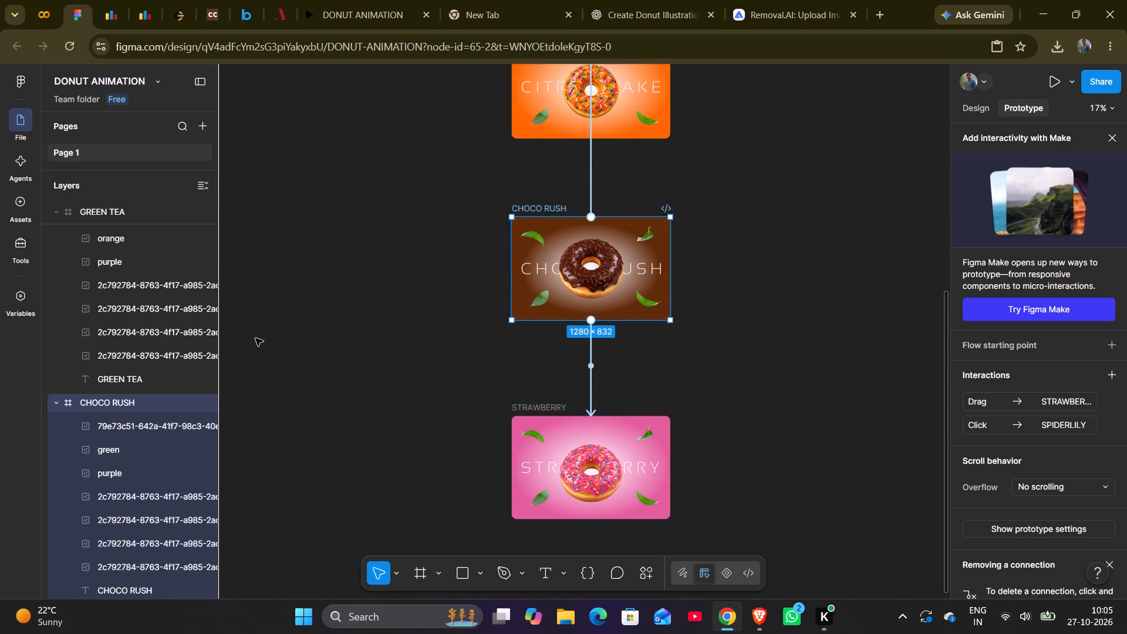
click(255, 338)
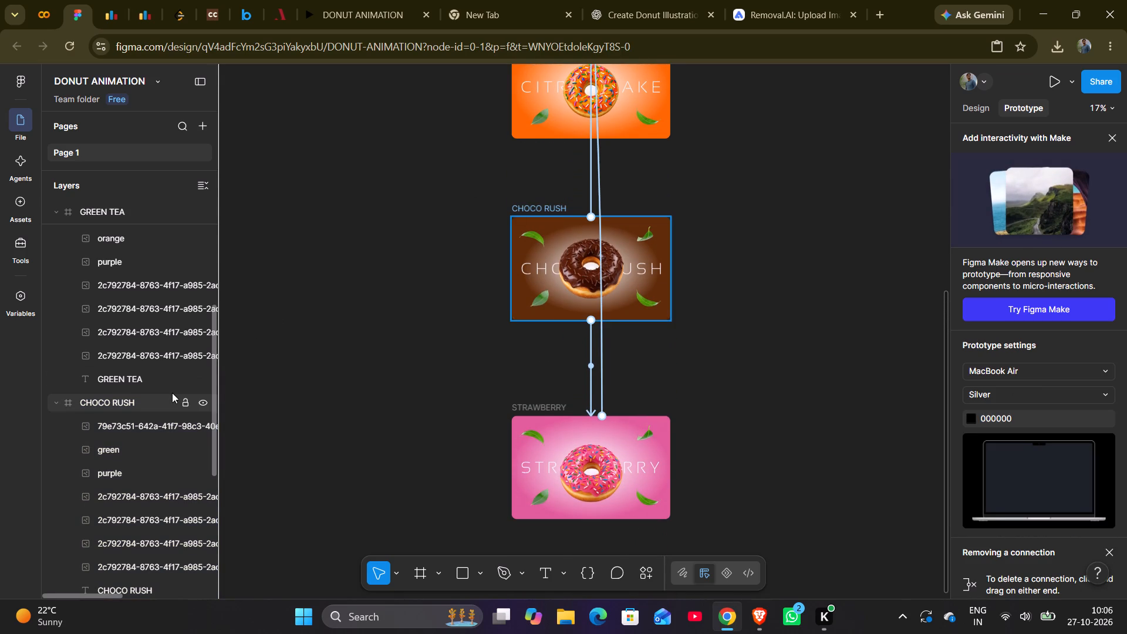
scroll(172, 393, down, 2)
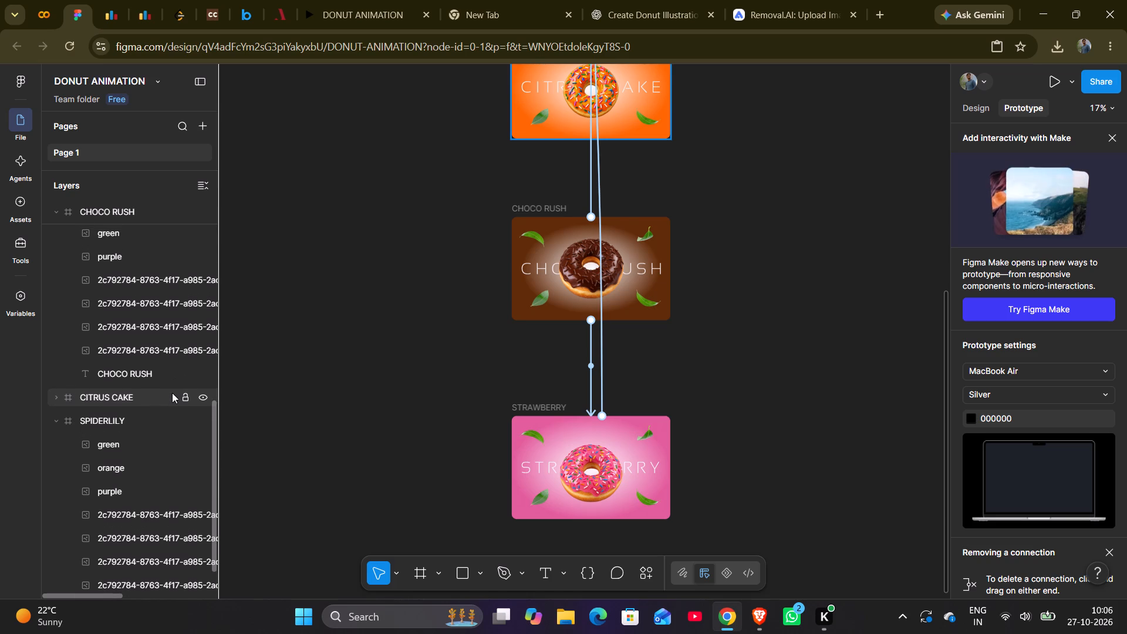
Examine the existing connections between the donut frames and the guidance on removing a connection.
scroll(172, 393, down, 1)
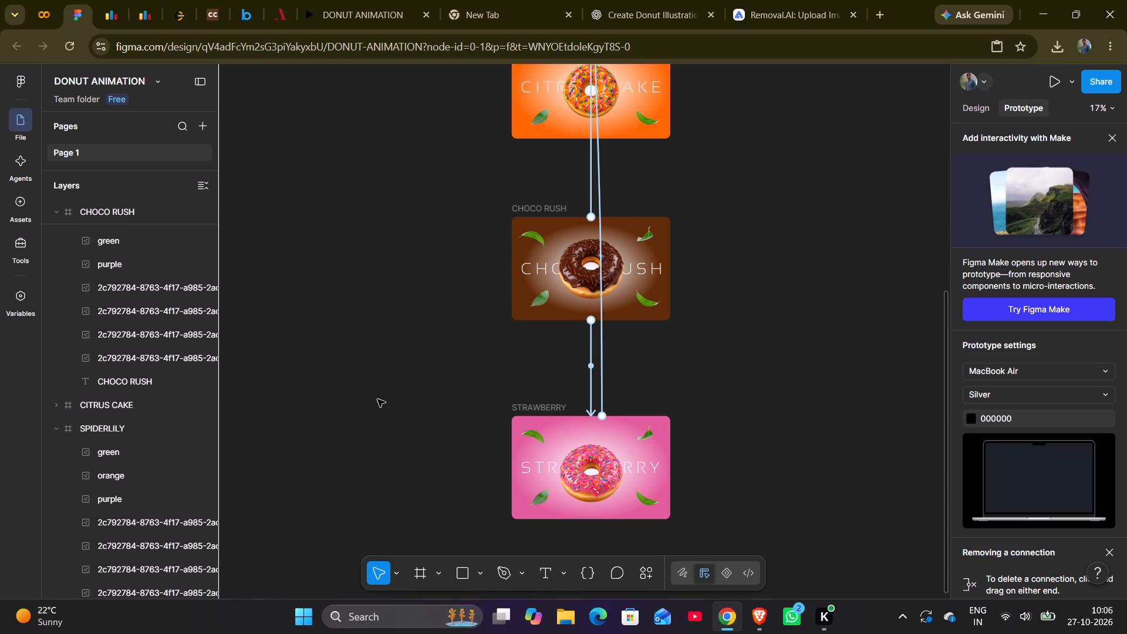
scroll(401, 360, up, 2)
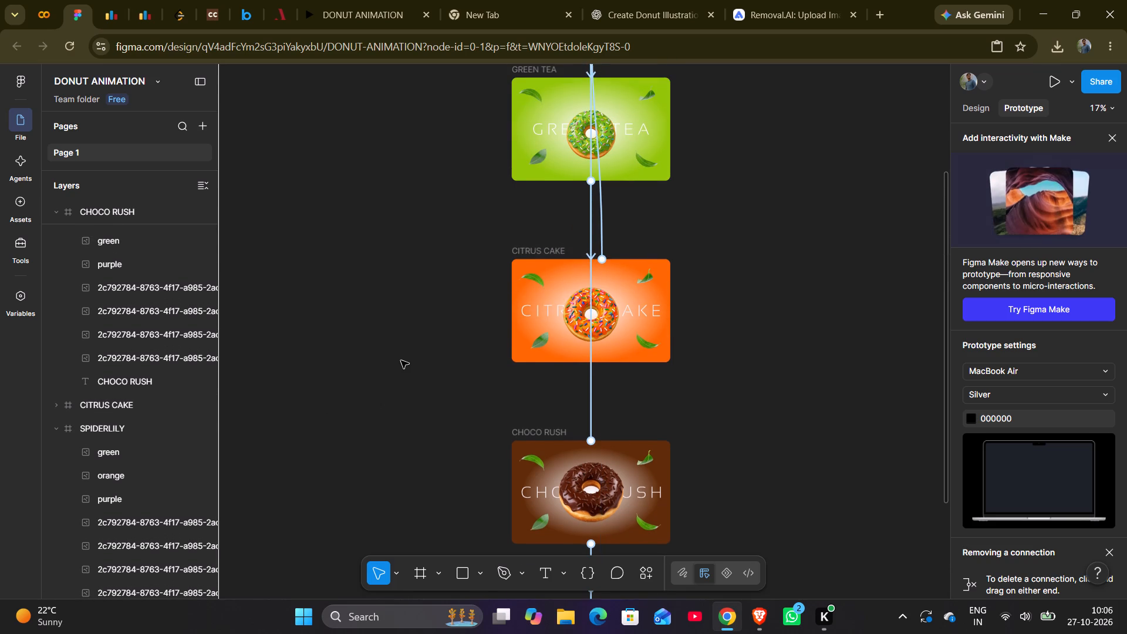
scroll(401, 360, up, 2)
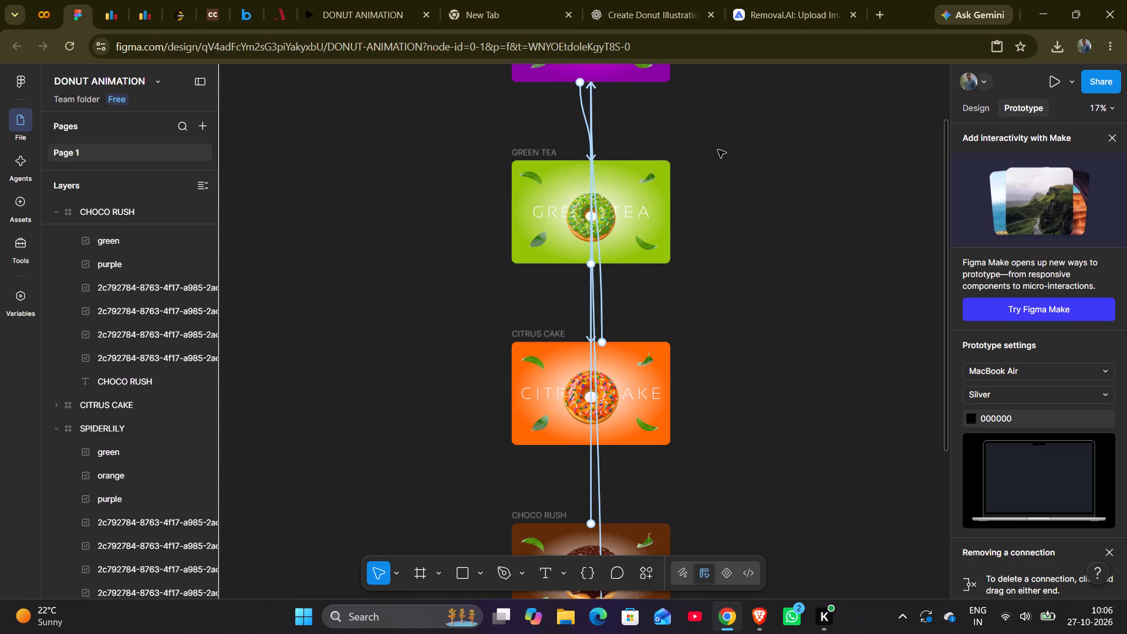
scroll(992, 419, down, 1)
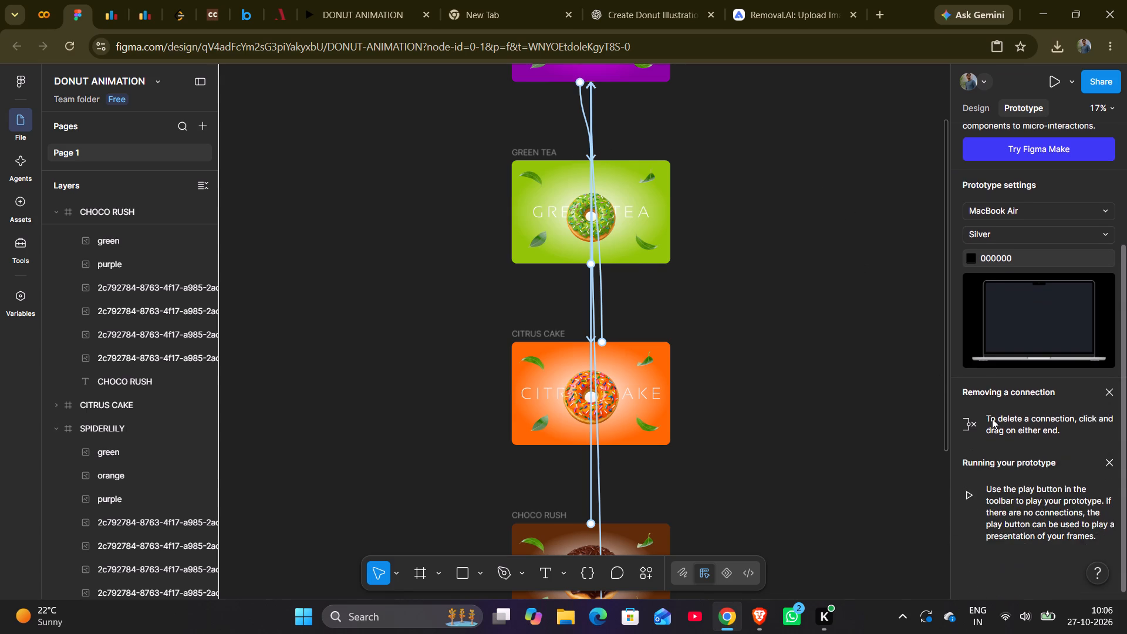
scroll(992, 419, down, 3)
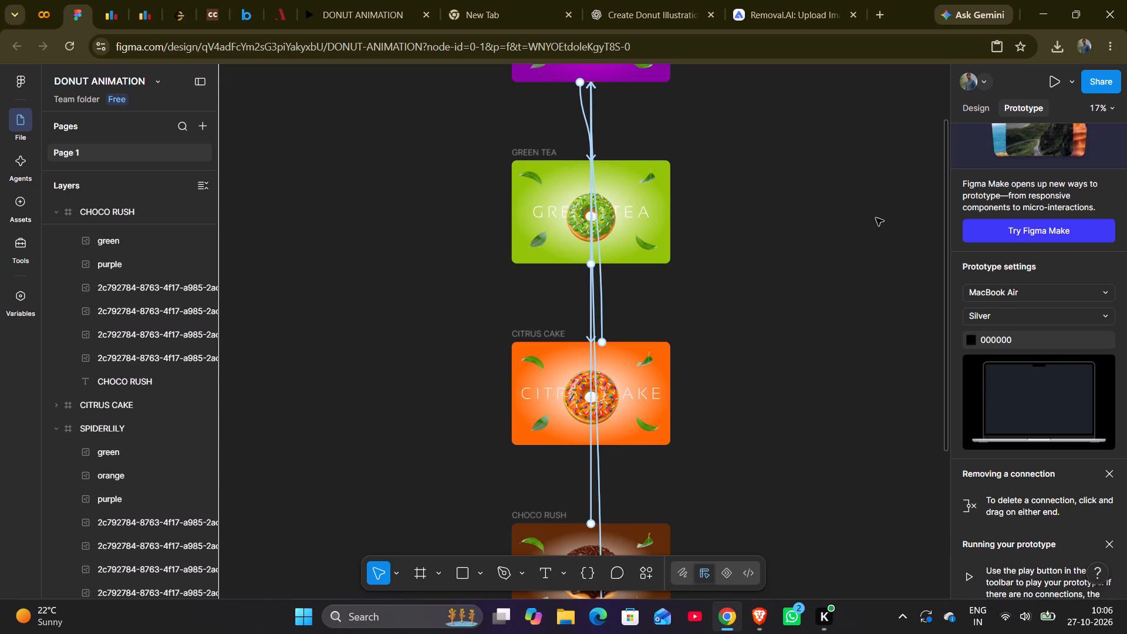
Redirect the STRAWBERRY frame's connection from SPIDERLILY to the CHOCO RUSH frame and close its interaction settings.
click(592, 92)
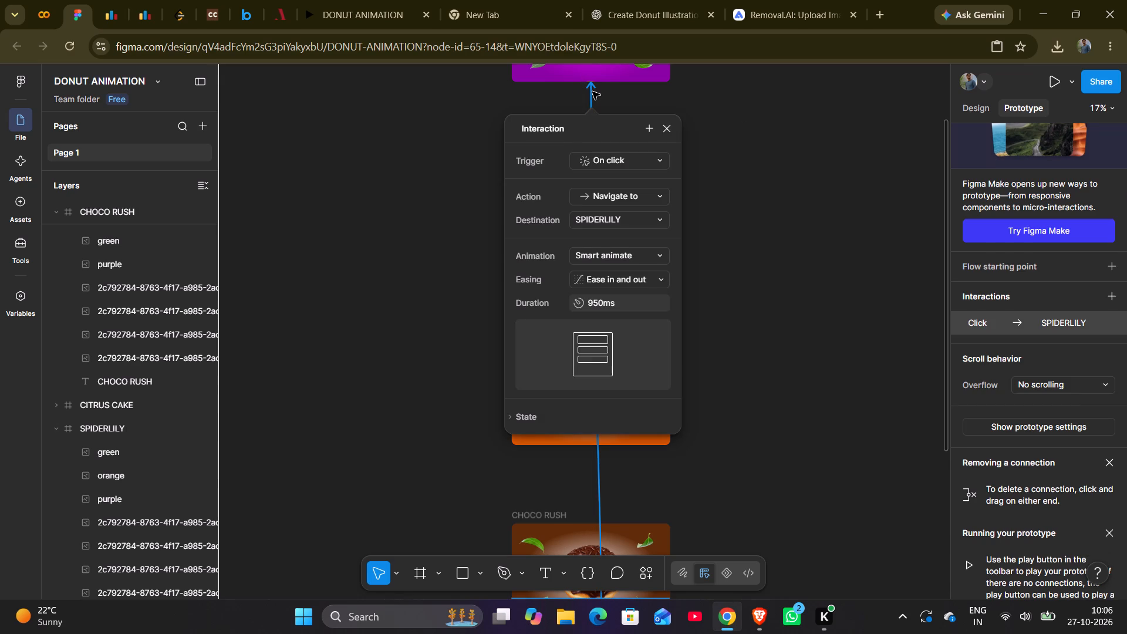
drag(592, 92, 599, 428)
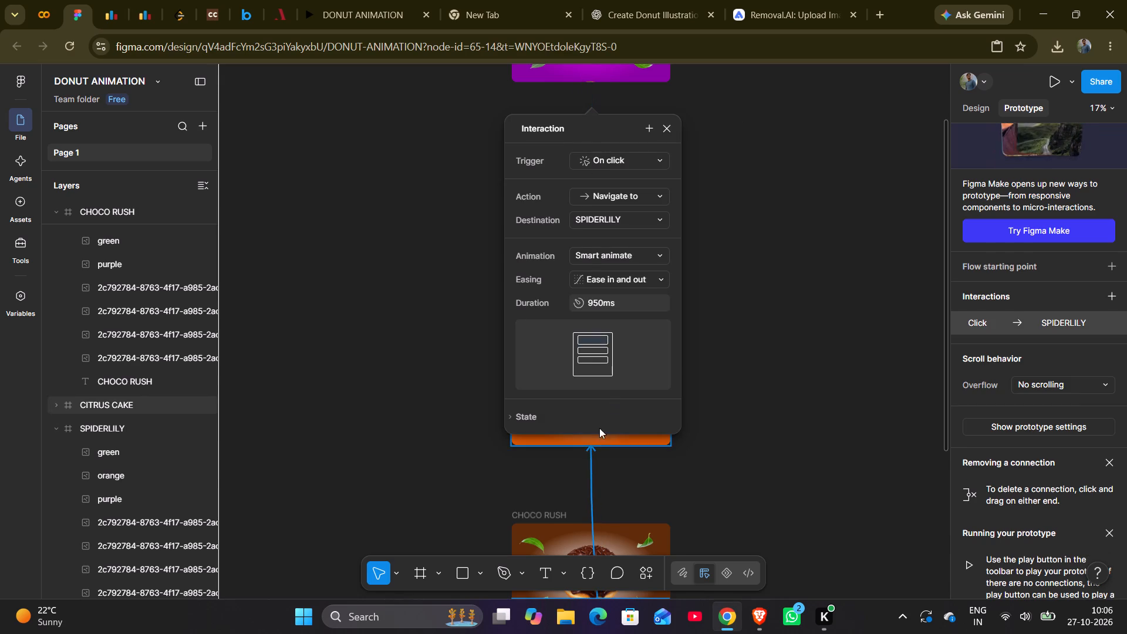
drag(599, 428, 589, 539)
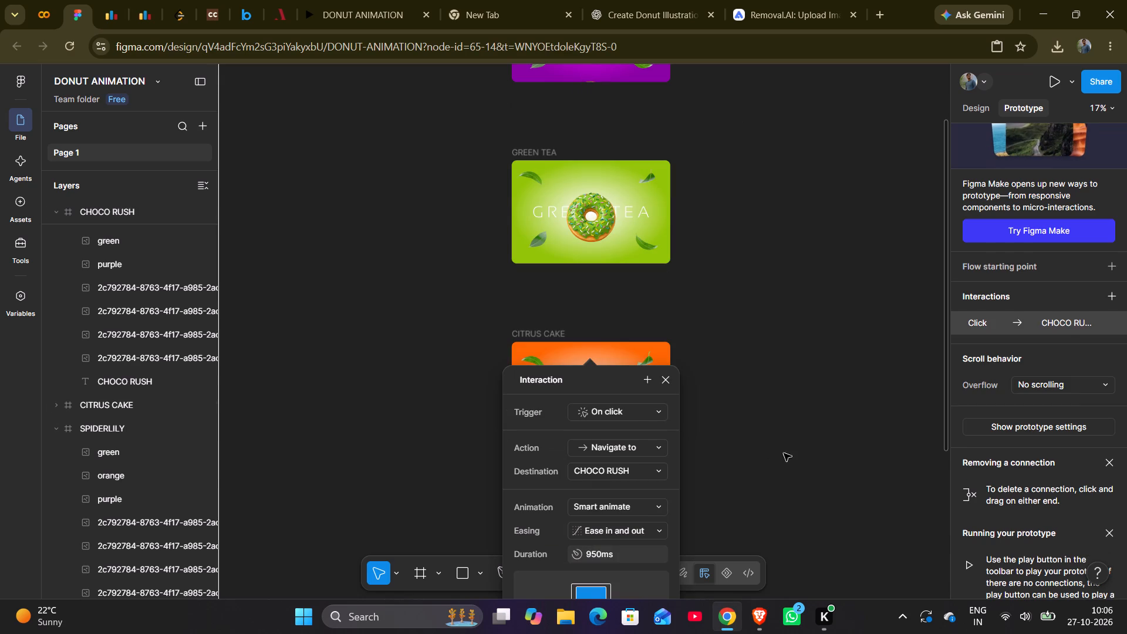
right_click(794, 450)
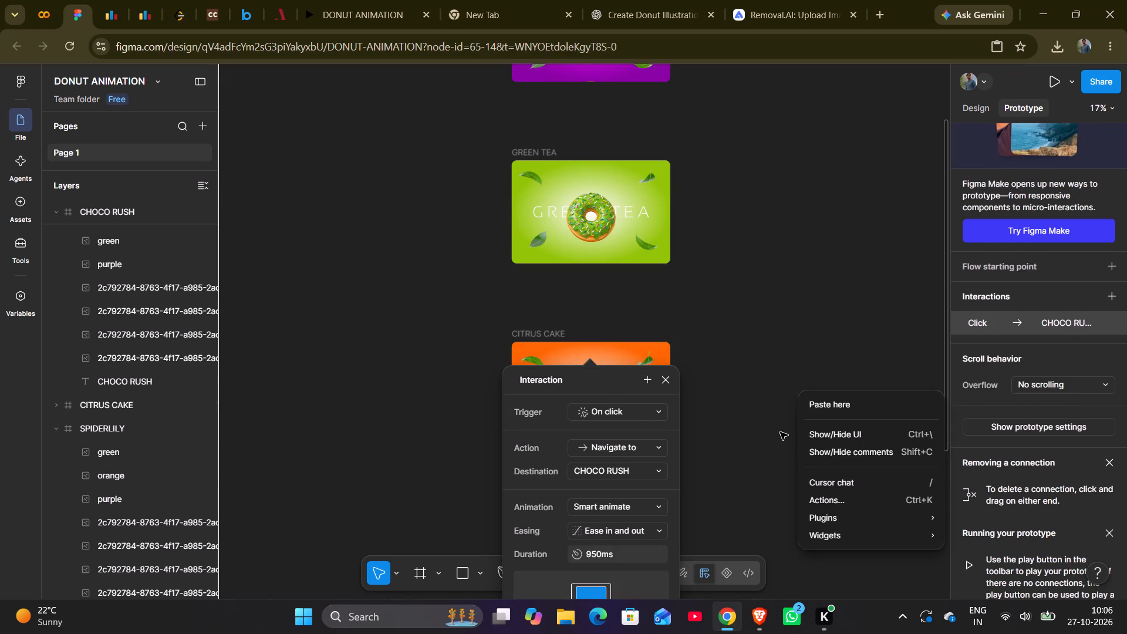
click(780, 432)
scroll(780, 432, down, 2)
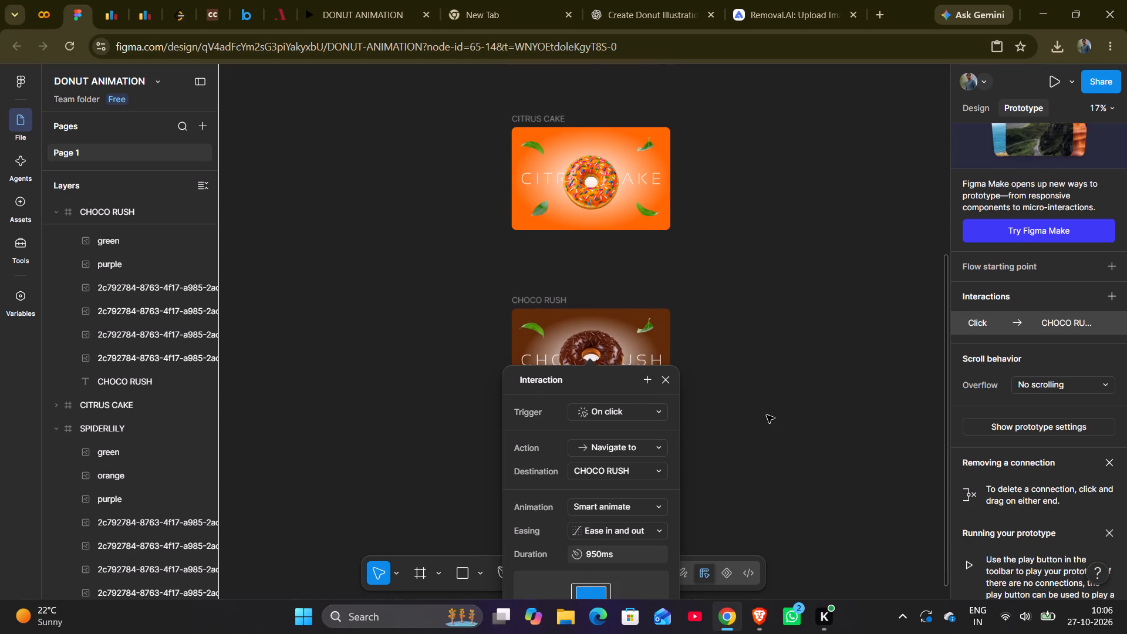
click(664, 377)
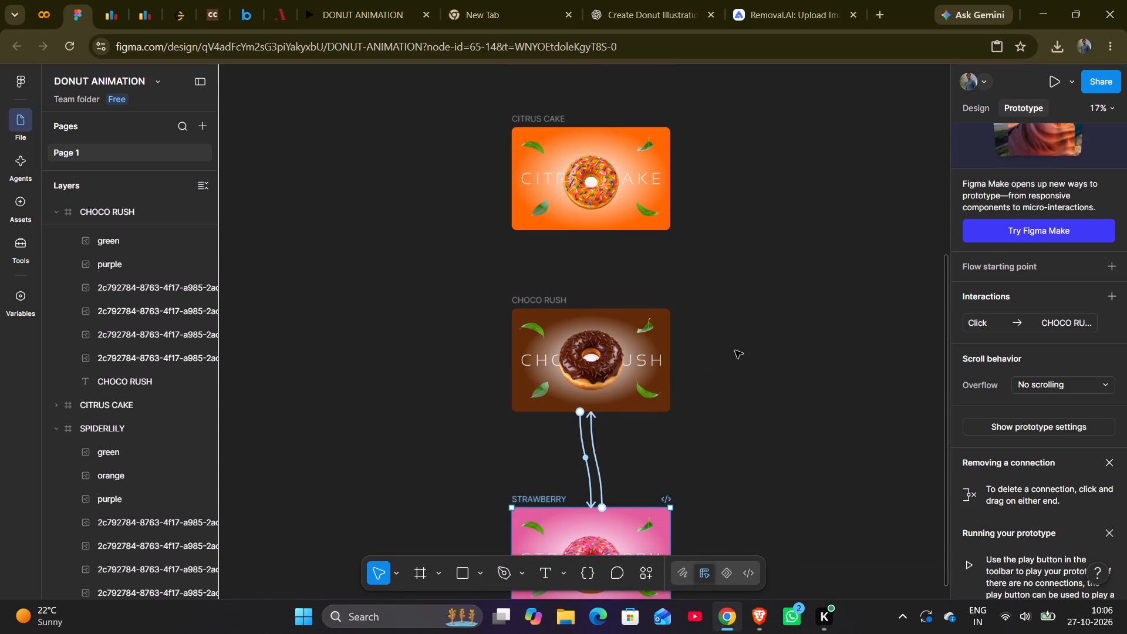
Remove the prototype connection that leads from the CHOCO RUSH frame back to the SPIDERLILY frame.
scroll(735, 350, down, 2)
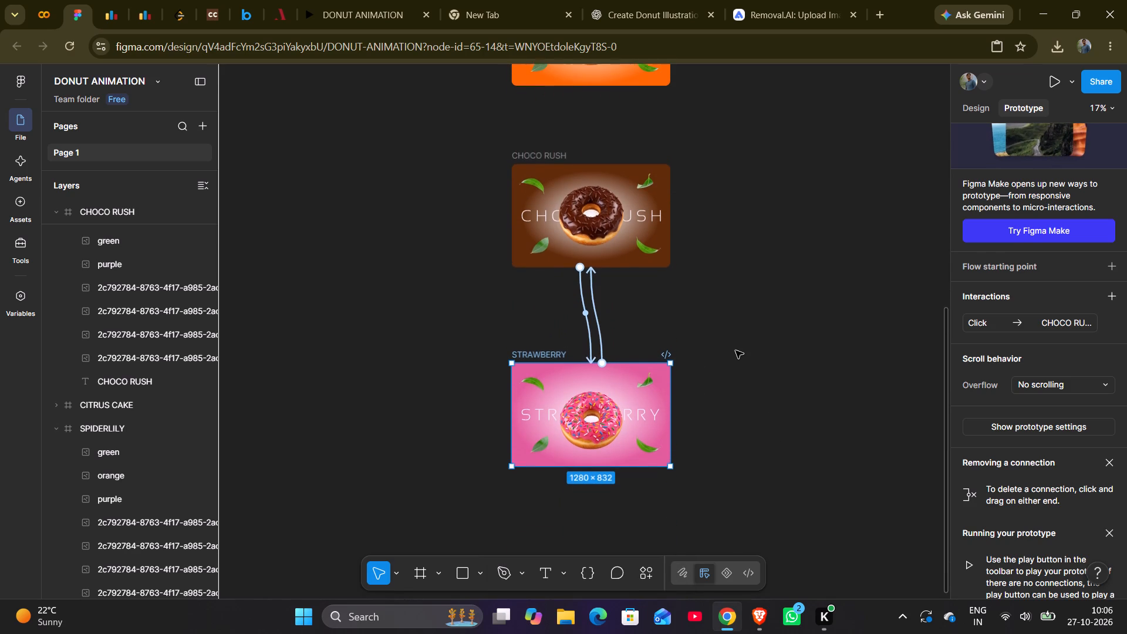
scroll(735, 350, down, 1)
scroll(735, 350, up, 2)
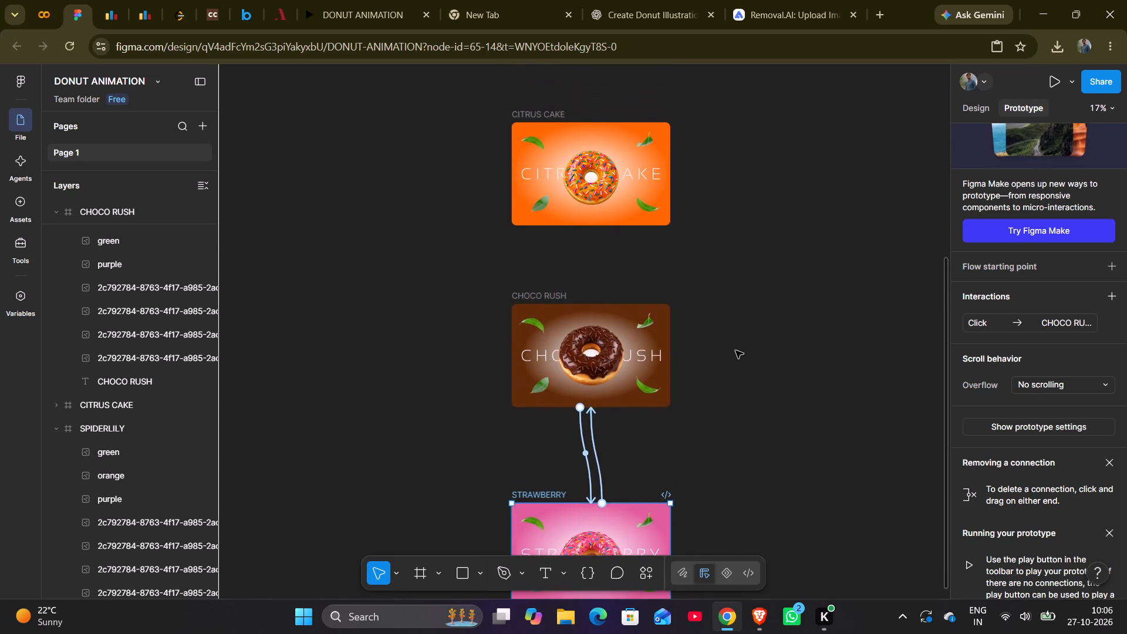
scroll(735, 350, up, 2)
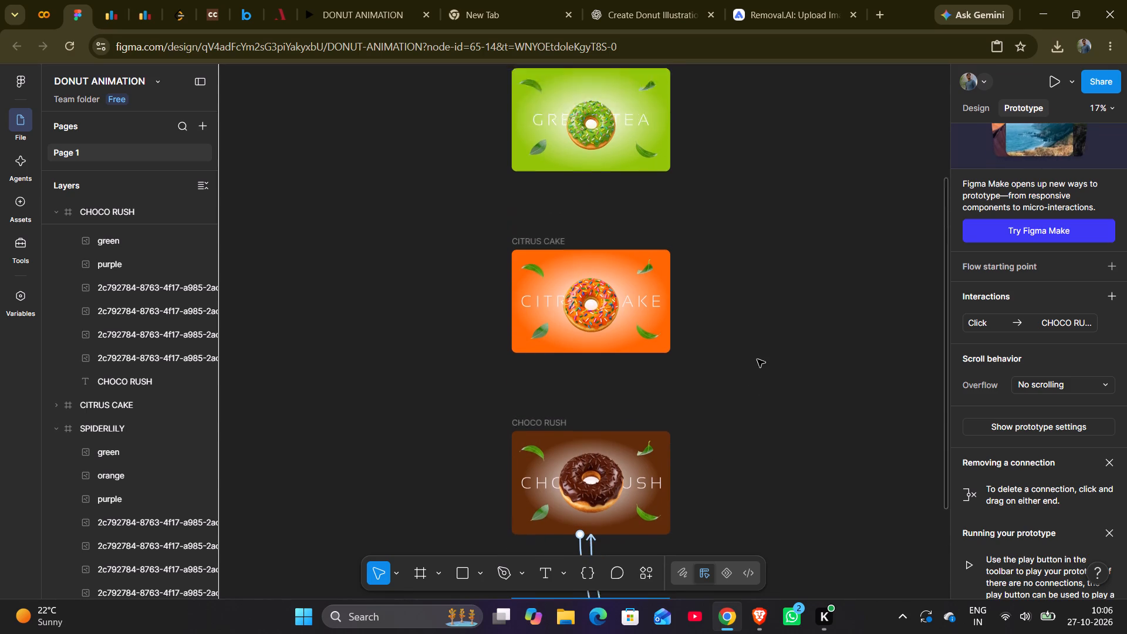
scroll(757, 359, up, 1)
click(757, 359)
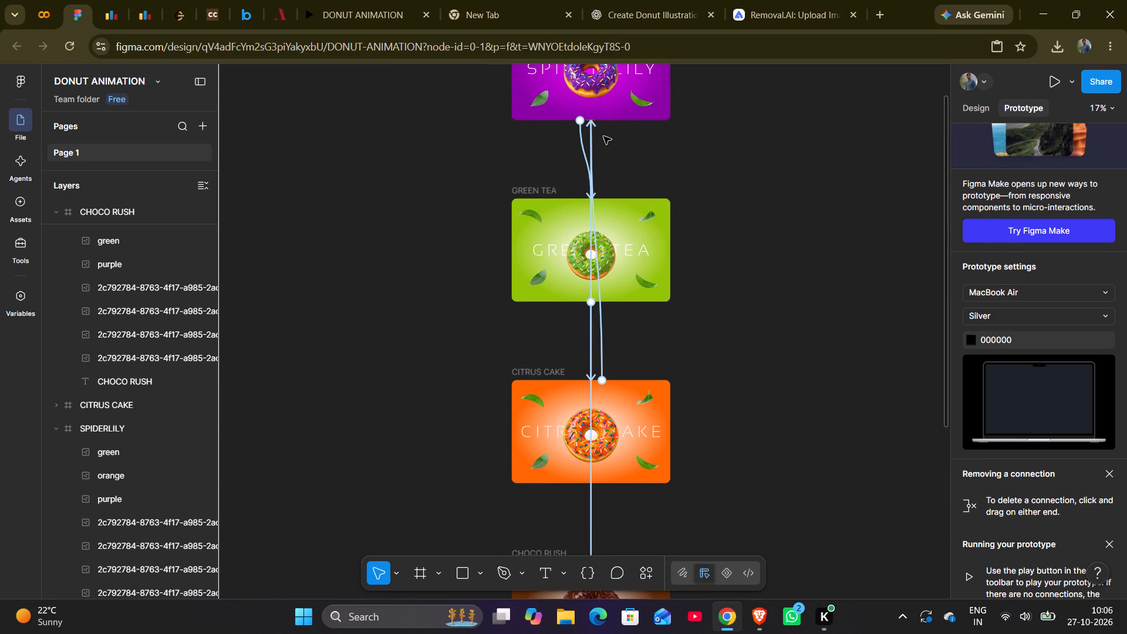
drag(595, 128, 589, 476)
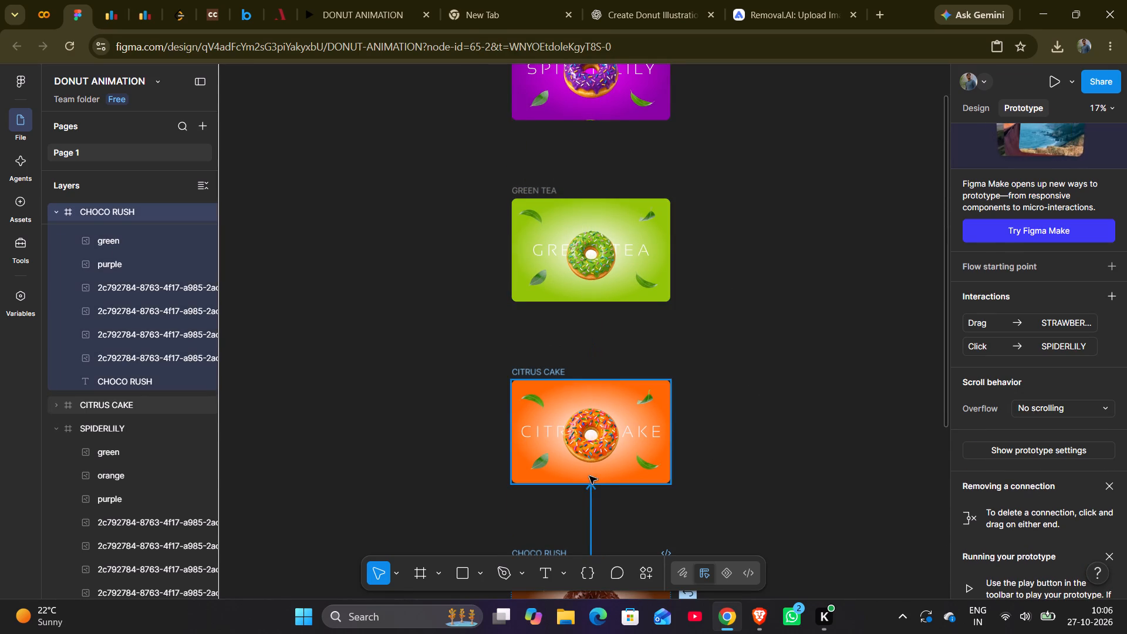
drag(589, 476, 587, 549)
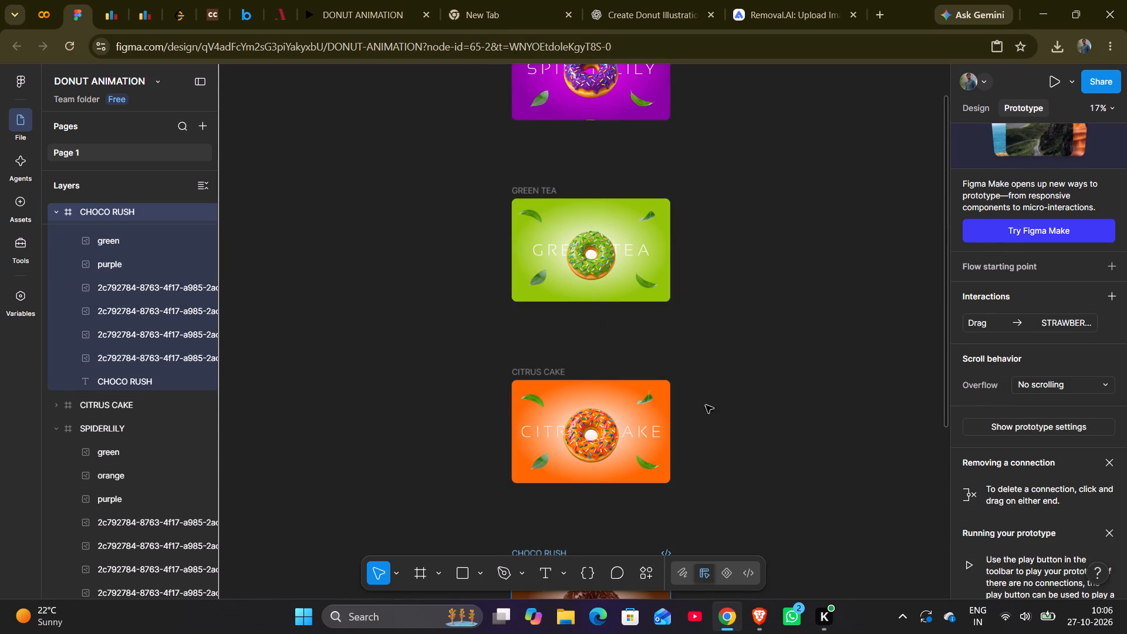
click(772, 327)
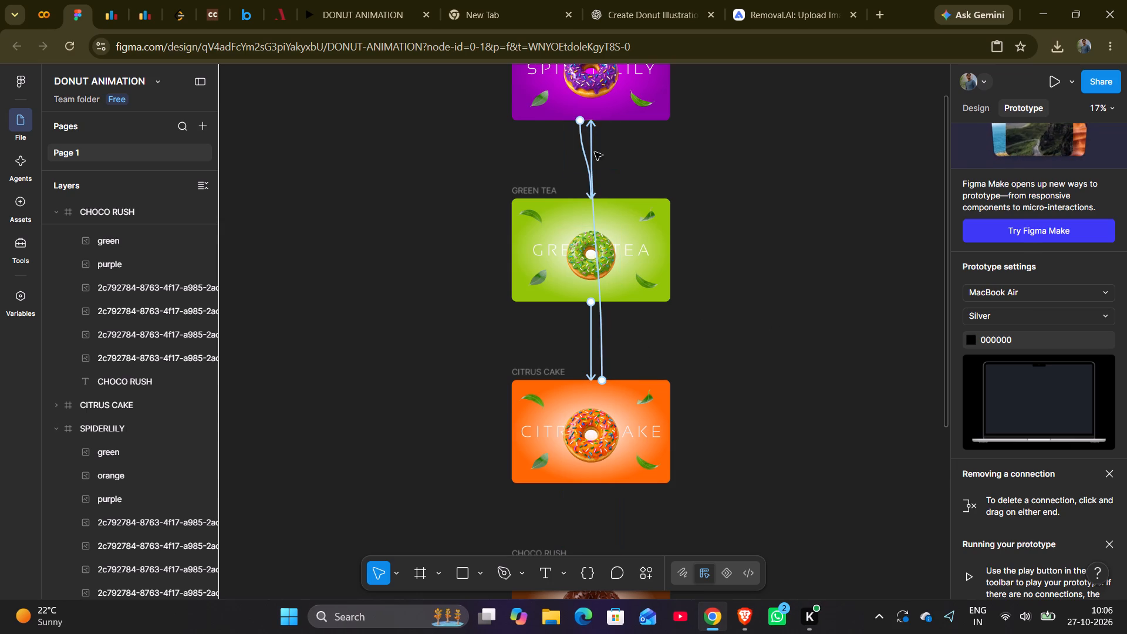
Remove the prototype connection that leads from the CITRUS CAKE frame back to the SPIDERLILY frame.
drag(588, 128, 591, 356)
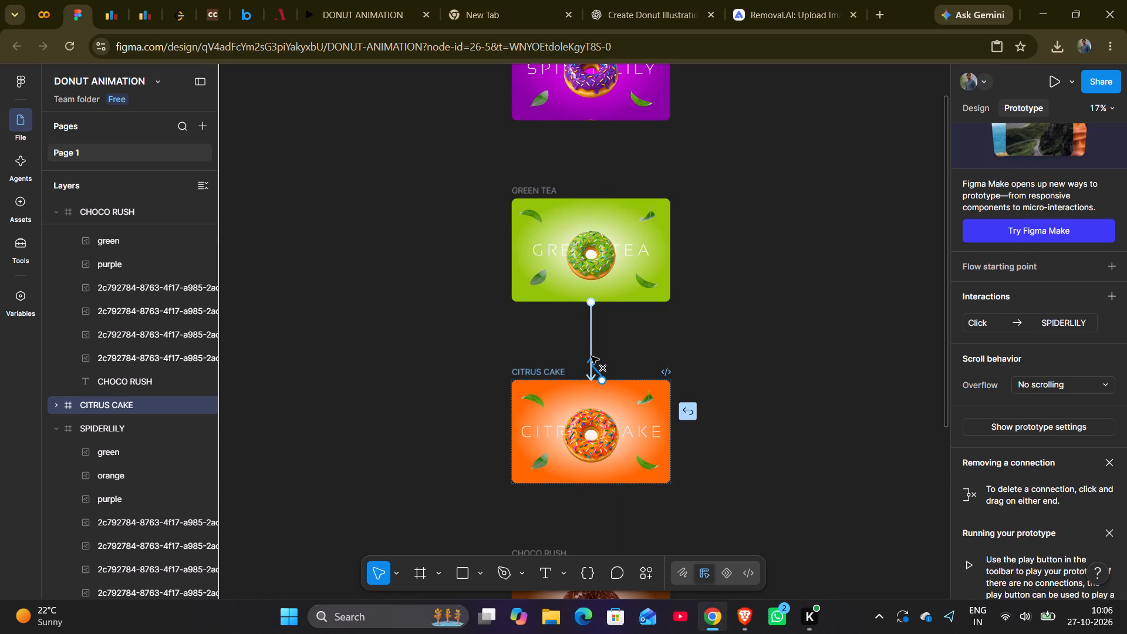
drag(591, 356, 602, 376)
click(602, 376)
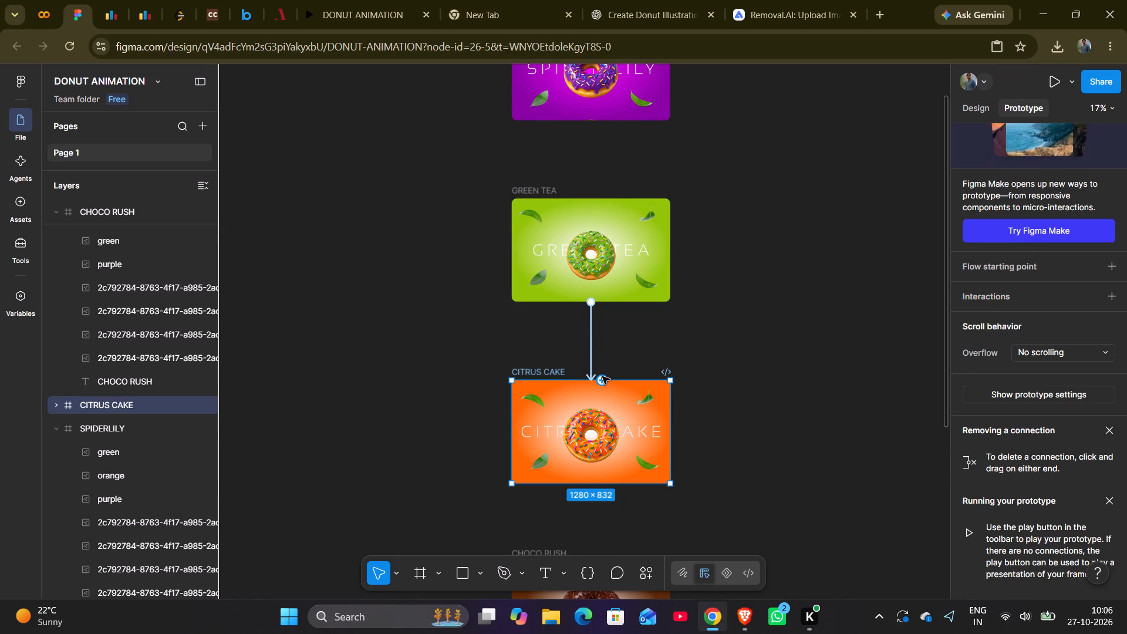
right_click(716, 332)
right_click(716, 332)
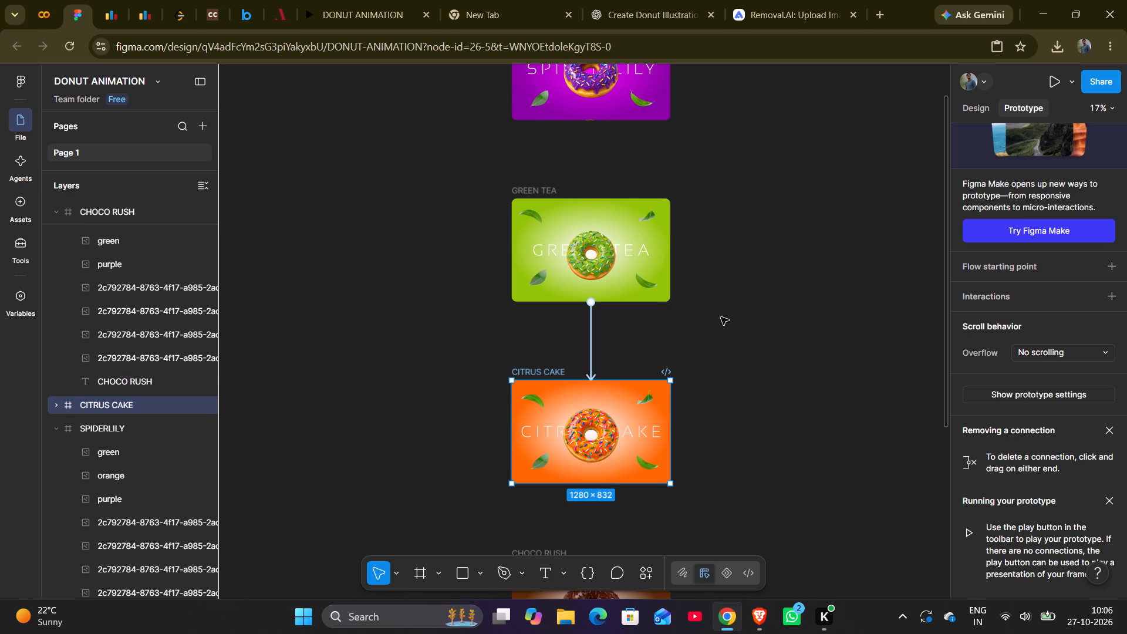
click(738, 302)
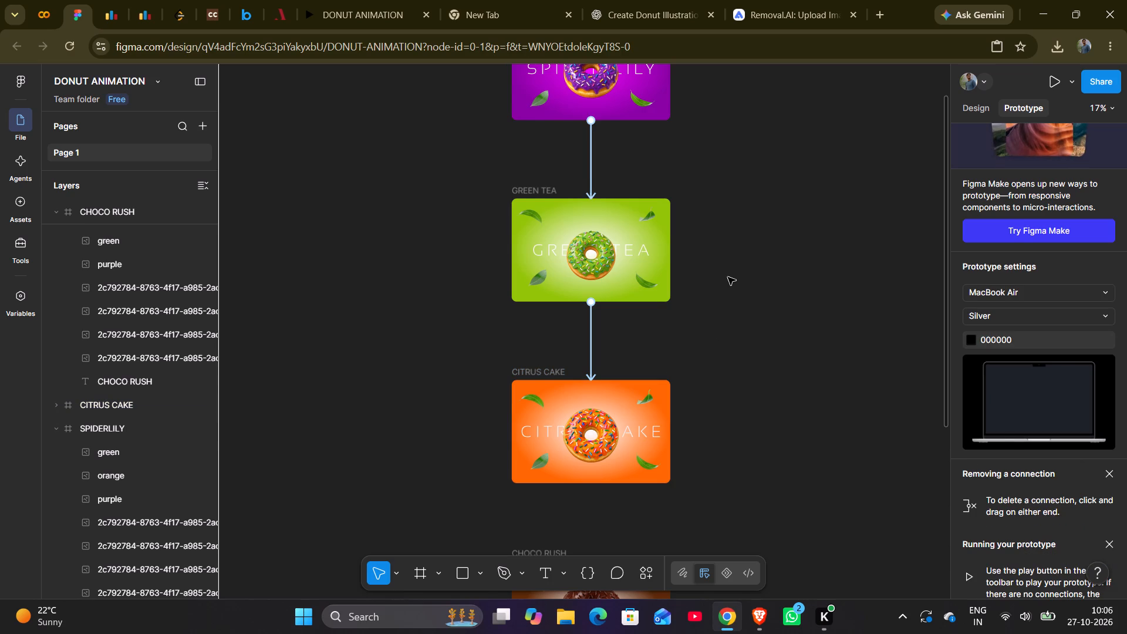
Remove the prototype connection that leads from the STRAWBERRY frame back to the CHOCO RUSH frame.
scroll(728, 277, down, 2)
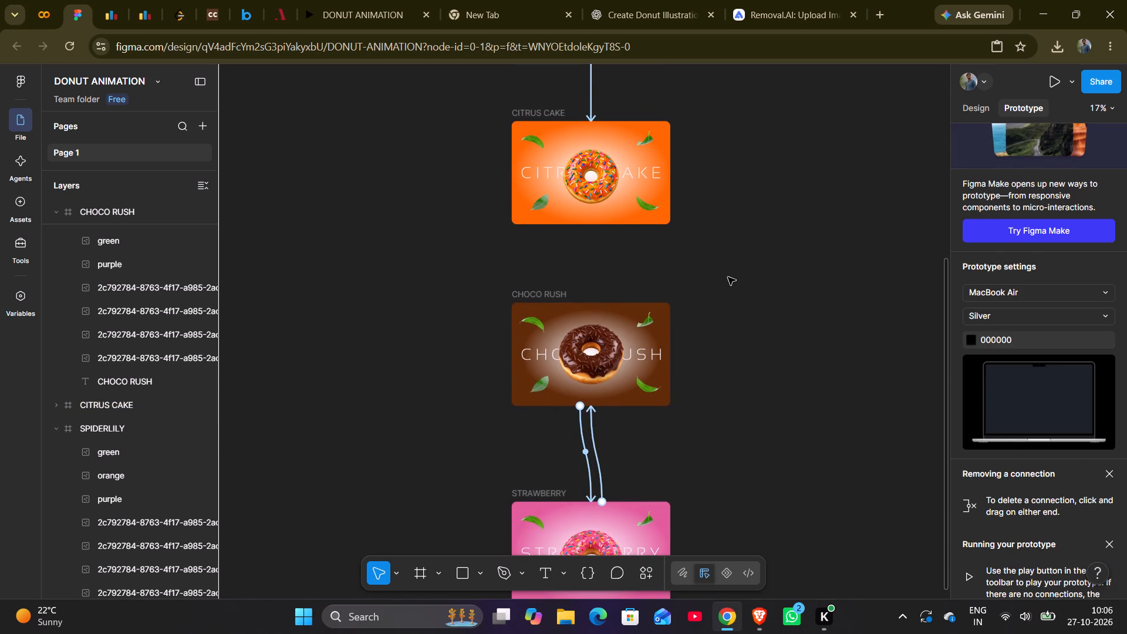
scroll(728, 277, down, 2)
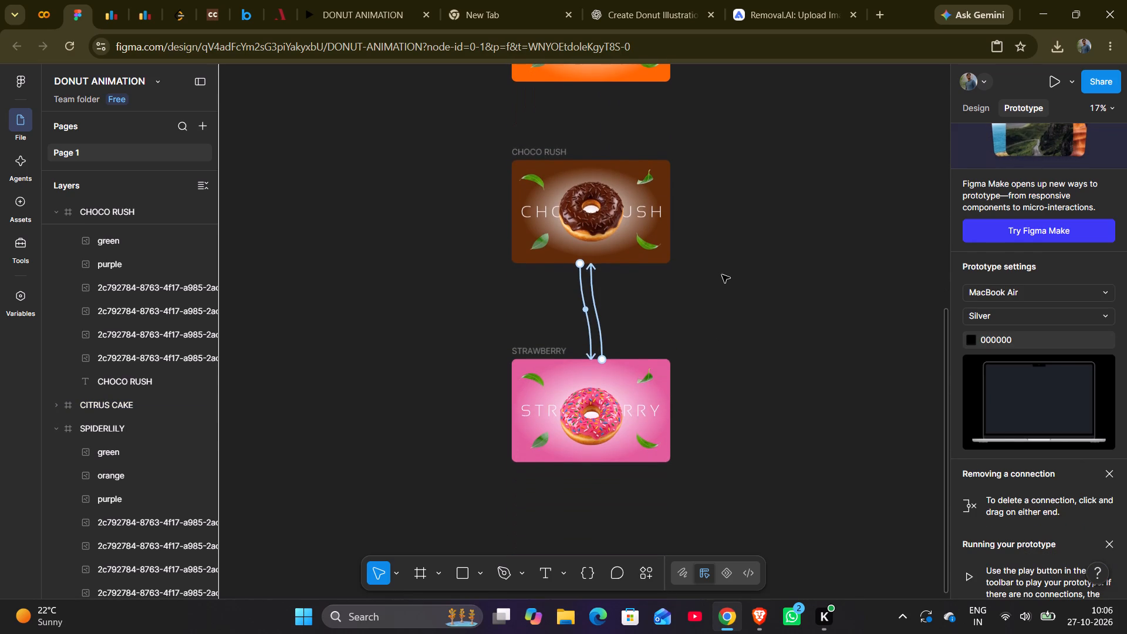
click(600, 323)
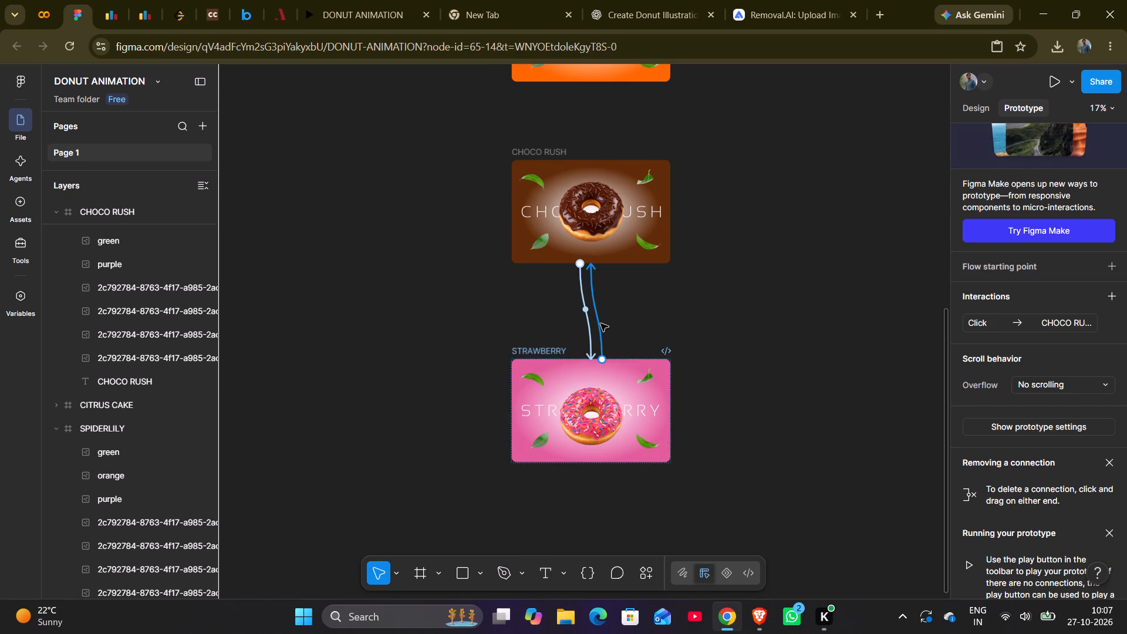
drag(600, 323, 599, 350)
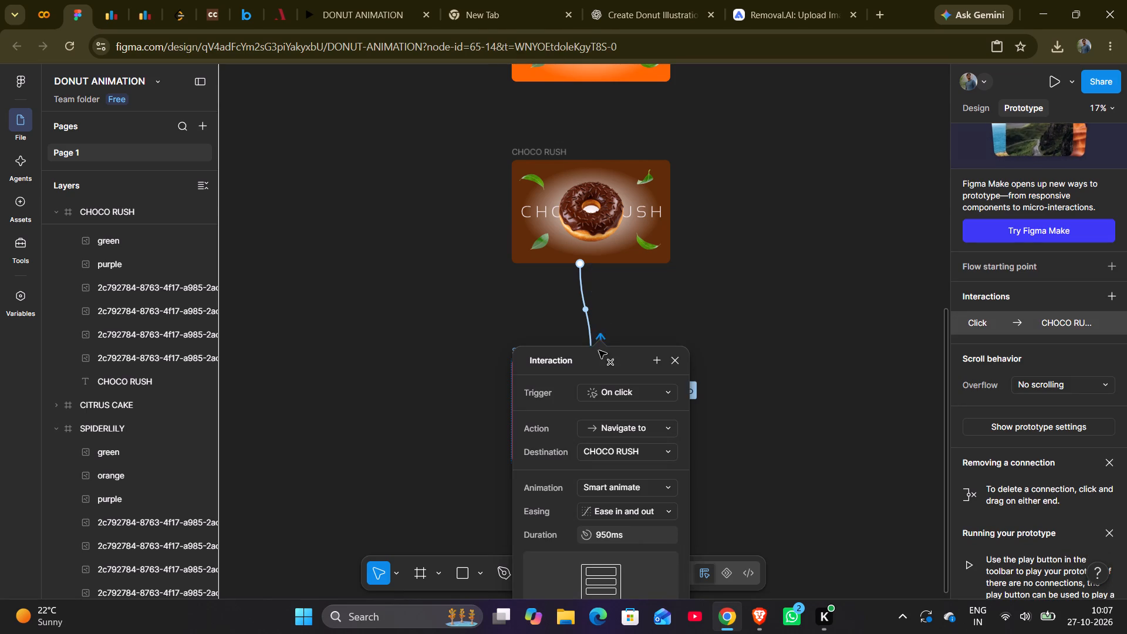
drag(599, 350, 608, 374)
click(713, 321)
Connect the CITRUS CAKE frame to the CHOCO RUSH frame with an on-click navigate-to interaction, and close its settings.
scroll(713, 321, up, 2)
click(634, 285)
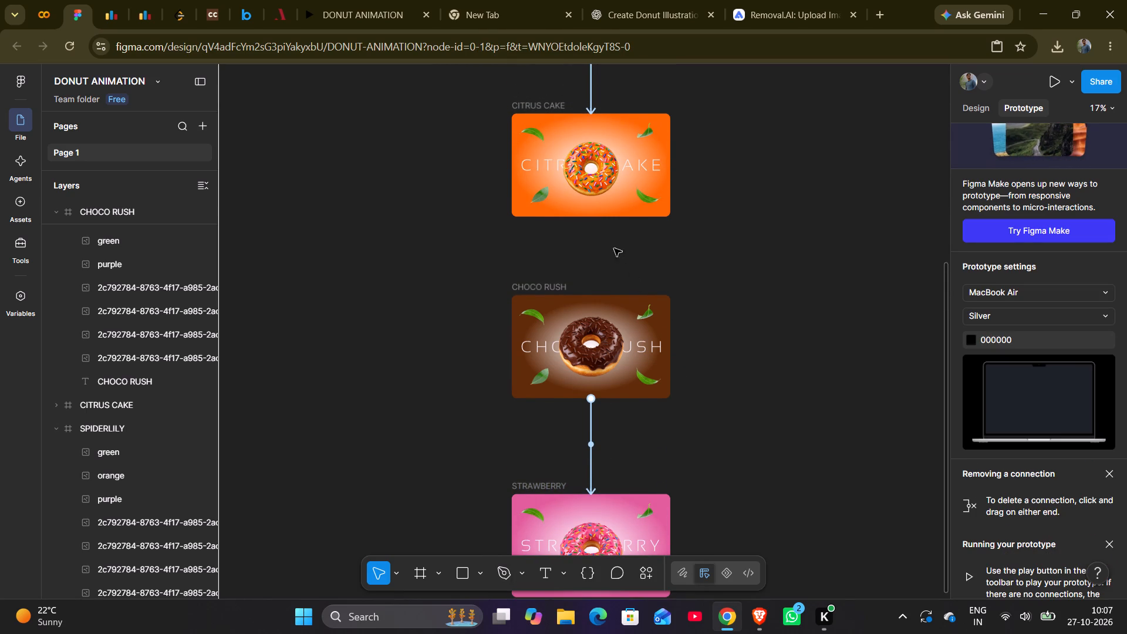
click(605, 241)
click(590, 215)
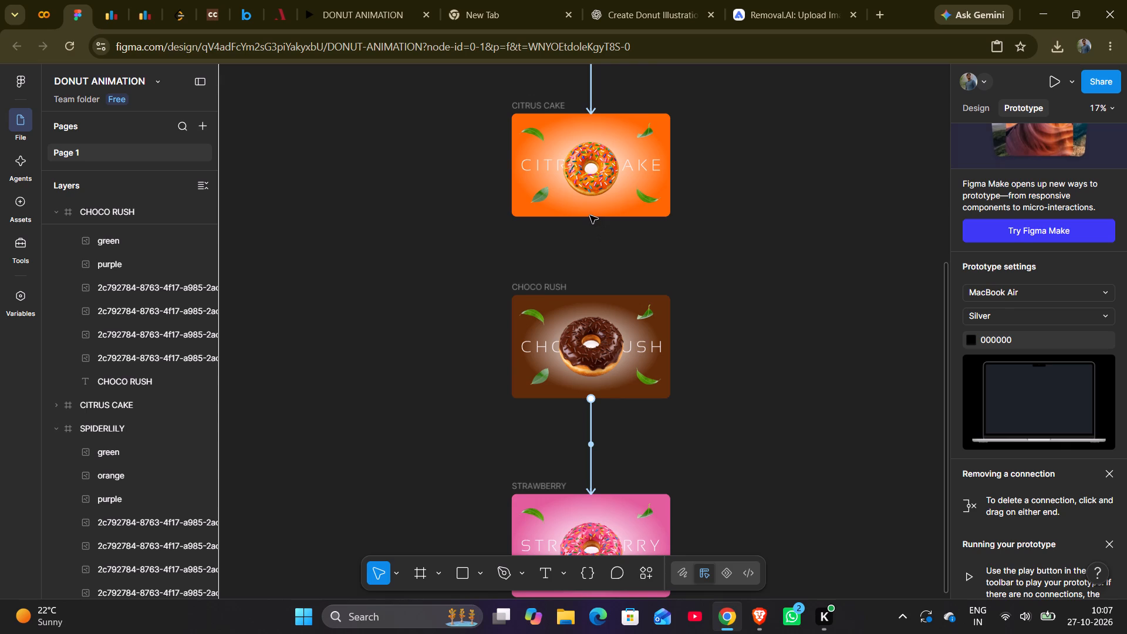
click(589, 206)
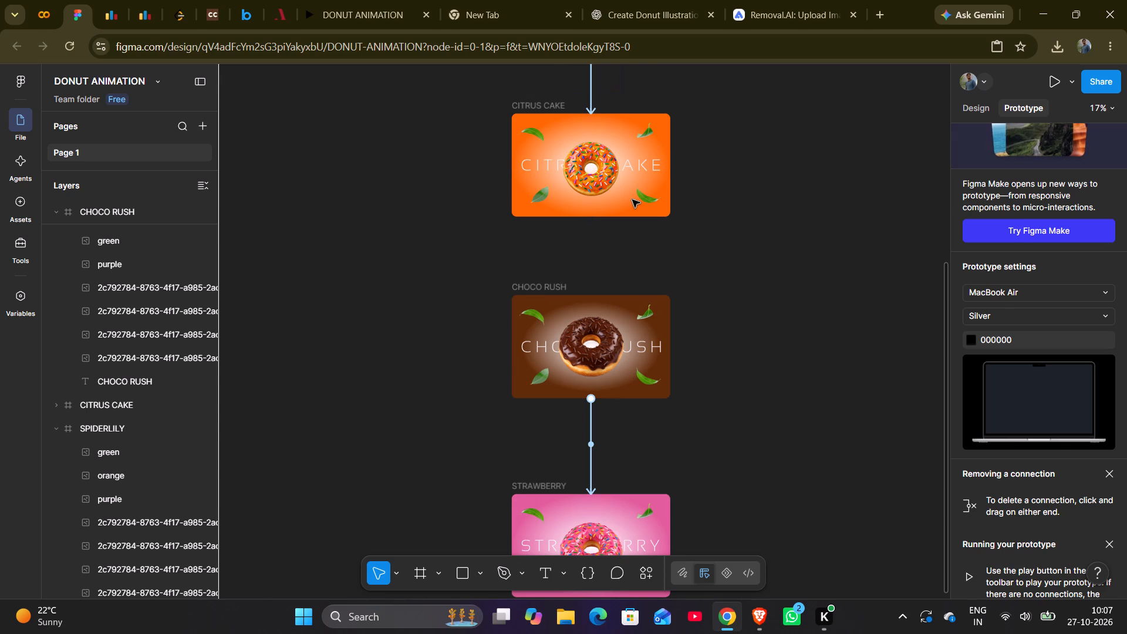
click(632, 200)
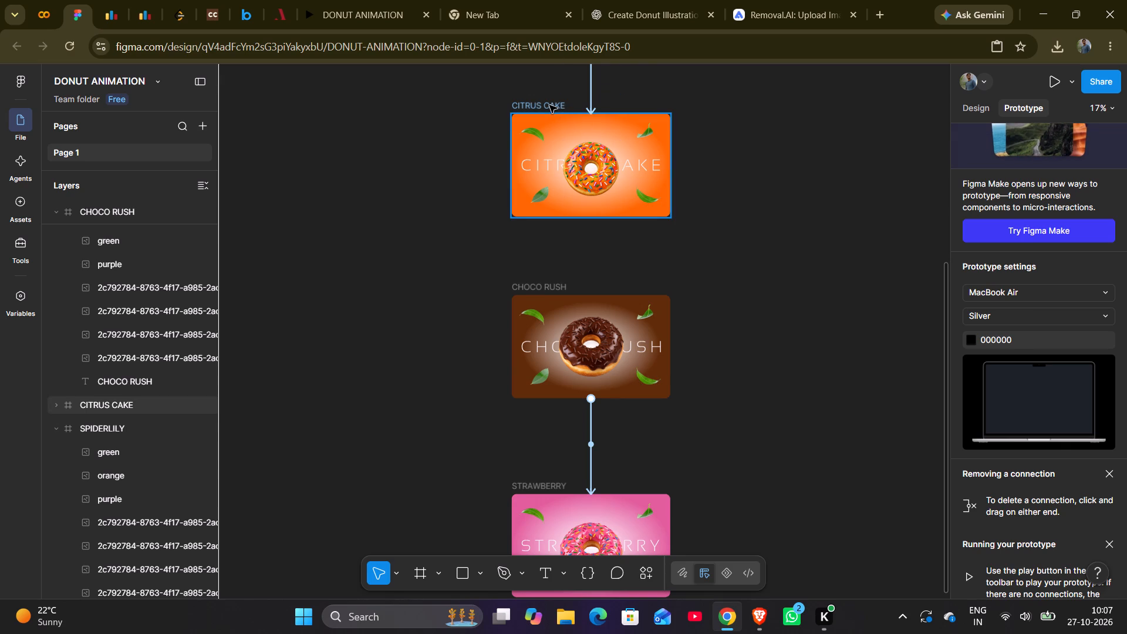
click(549, 105)
drag(591, 214, 590, 290)
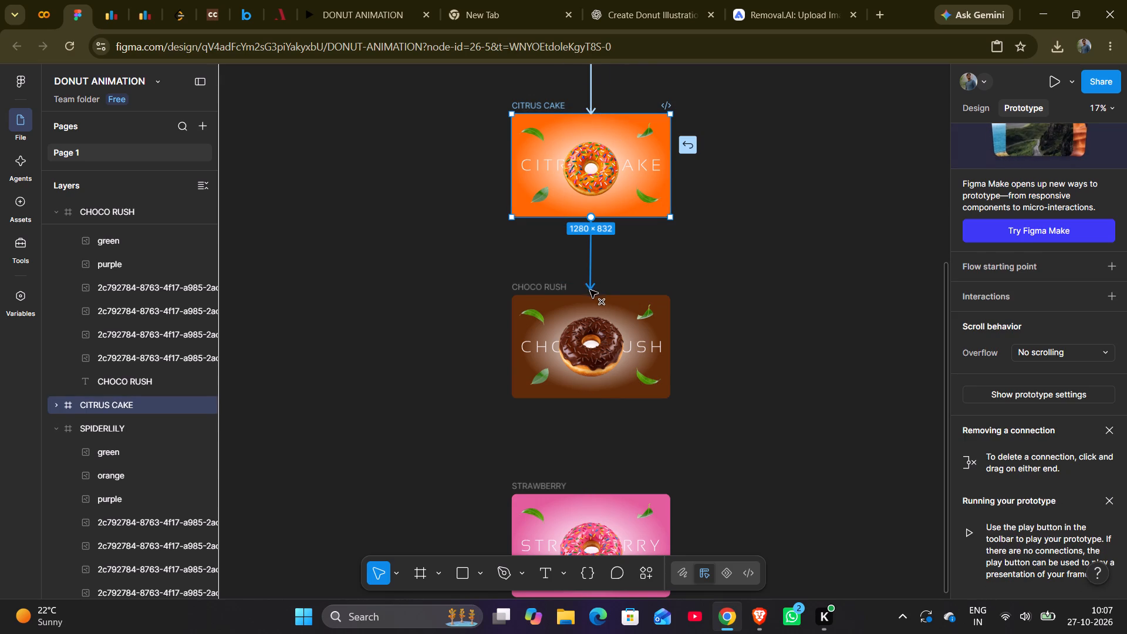
drag(590, 290, 590, 296)
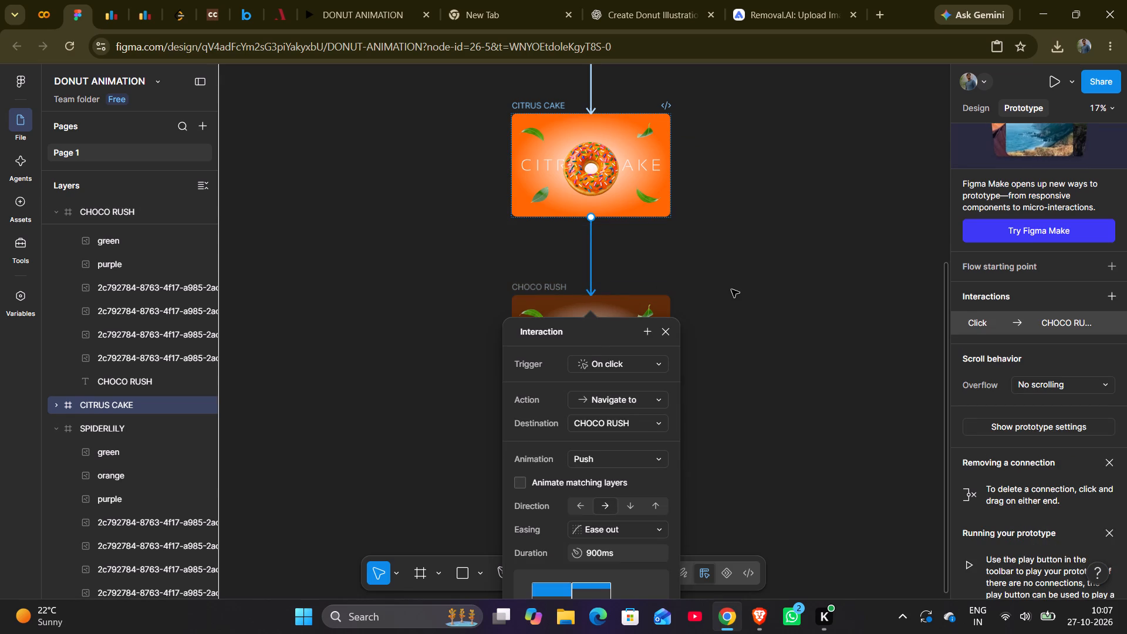
click(731, 289)
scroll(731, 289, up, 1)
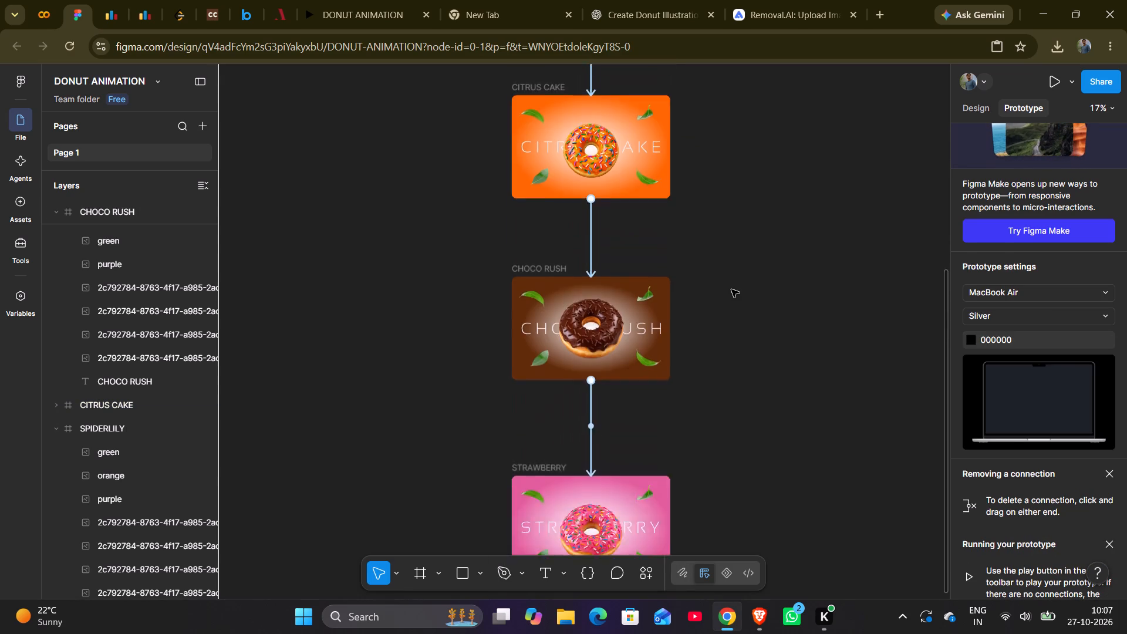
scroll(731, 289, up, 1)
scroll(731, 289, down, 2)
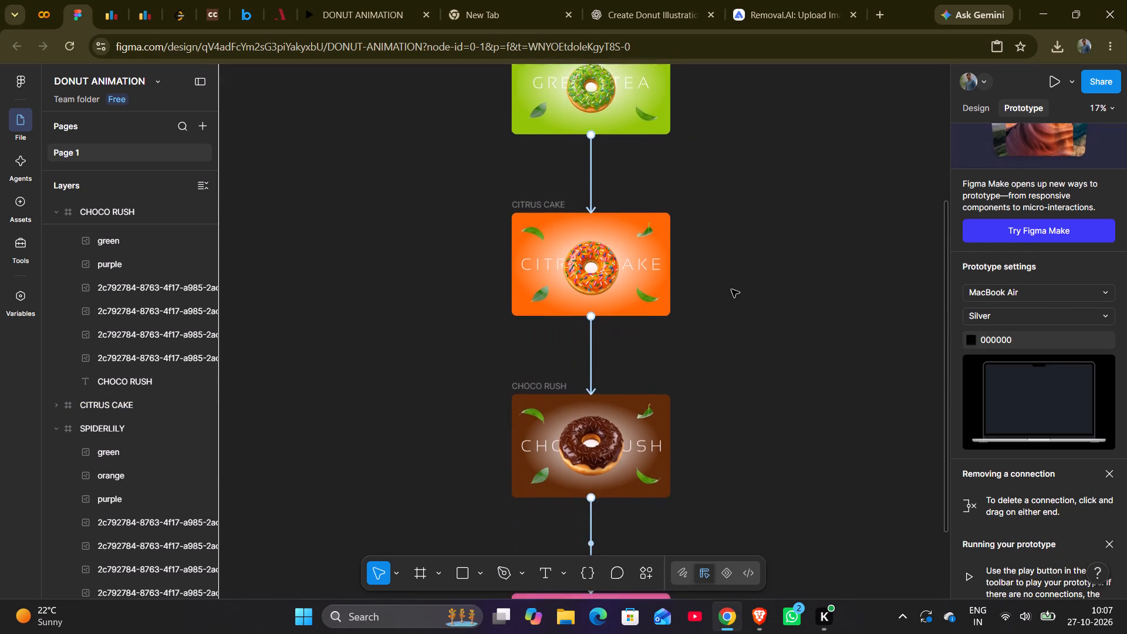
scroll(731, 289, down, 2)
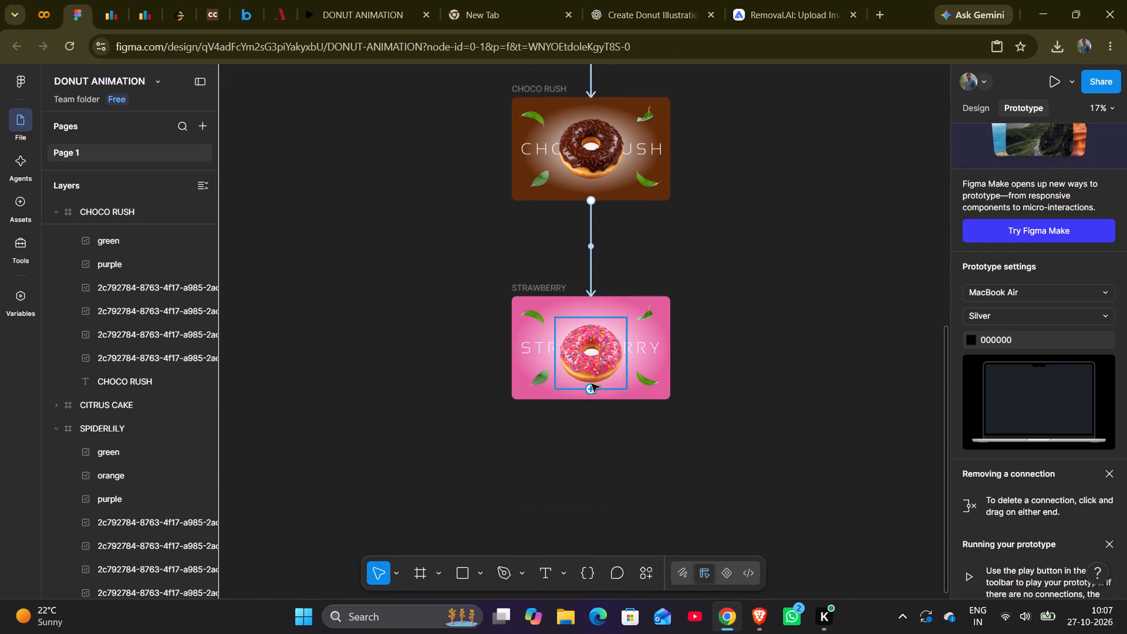
Connect the STRAWBERRY frame back to the SPIDERLILY frame with an on-click navigate-to interaction using the Push animation.
click(536, 291)
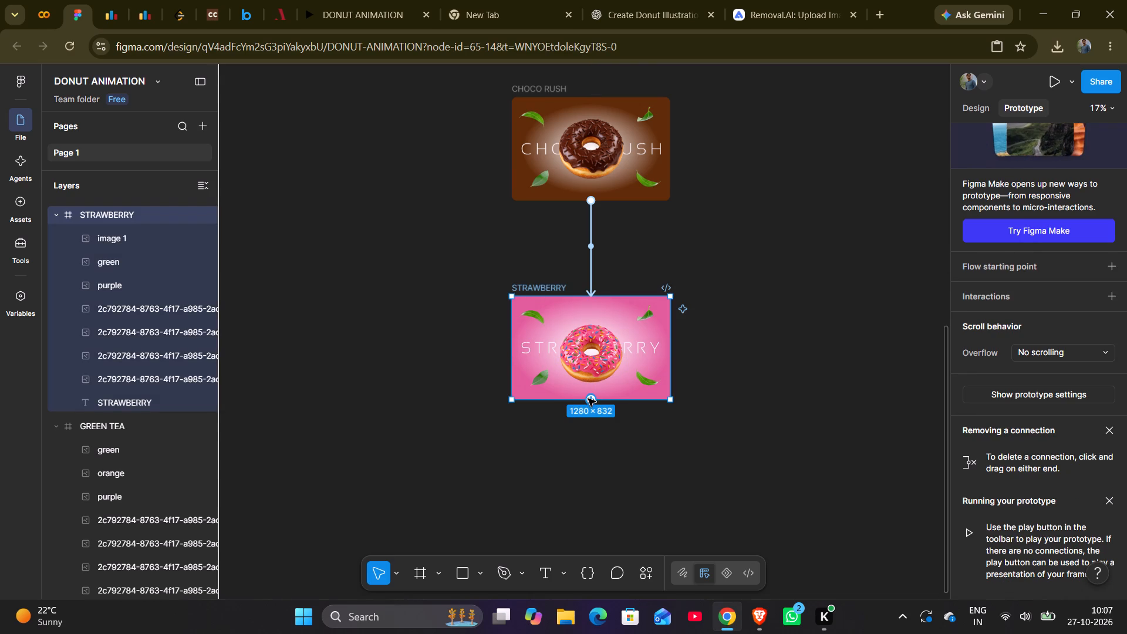
drag(591, 399, 409, 142)
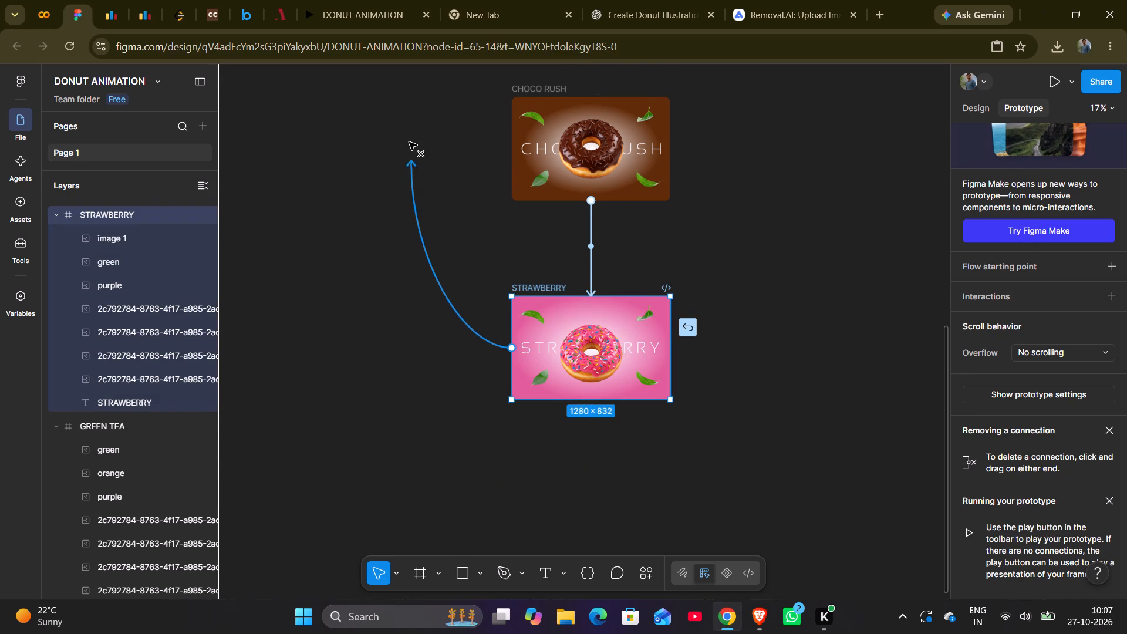
drag(409, 142, 499, 83)
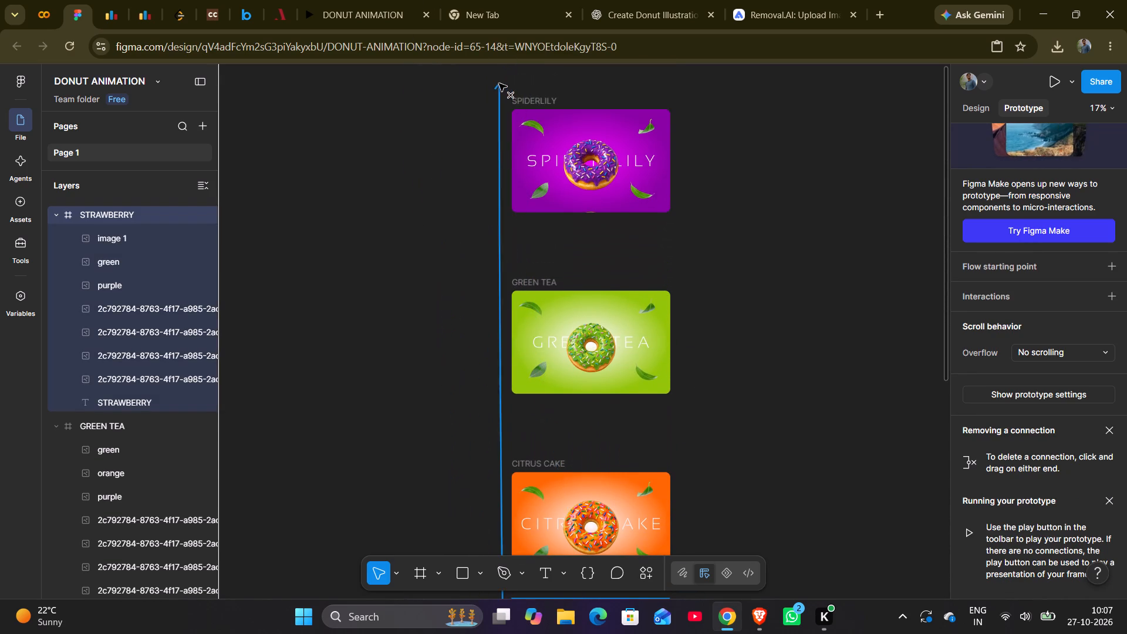
drag(499, 83, 502, 139)
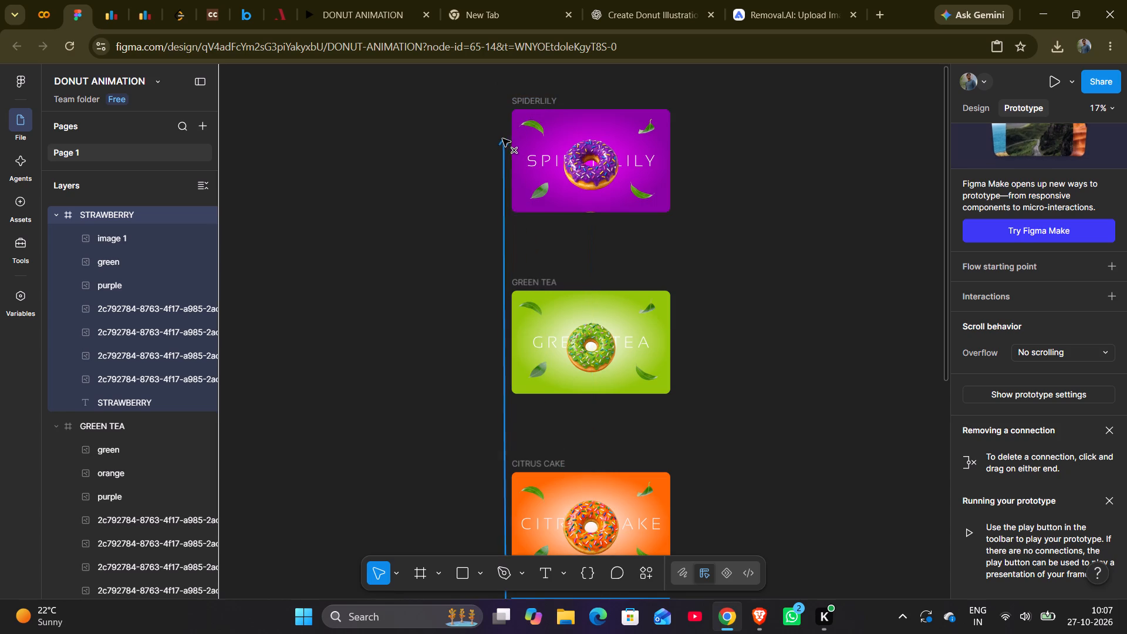
drag(502, 139, 585, 156)
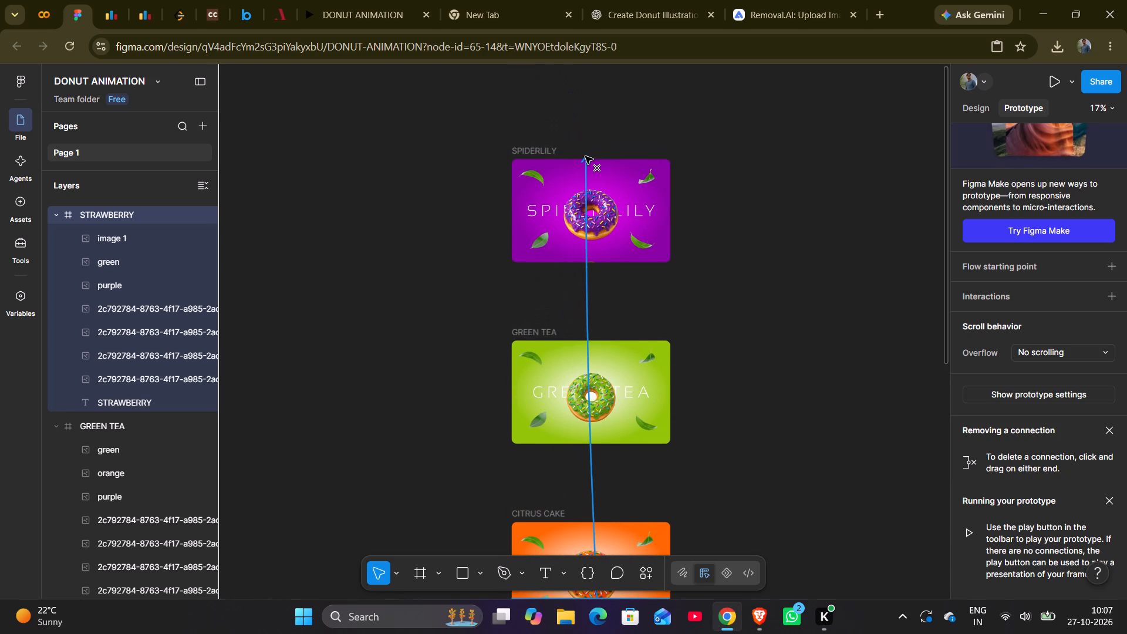
drag(585, 156, 591, 161)
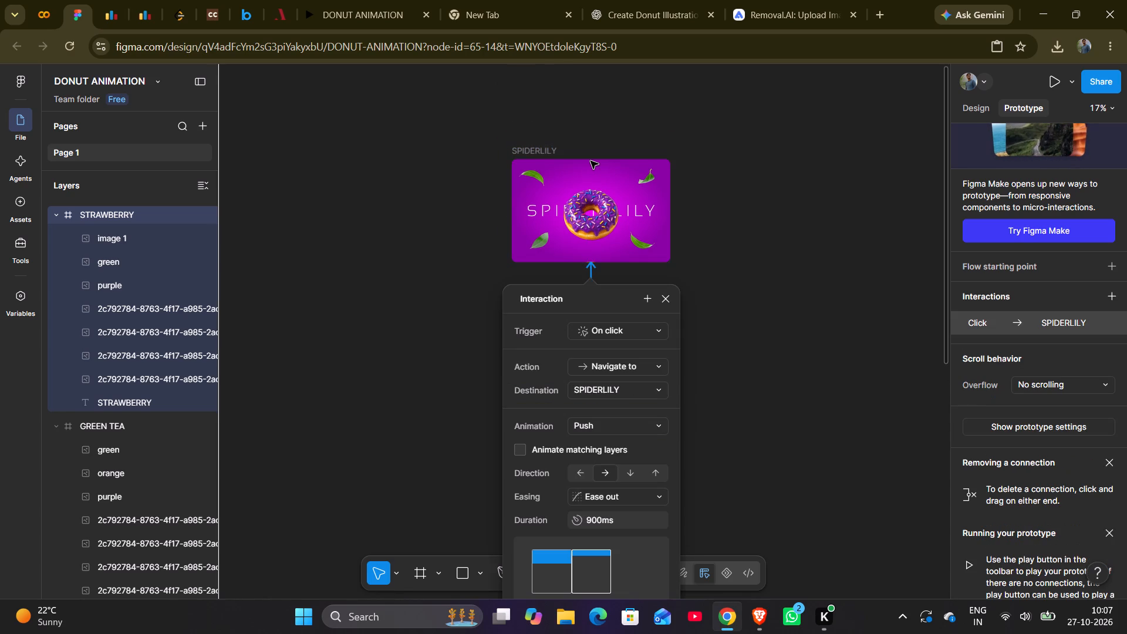
click(661, 328)
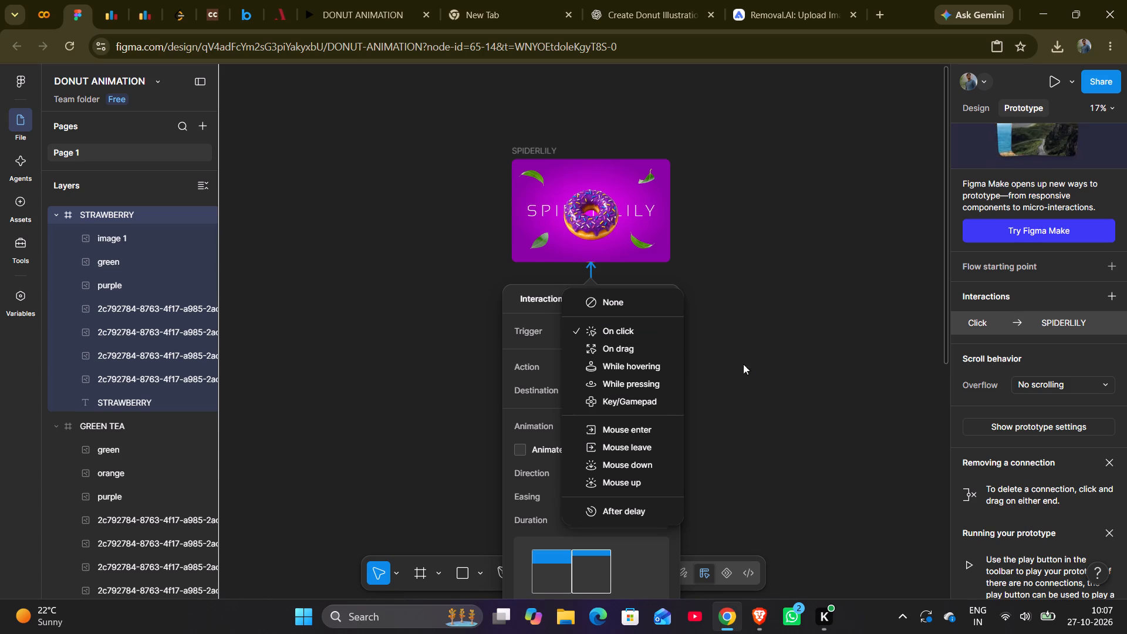
click(710, 352)
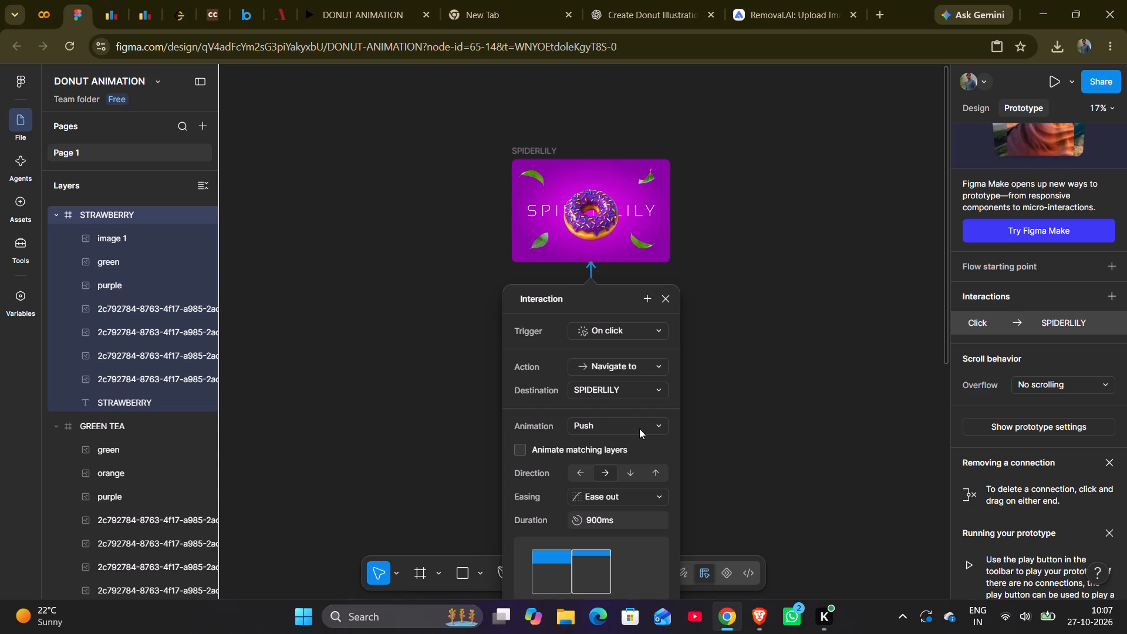
click(748, 474)
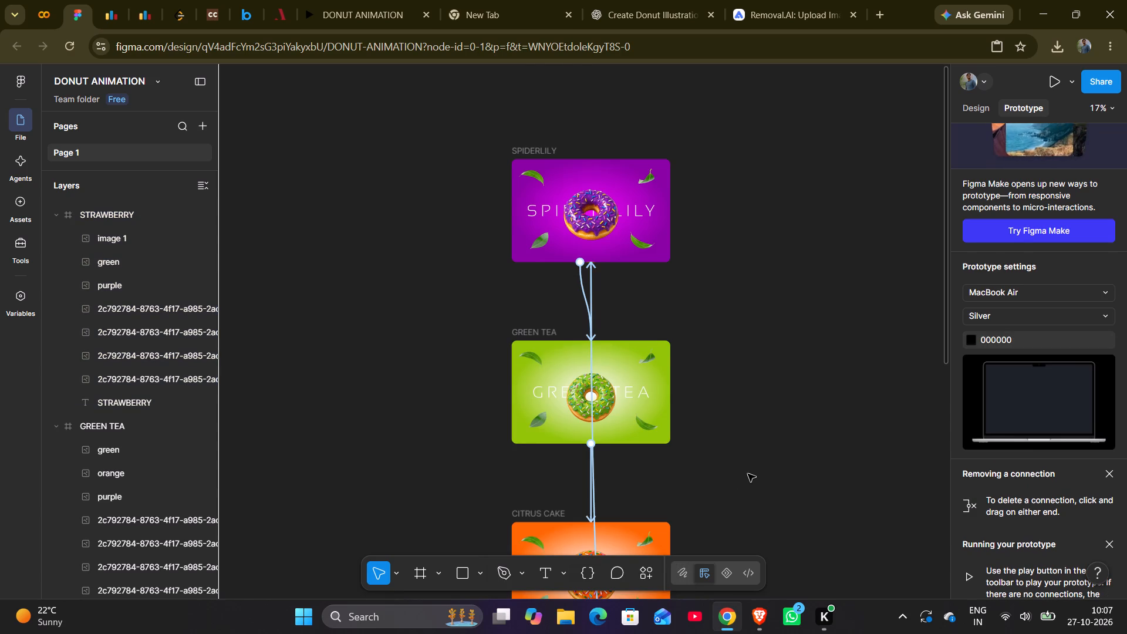
click(591, 490)
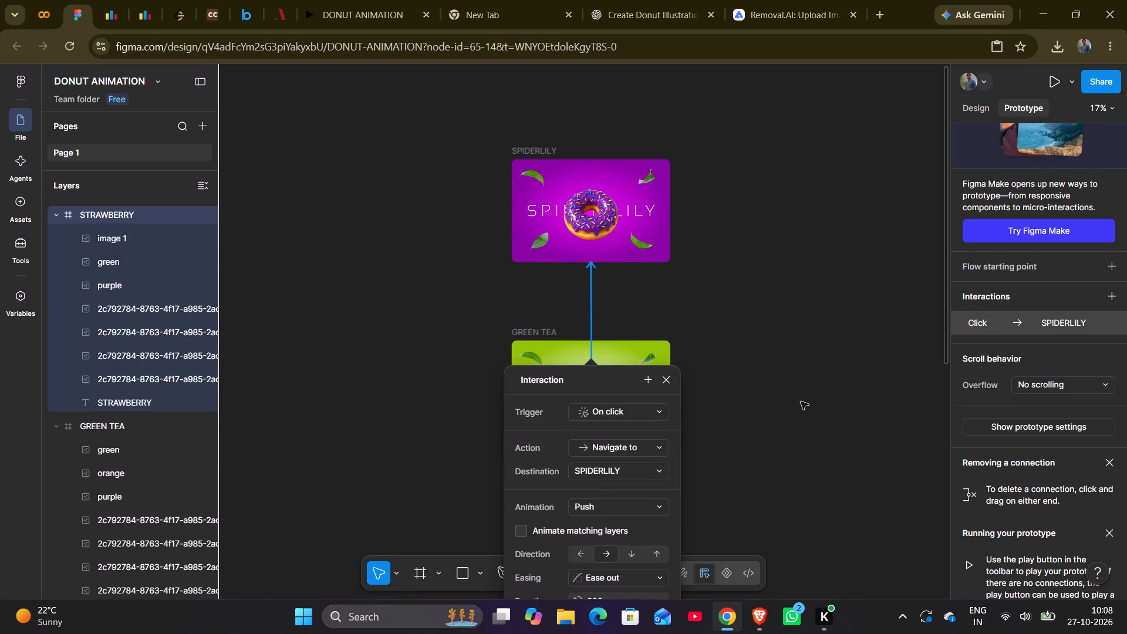
drag(801, 402, 708, 342)
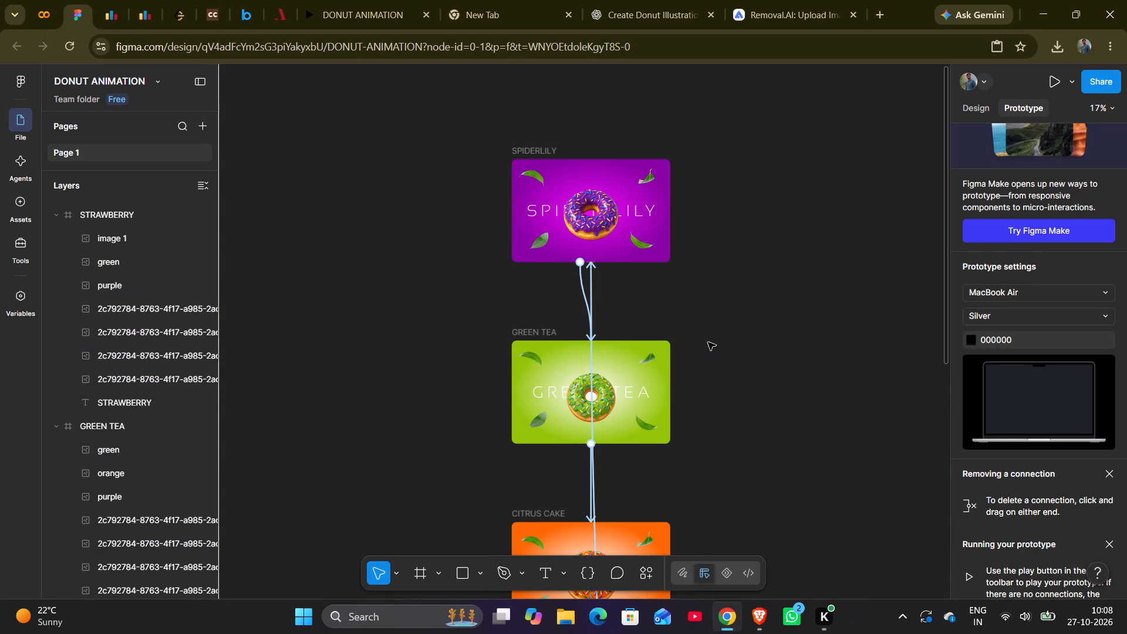
Set the SPIDERLILY to GREEN TEA interaction to a Push animation with upward direction and a 900 ms duration.
click(585, 292)
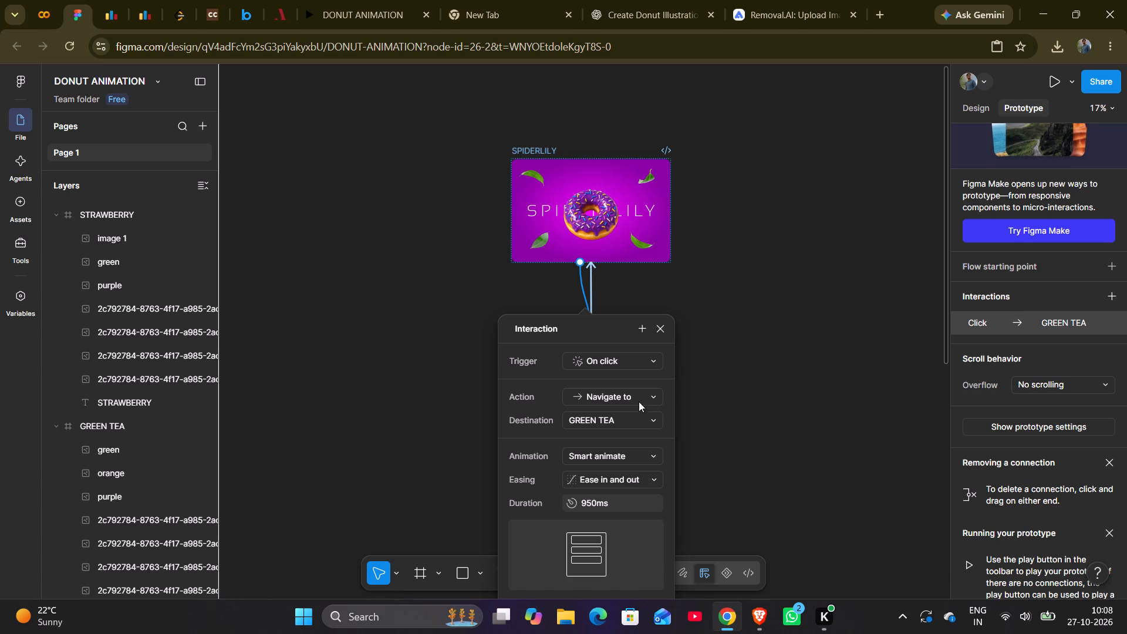
click(637, 454)
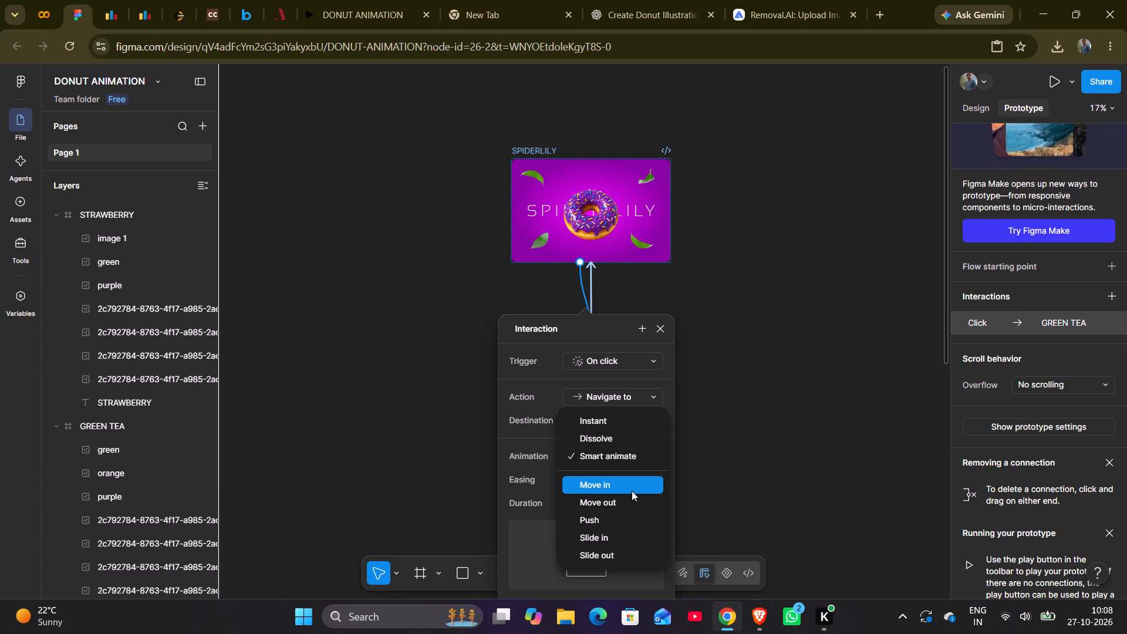
click(618, 520)
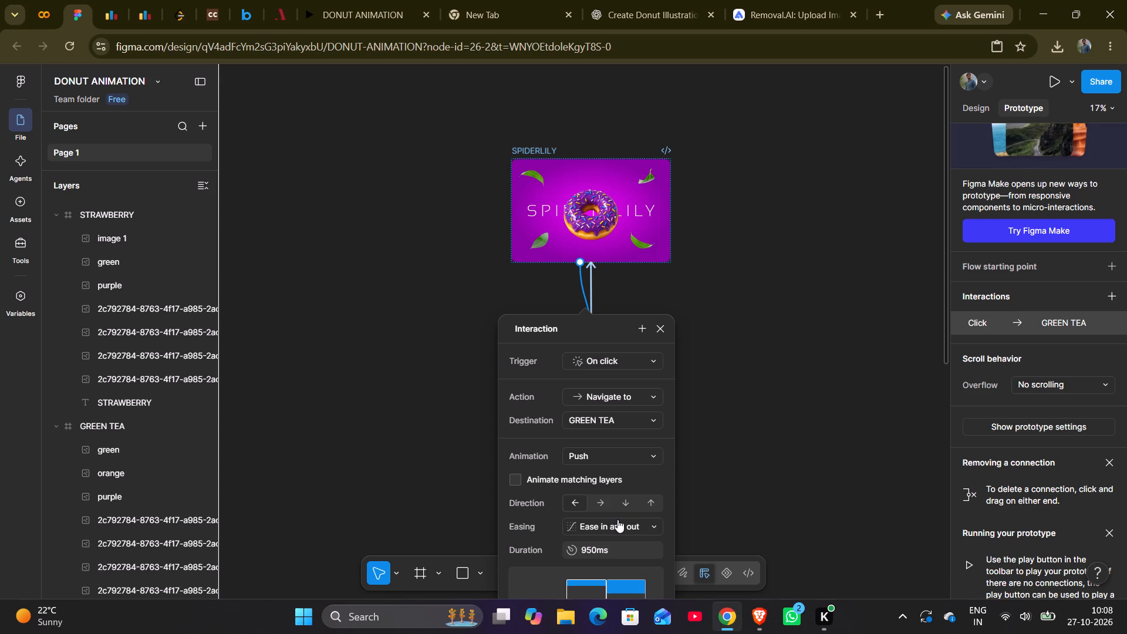
double_click(586, 551)
text(900)
key(Return)
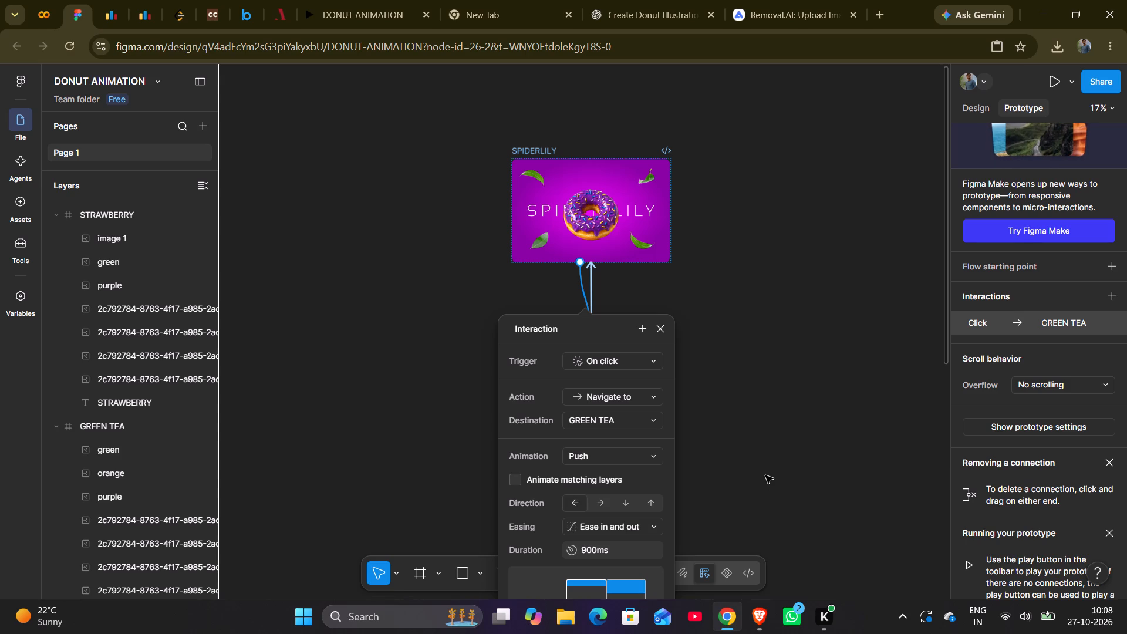
click(650, 502)
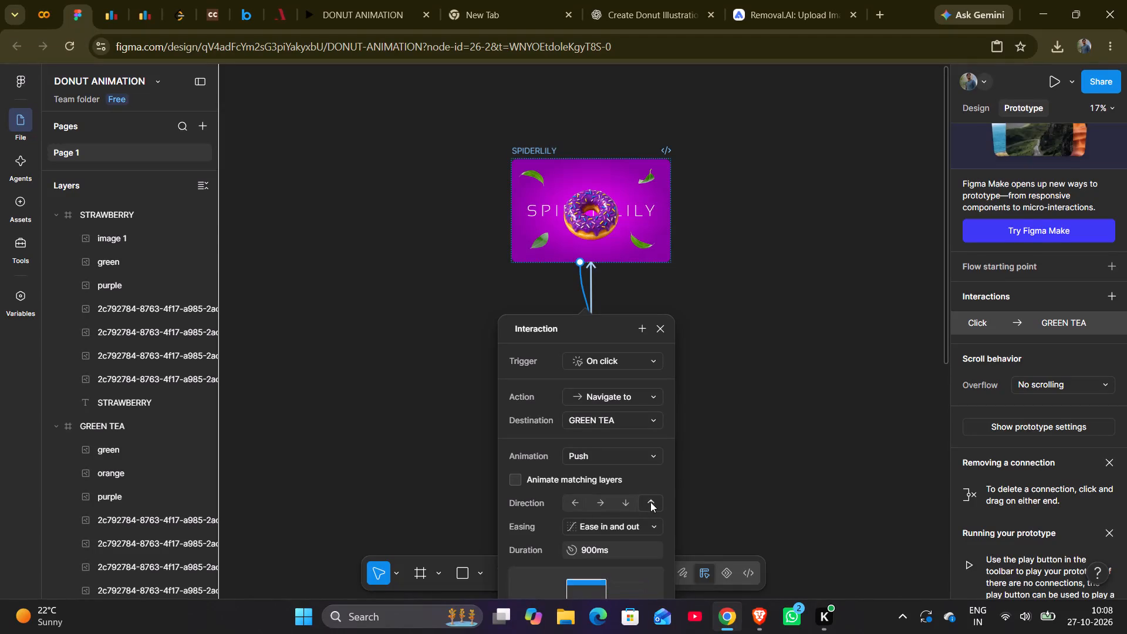
right_click(719, 487)
click(808, 257)
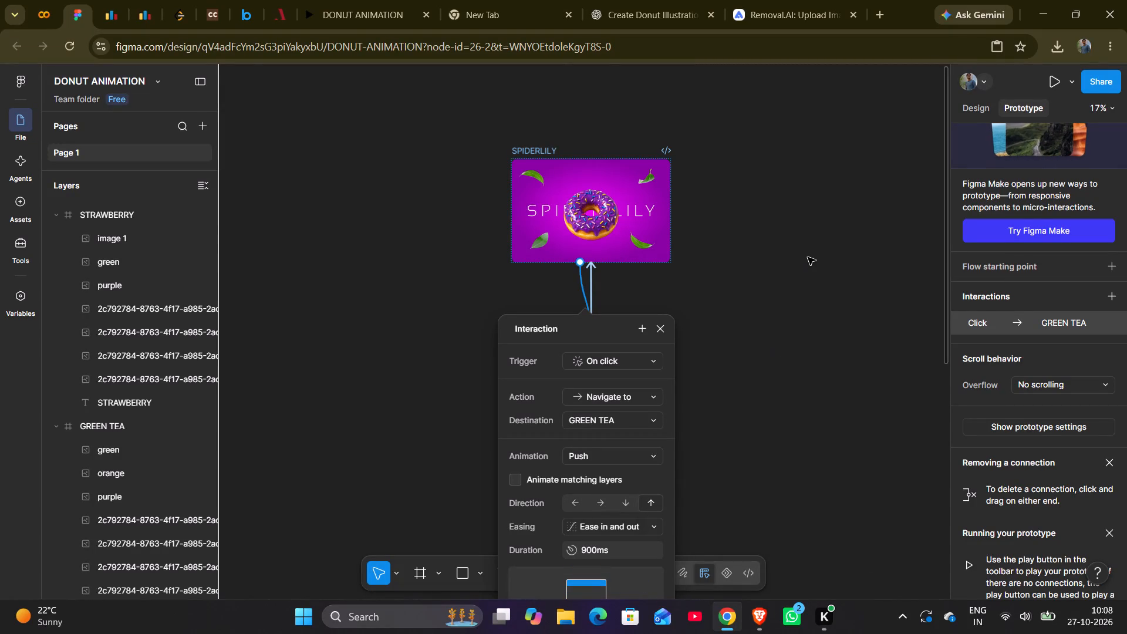
click(808, 257)
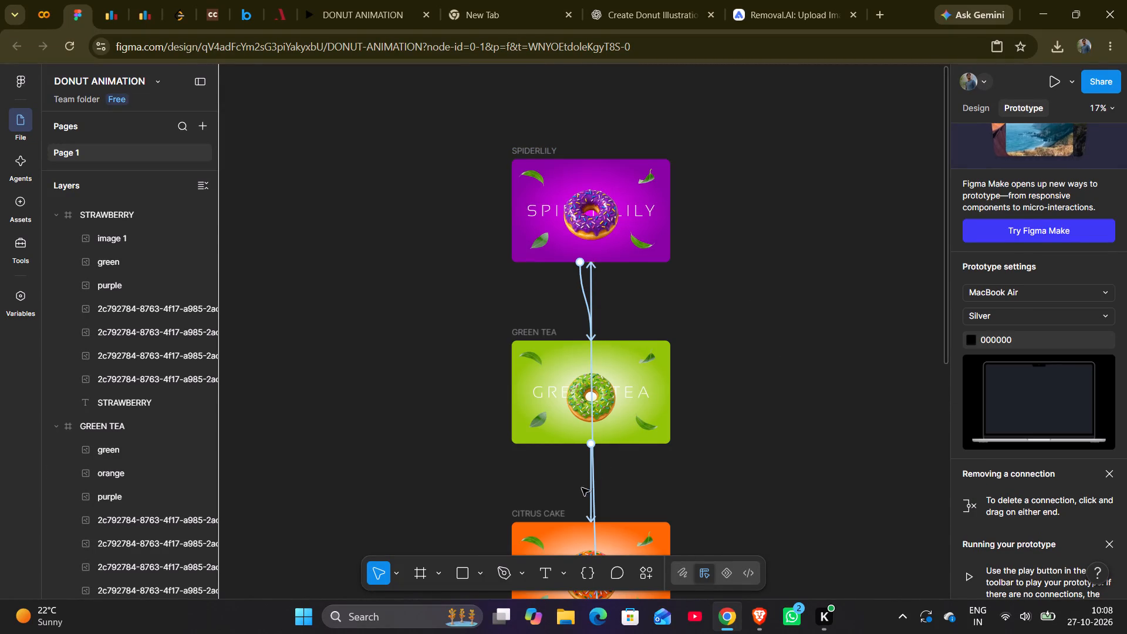
Set the GREEN TEA to CITRUS CAKE interaction to a Push animation with upward direction and a 900 ms duration.
click(588, 520)
click(606, 505)
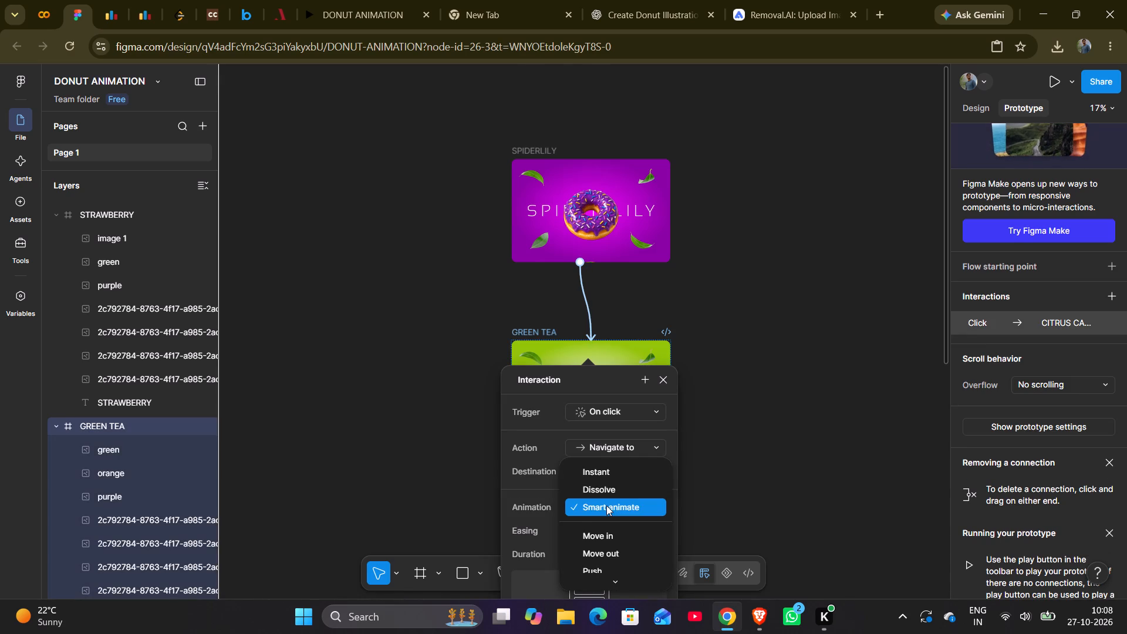
click(609, 572)
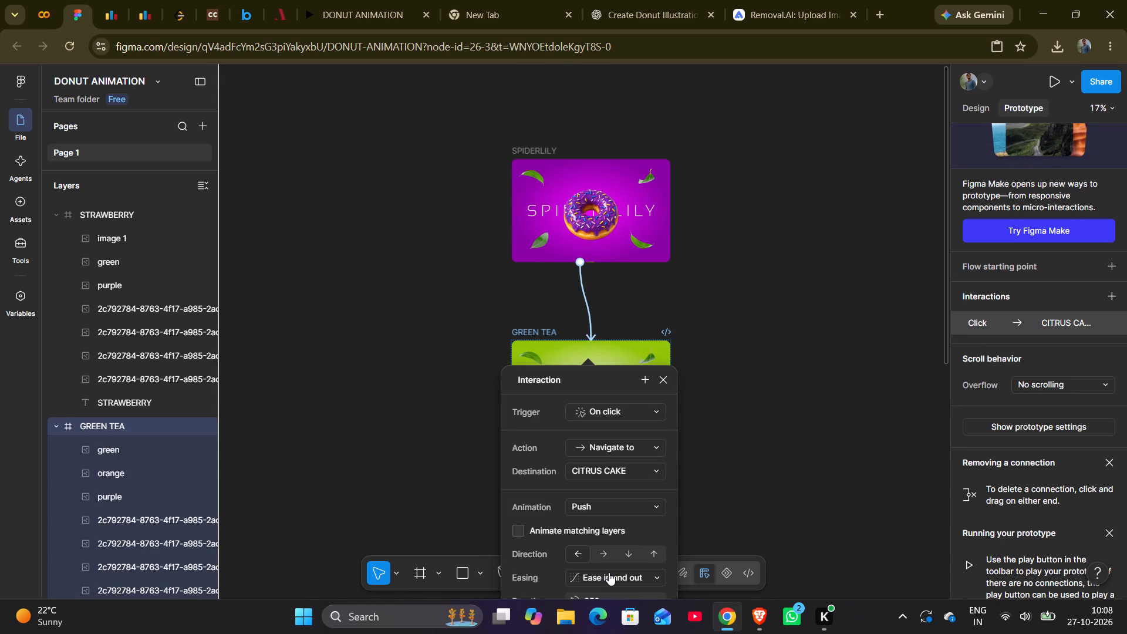
scroll(609, 572, down, 2)
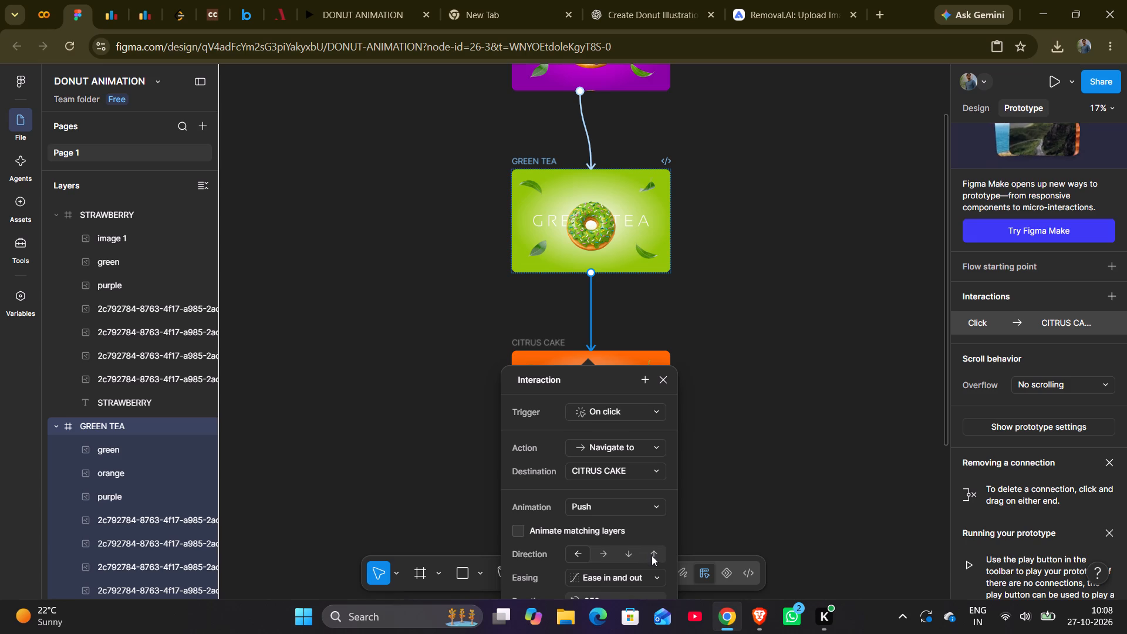
click(652, 557)
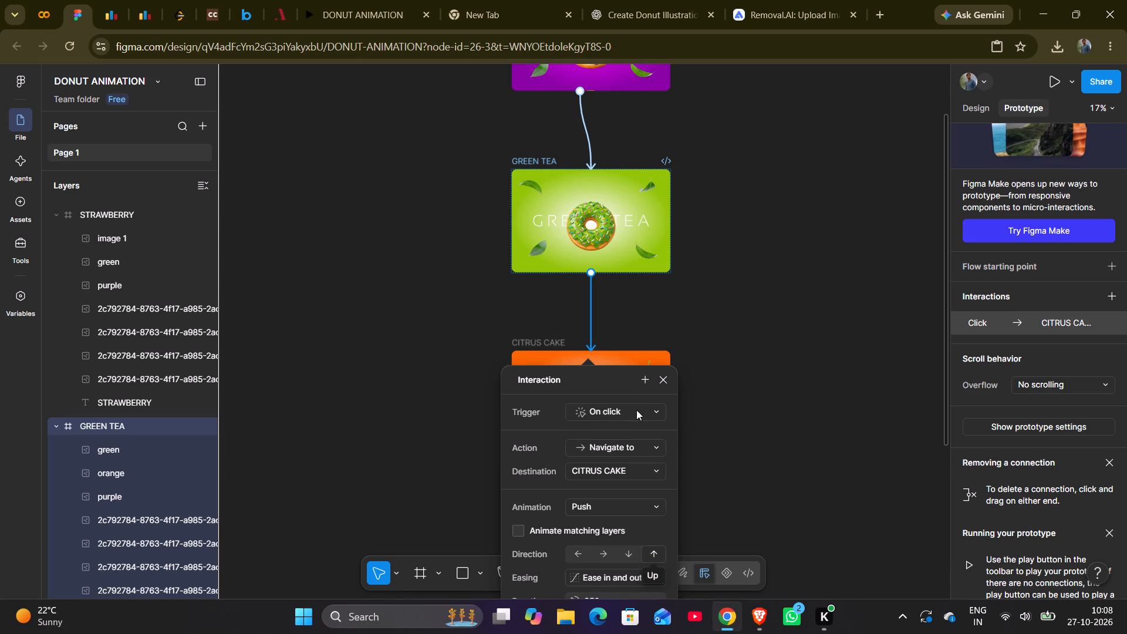
drag(595, 372, 598, 245)
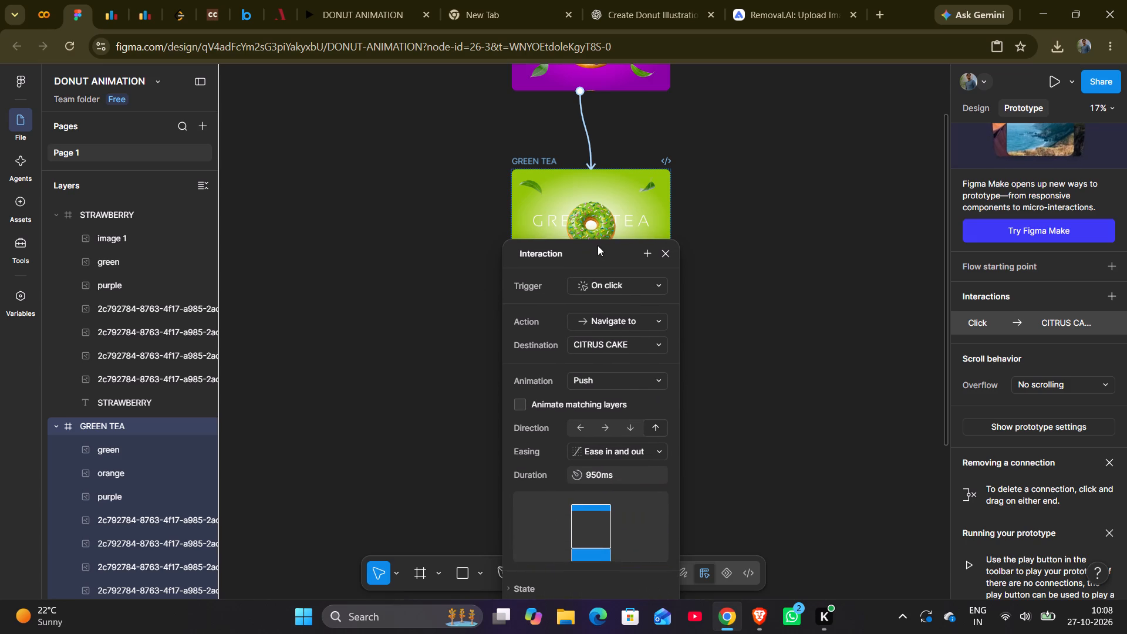
drag(598, 245, 593, 254)
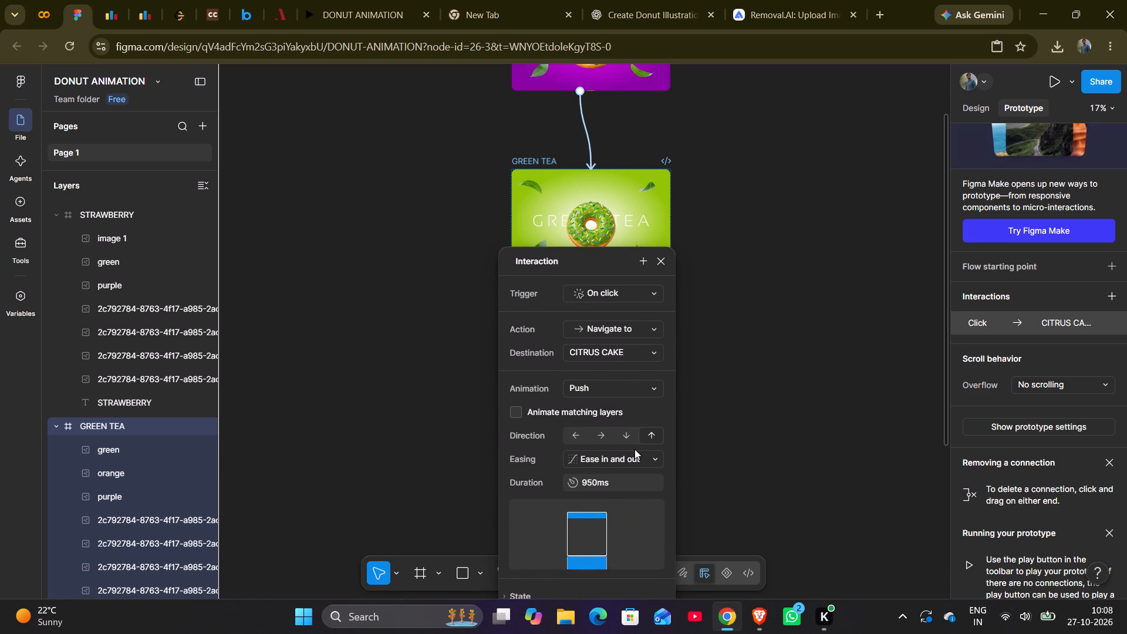
double_click(604, 481)
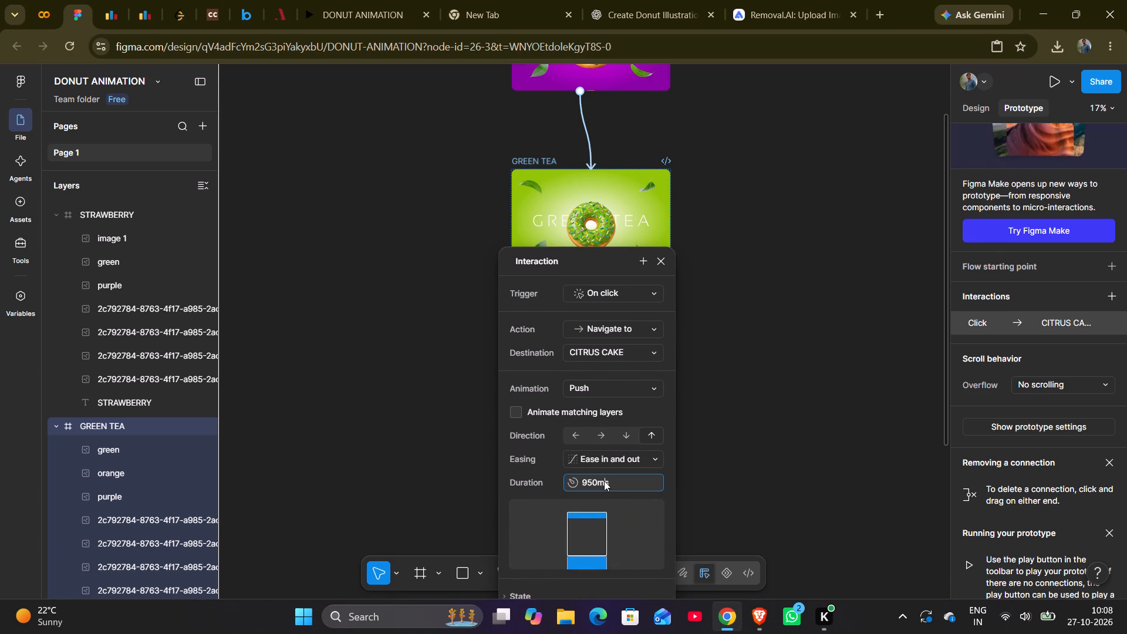
text(900)
key(Return)
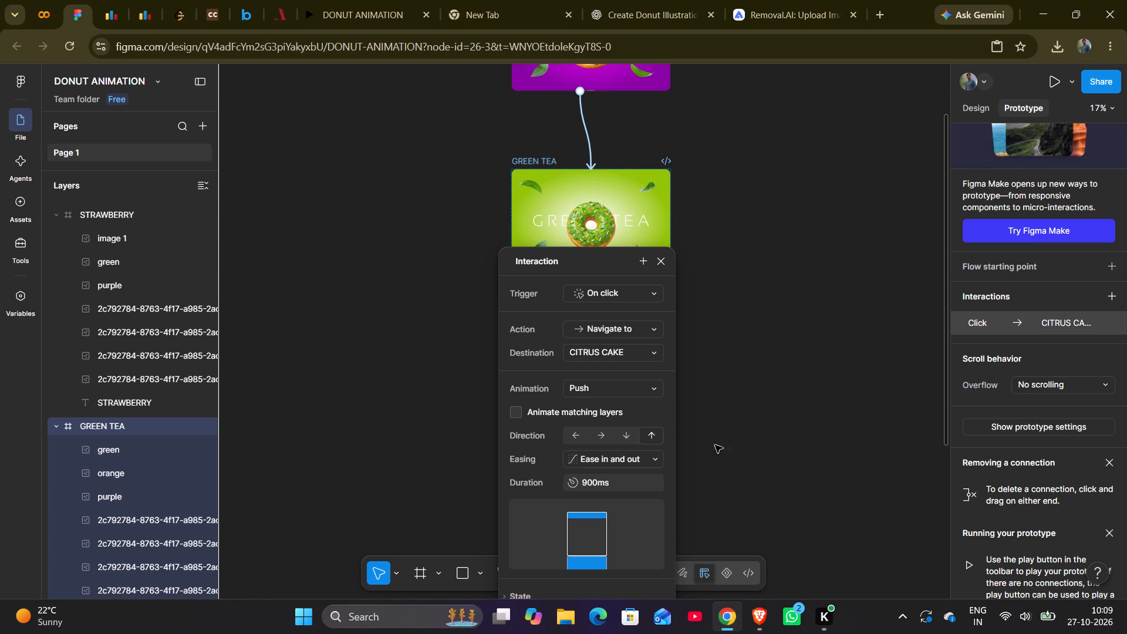
click(756, 429)
Change the push direction of the CITRUS CAKE to CHOCO RUSH interaction to up.
scroll(756, 429, down, 1)
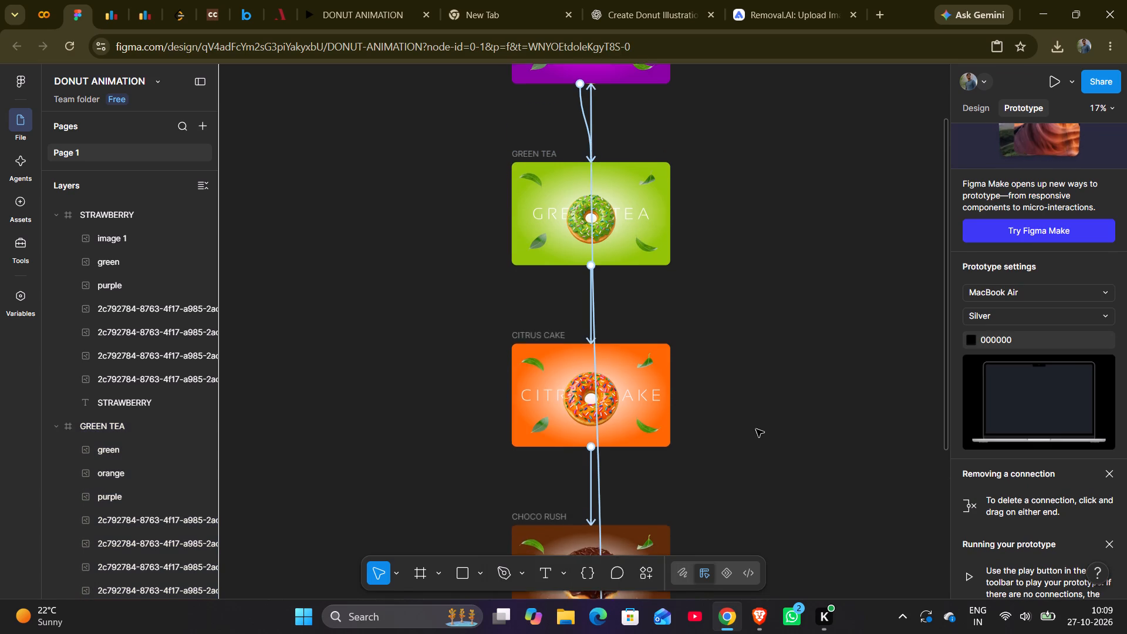
scroll(756, 429, down, 1)
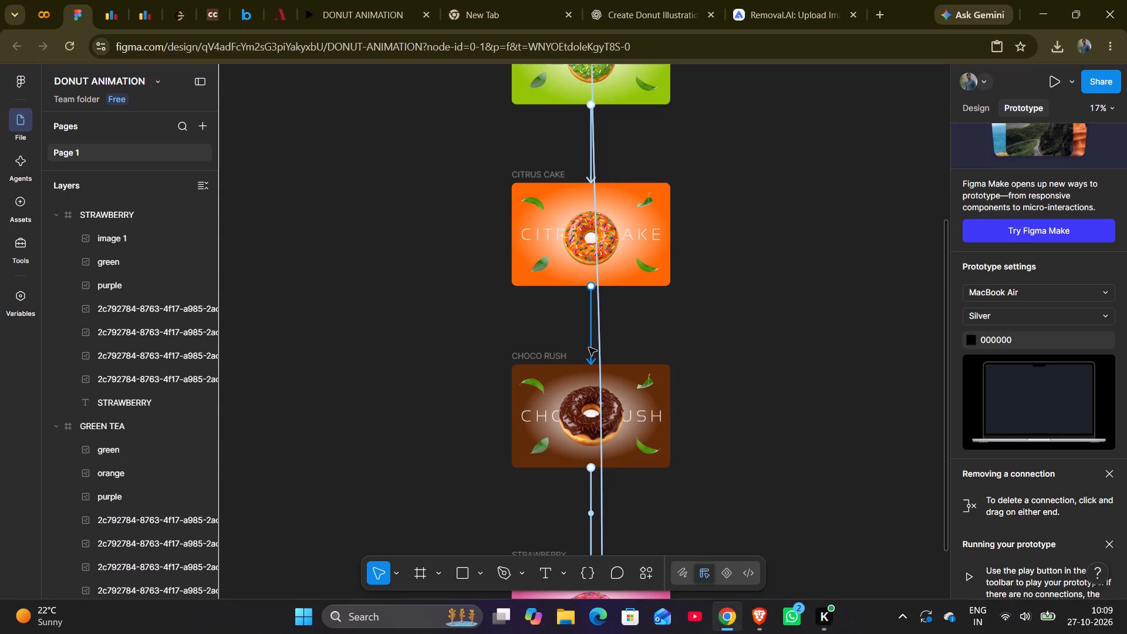
click(589, 348)
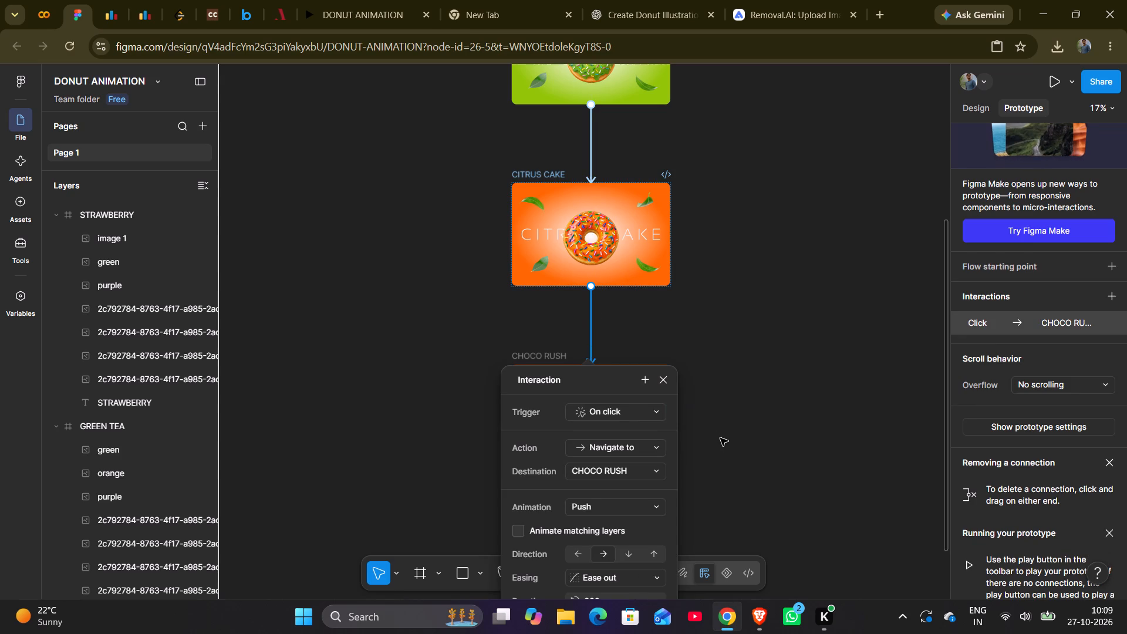
scroll(720, 438, down, 3)
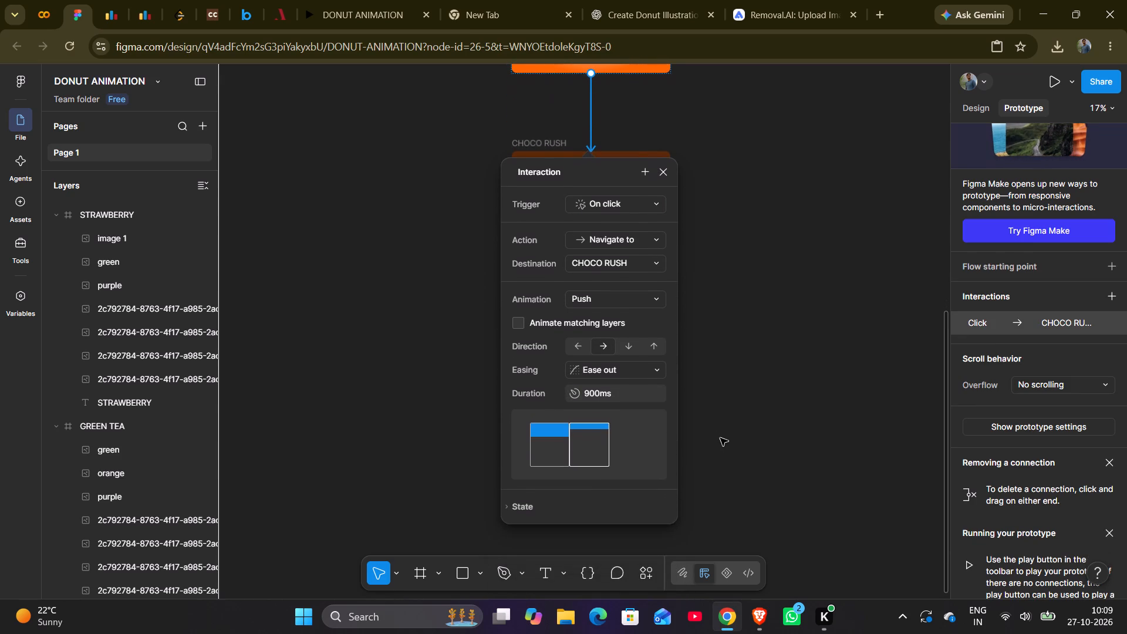
scroll(720, 438, down, 1)
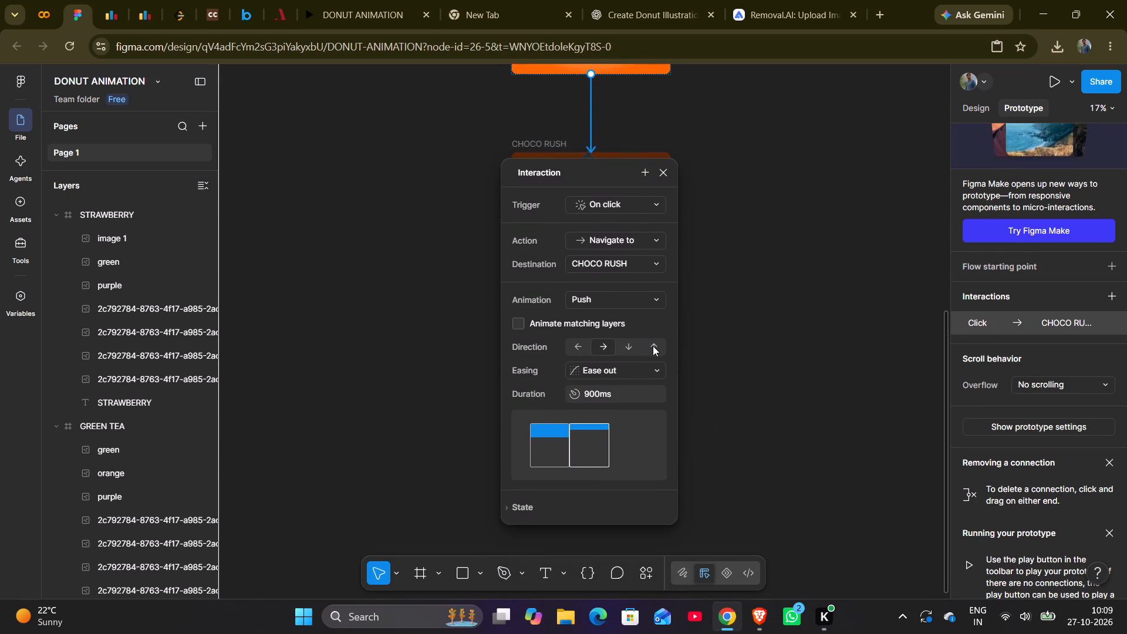
click(653, 346)
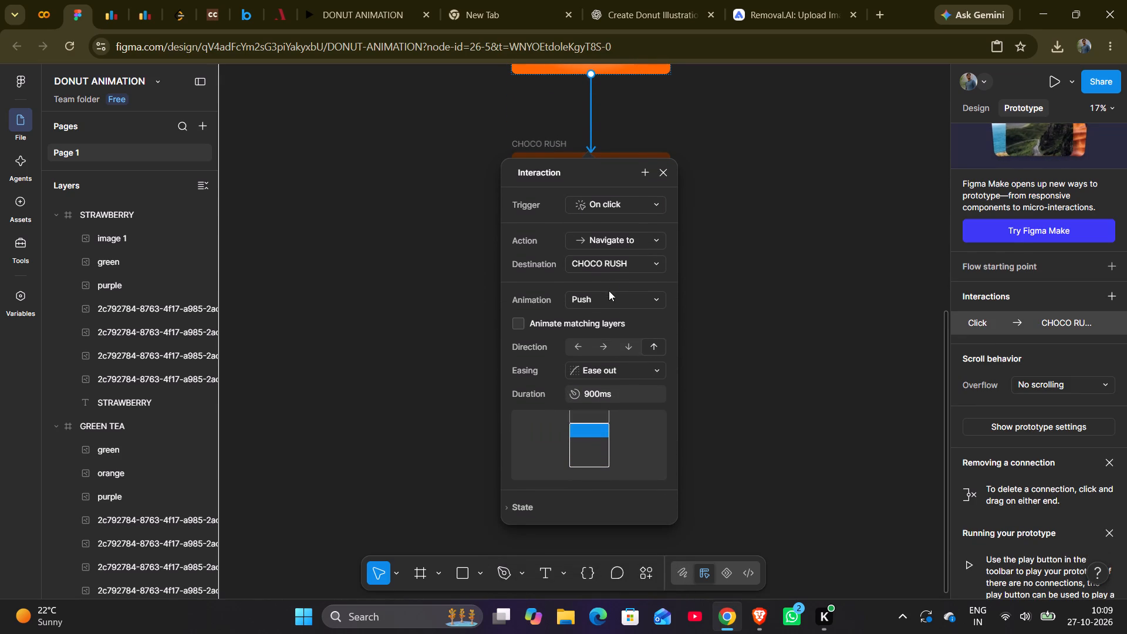
click(690, 339)
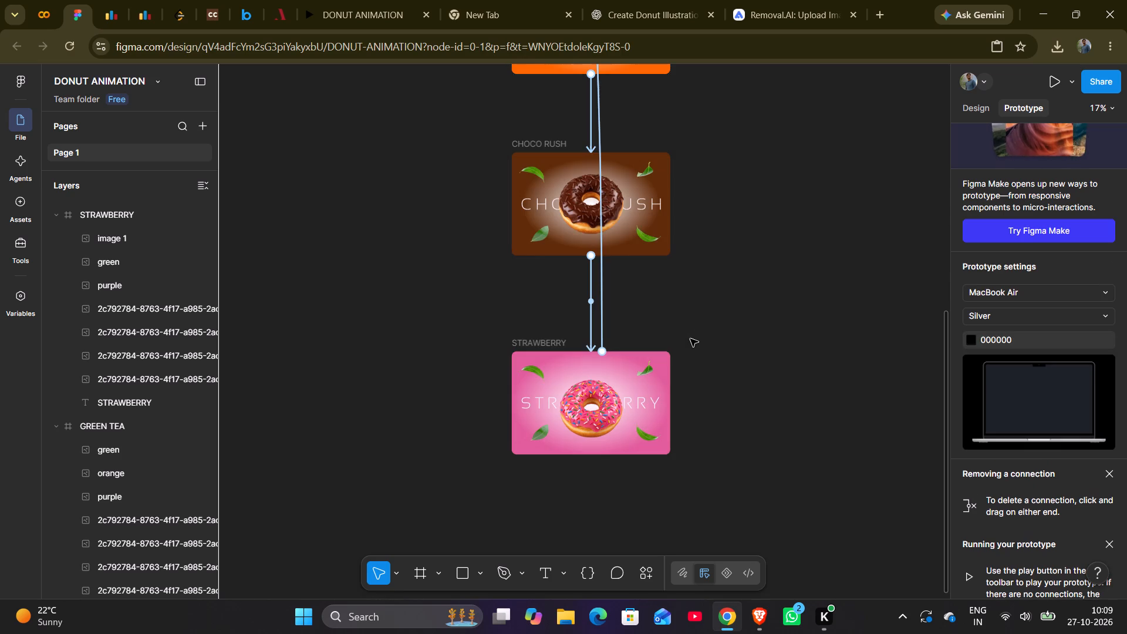
Set the CHOCO RUSH to STRAWBERRY interaction to an on-click trigger with the Push direction up.
click(595, 302)
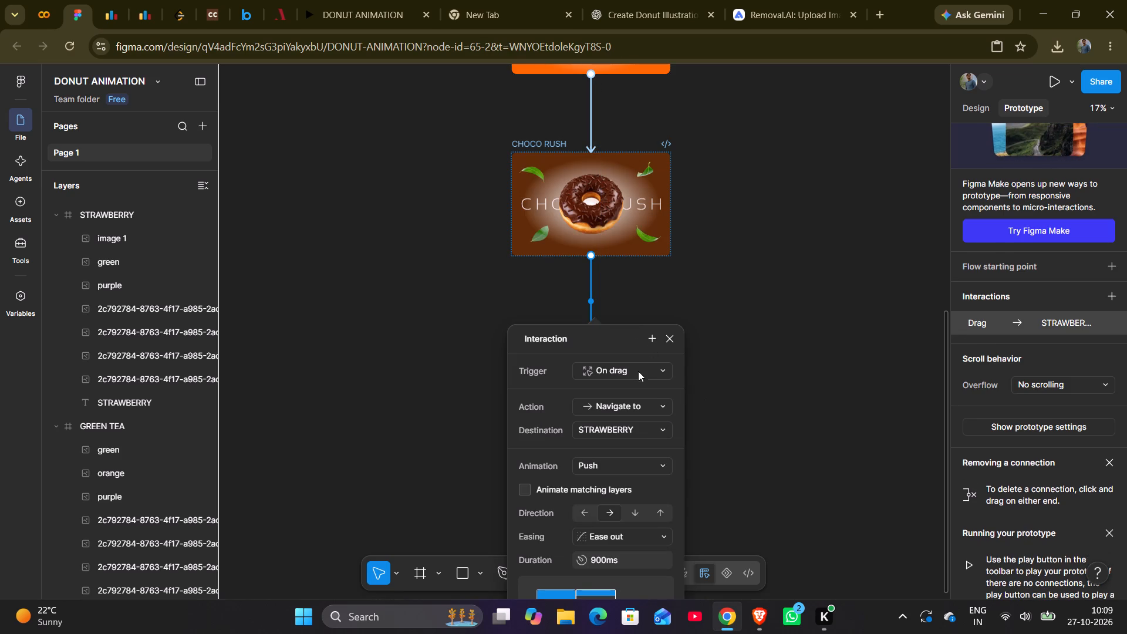
click(634, 369)
click(637, 346)
scroll(760, 376, down, 1)
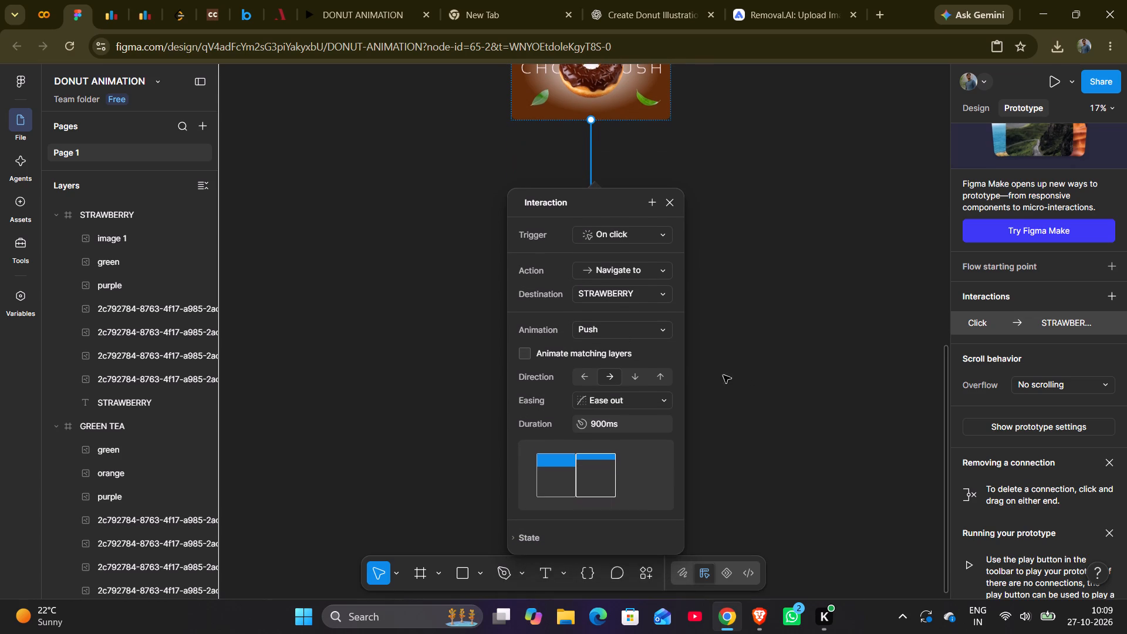
click(659, 375)
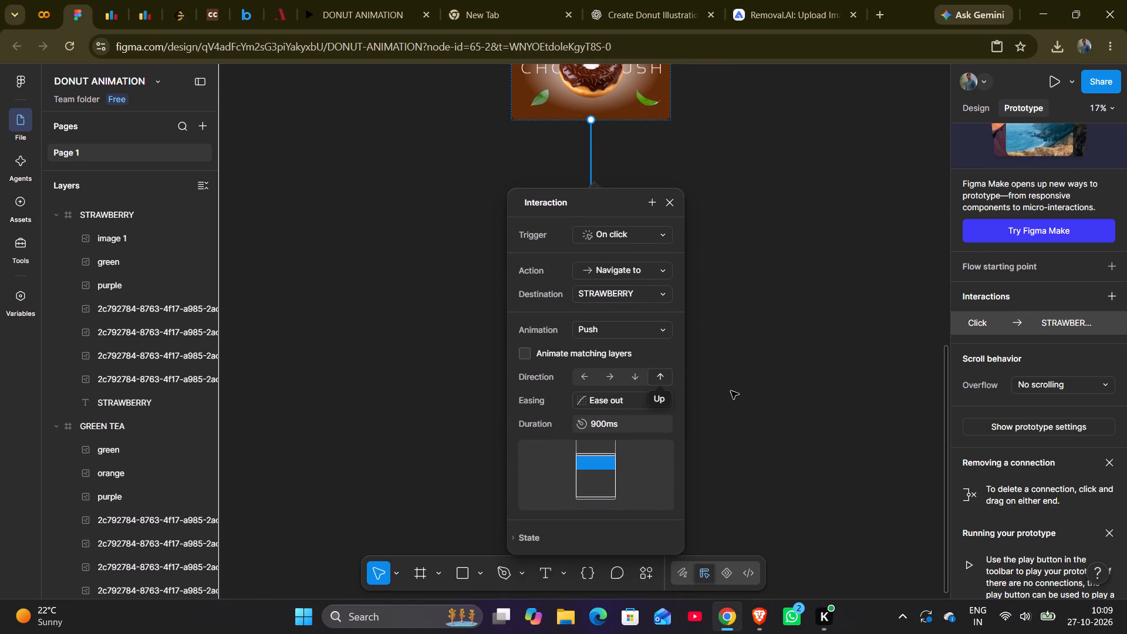
right_click(733, 393)
click(801, 317)
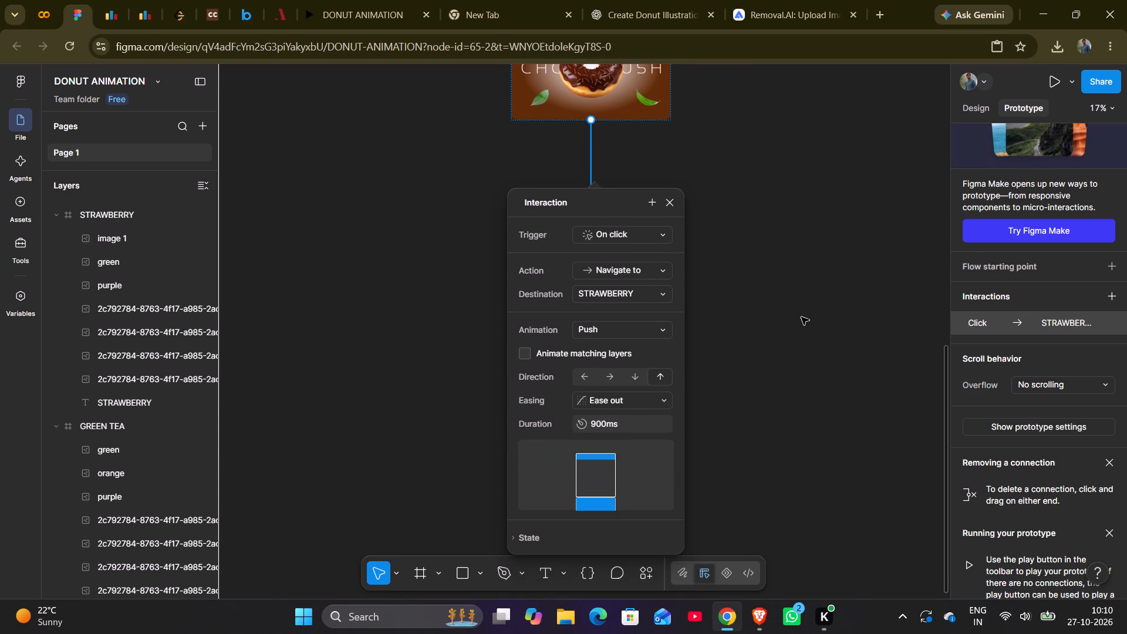
click(801, 317)
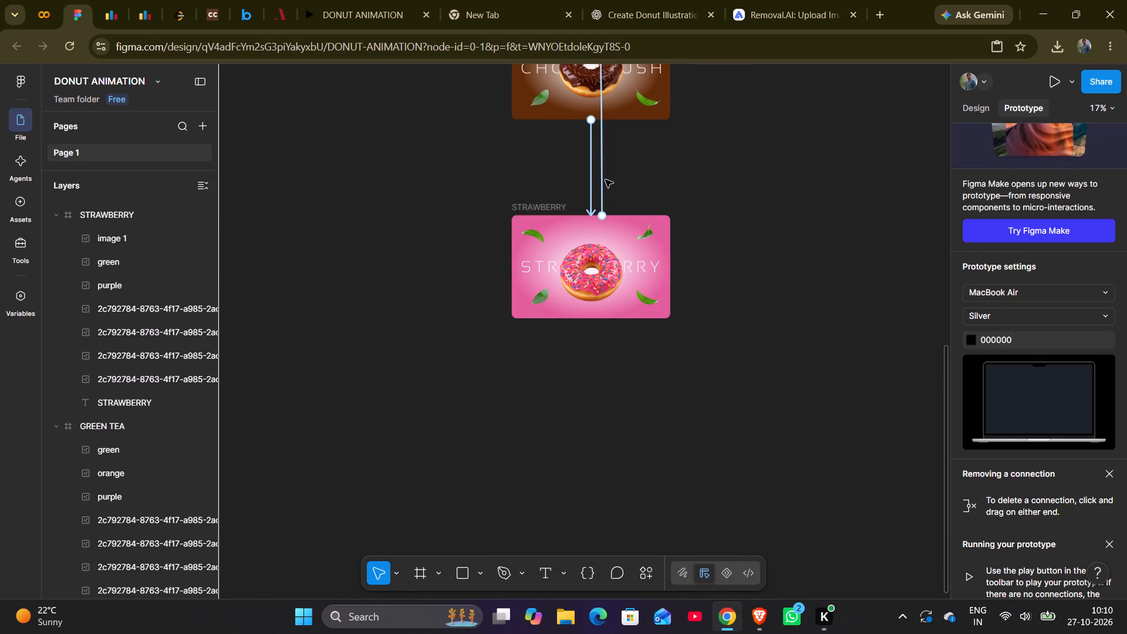
Change the Push direction of the STRAWBERRY to SPIDERLILY interaction to up.
click(603, 181)
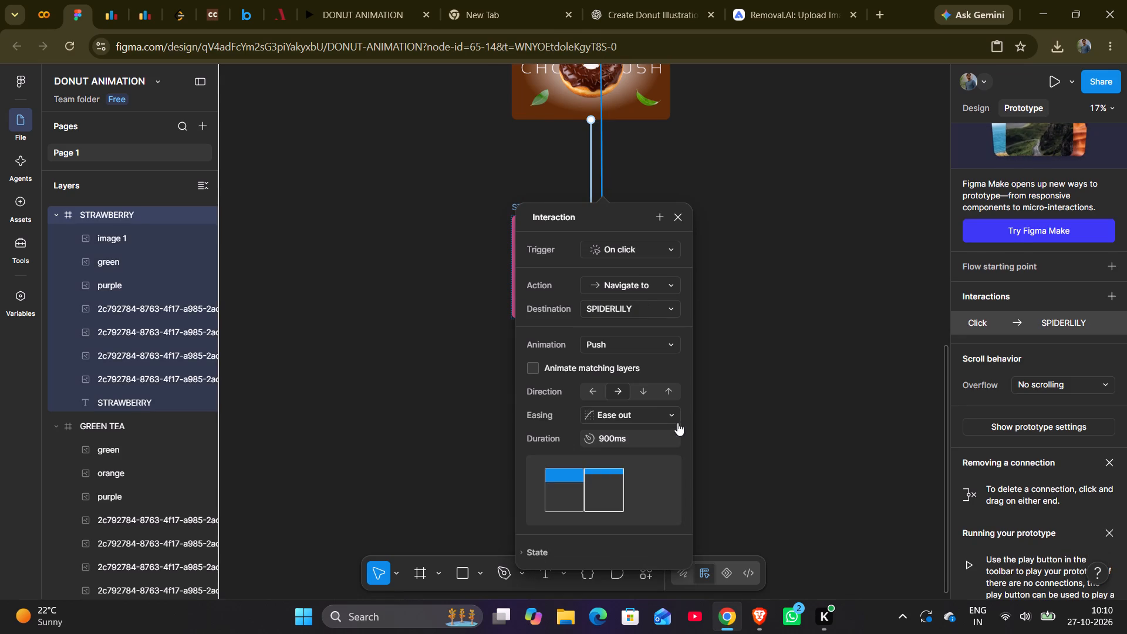
click(670, 391)
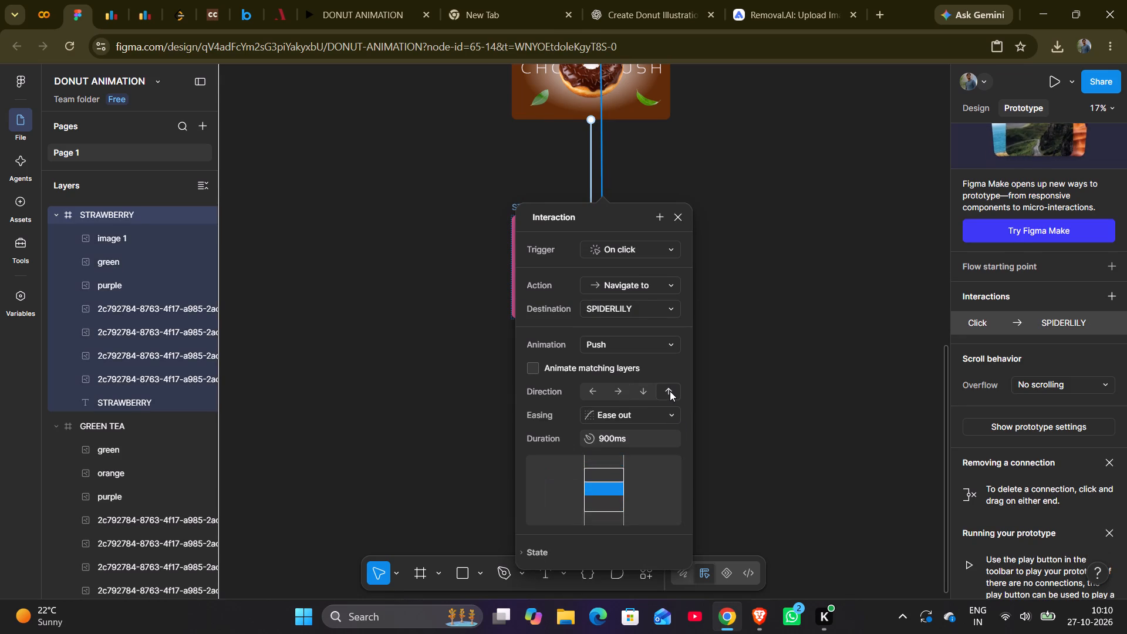
click(780, 376)
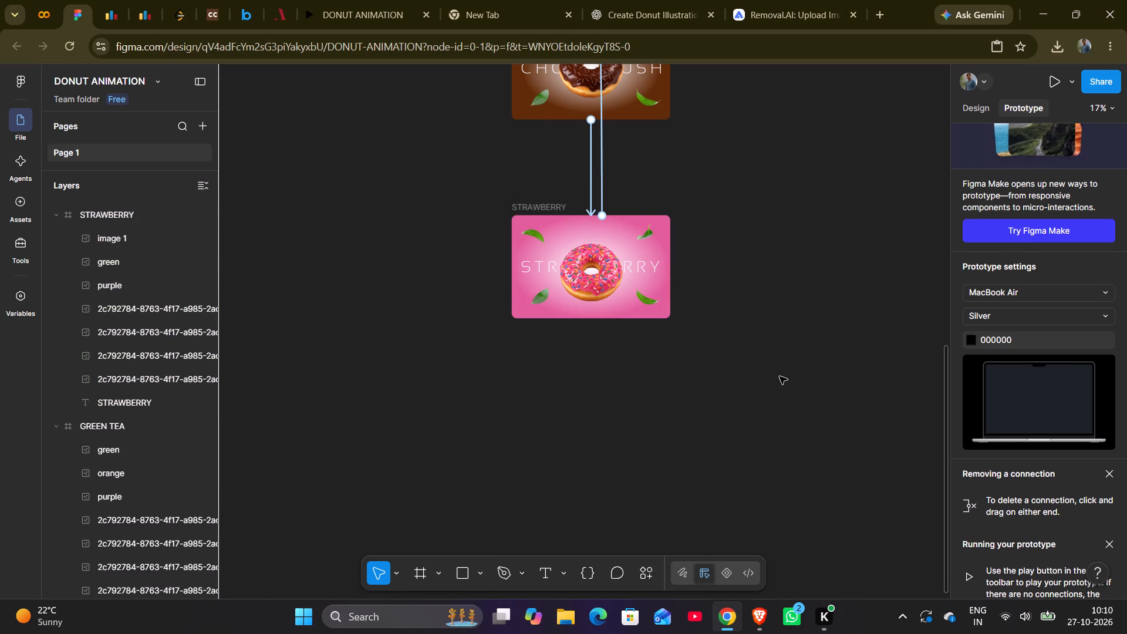
Check the interaction settings on the CITRUS CAKE, GREEN TEA and SPIDERLILY connections for consistency.
scroll(780, 376, up, 3)
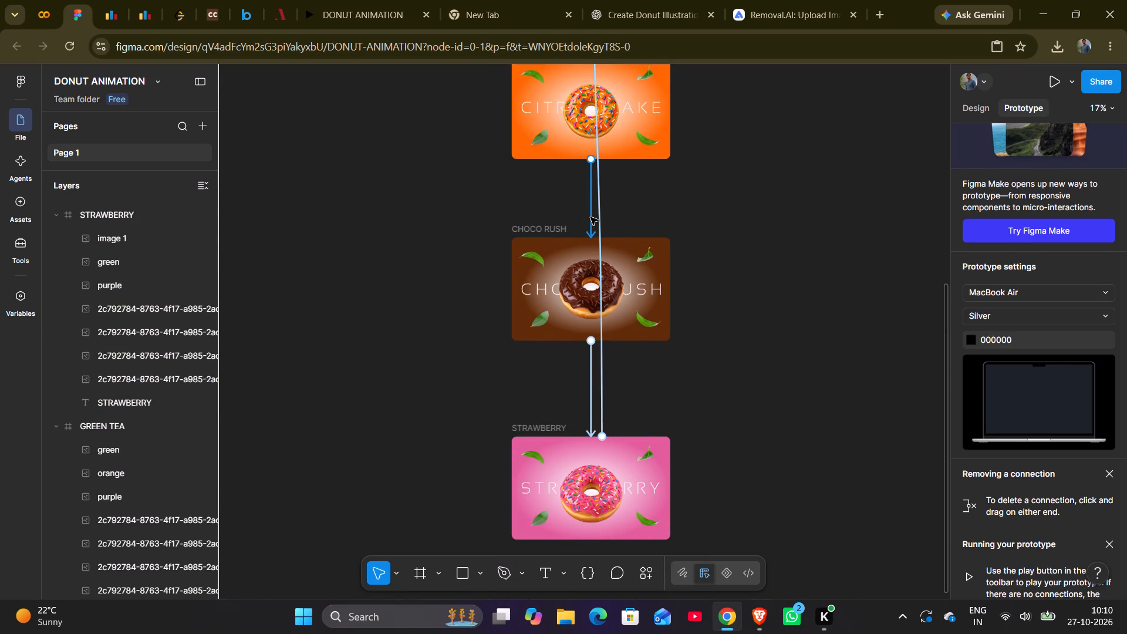
click(591, 217)
click(782, 277)
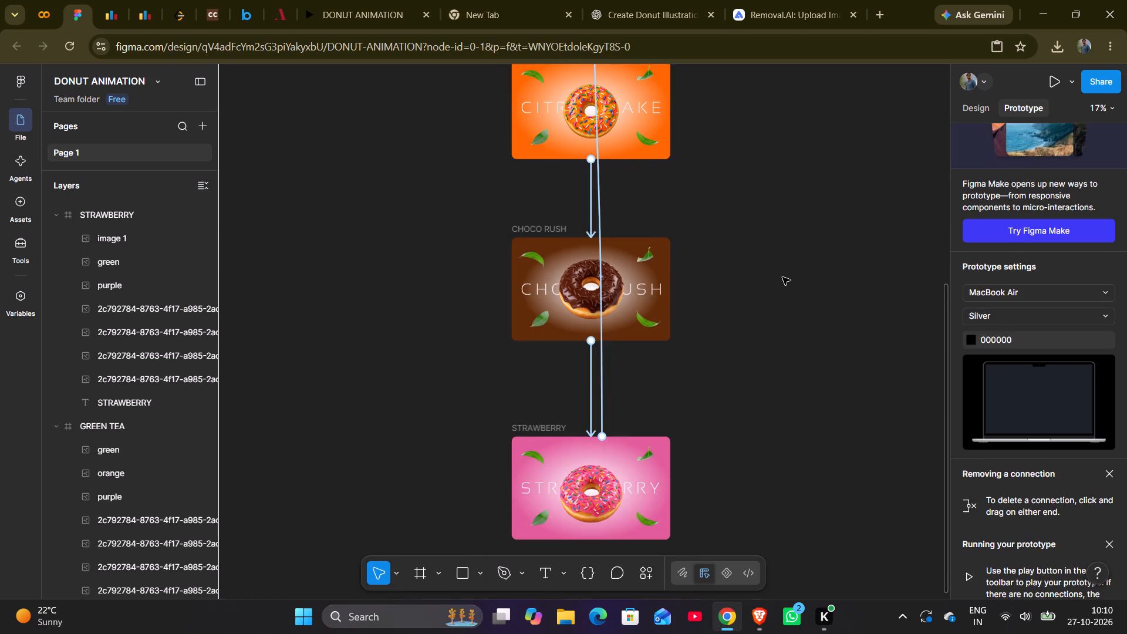
scroll(782, 277, up, 3)
click(591, 276)
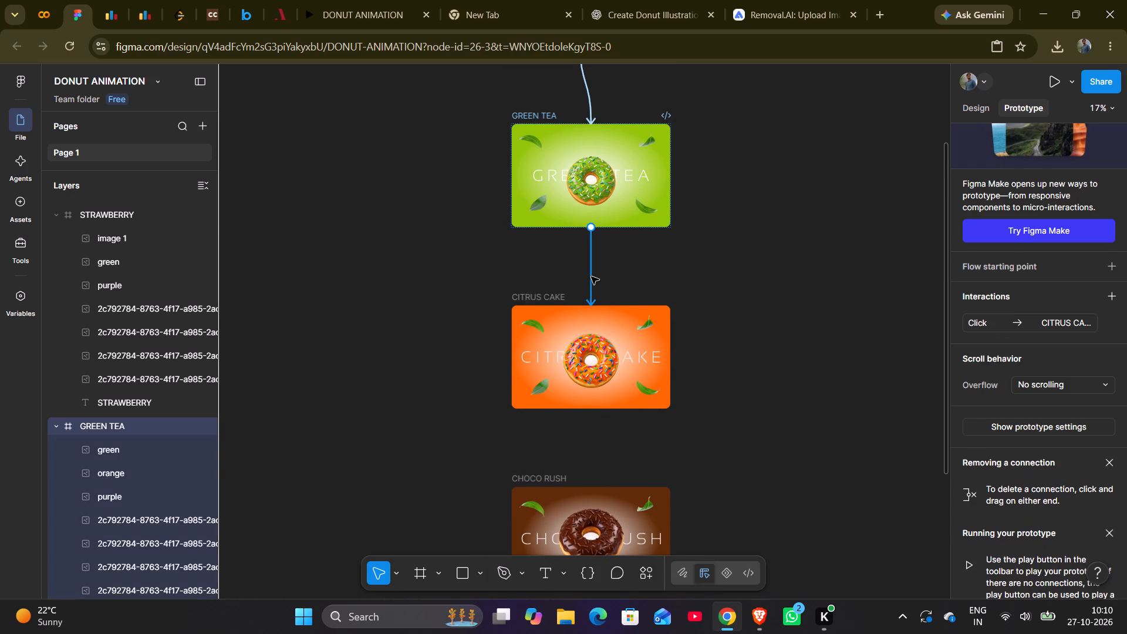
click(721, 281)
scroll(721, 281, up, 2)
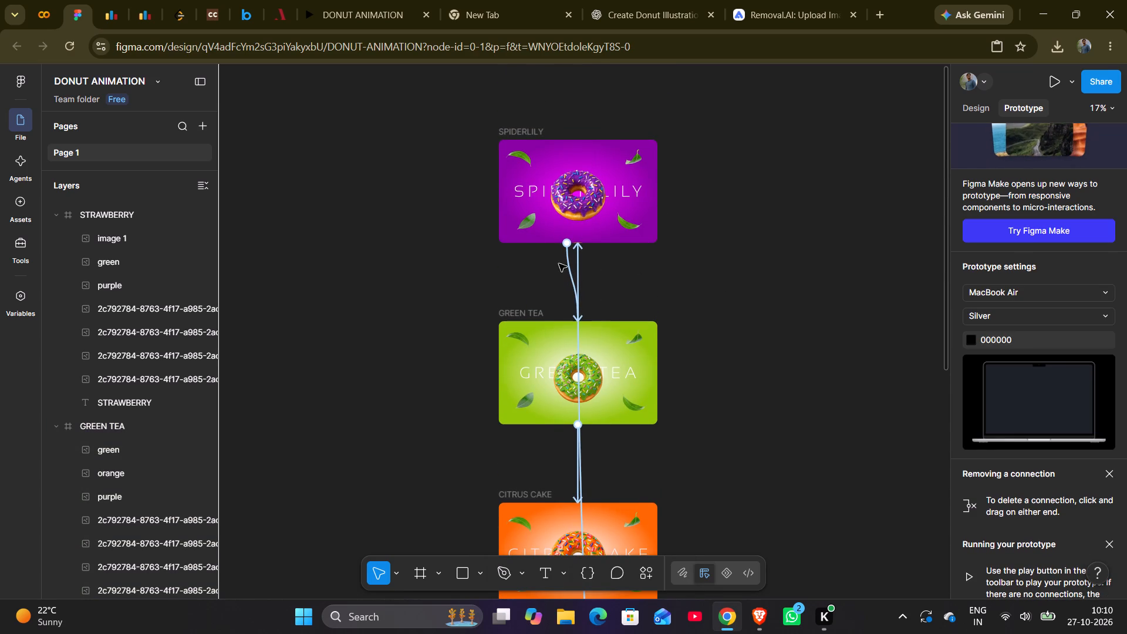
click(568, 266)
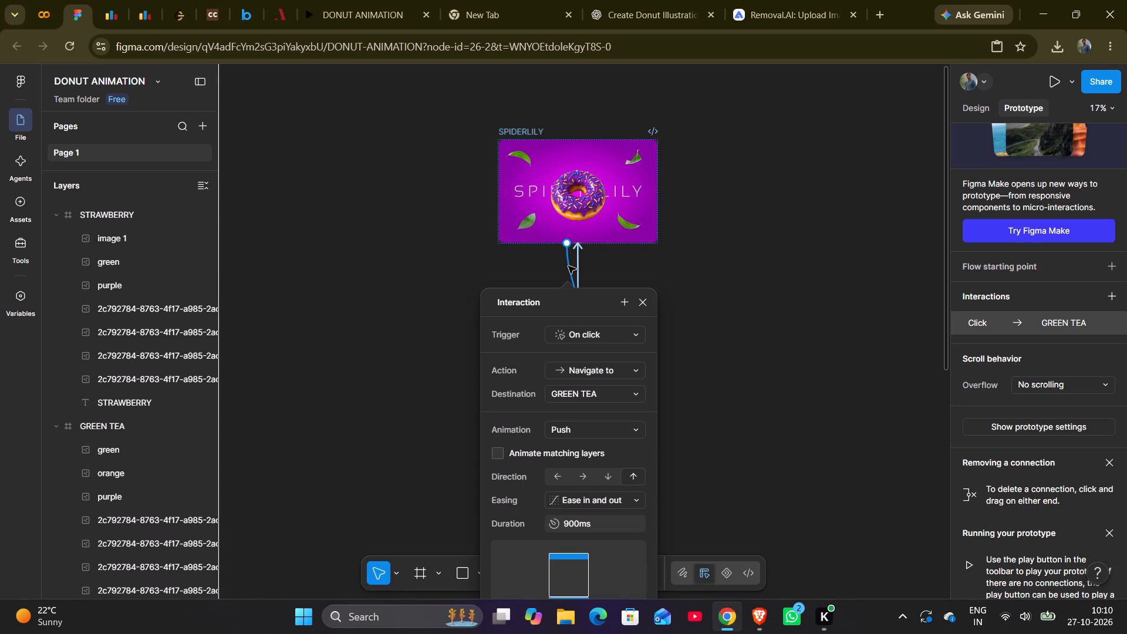
click(762, 328)
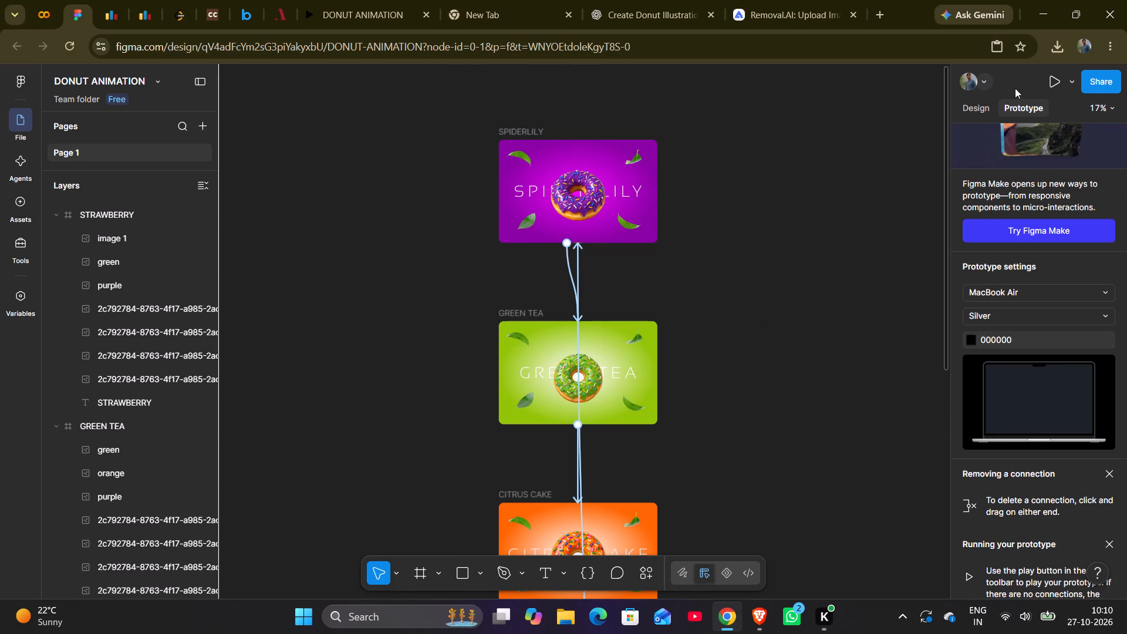
Play the DONUT ANIMATION prototype and advance through the donut frames to examine the transitions and the loop back from STRAWBERRY.
click(1054, 72)
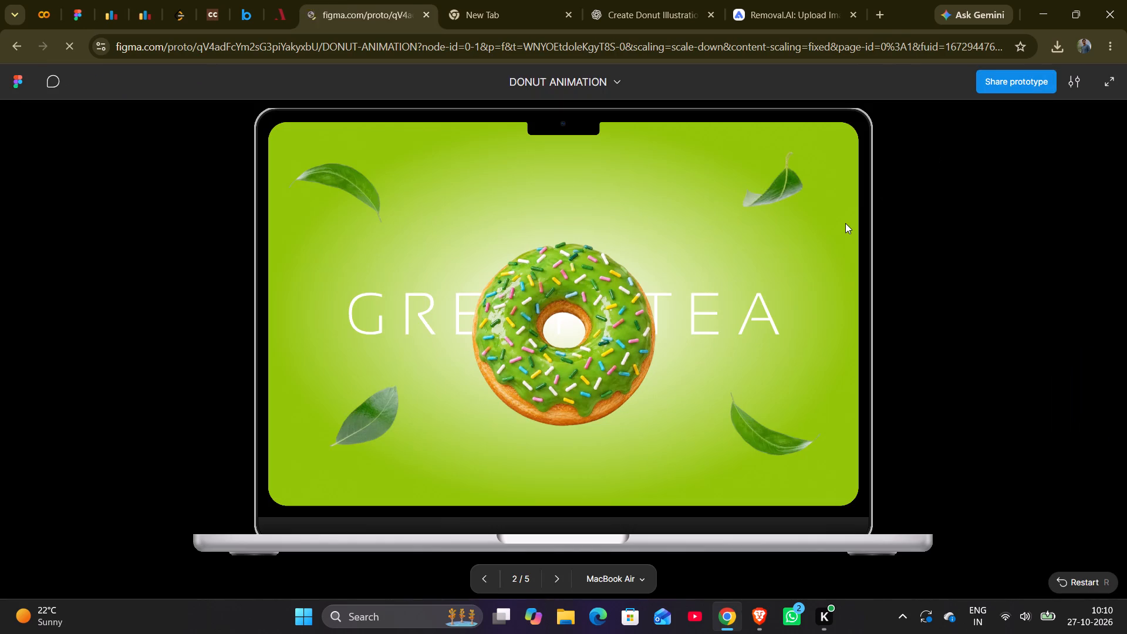
key(Return)
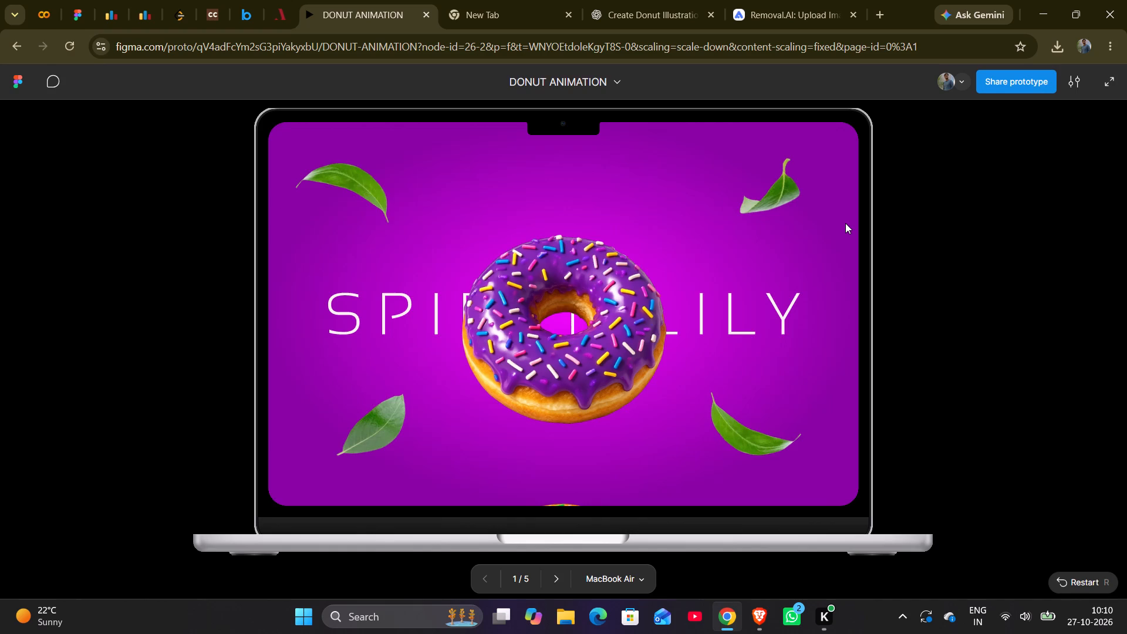
key(Return)
key(Return)
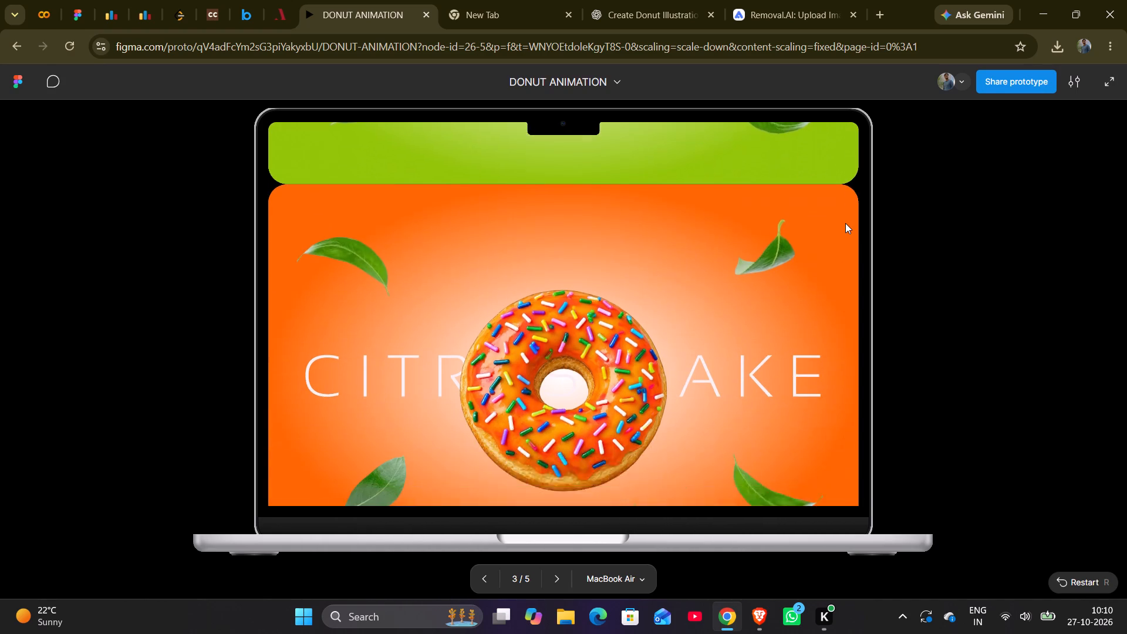
key(Return)
key(Return)
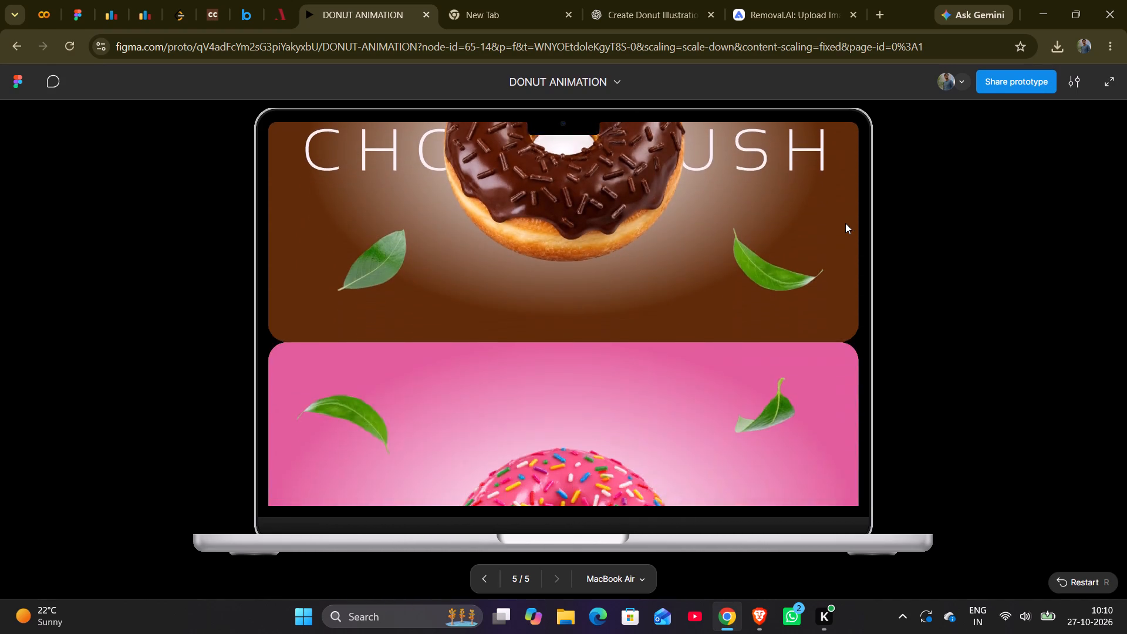
key(Return)
key(Return)
key(Return)
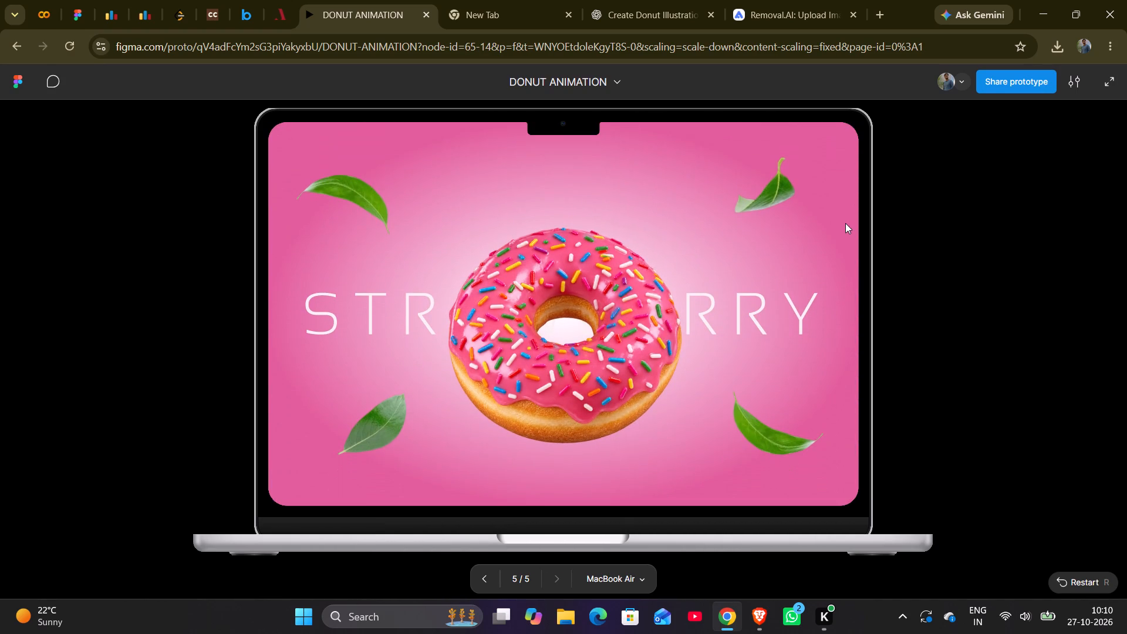
key(Return)
key(Return)
key(Return)
key(Return)
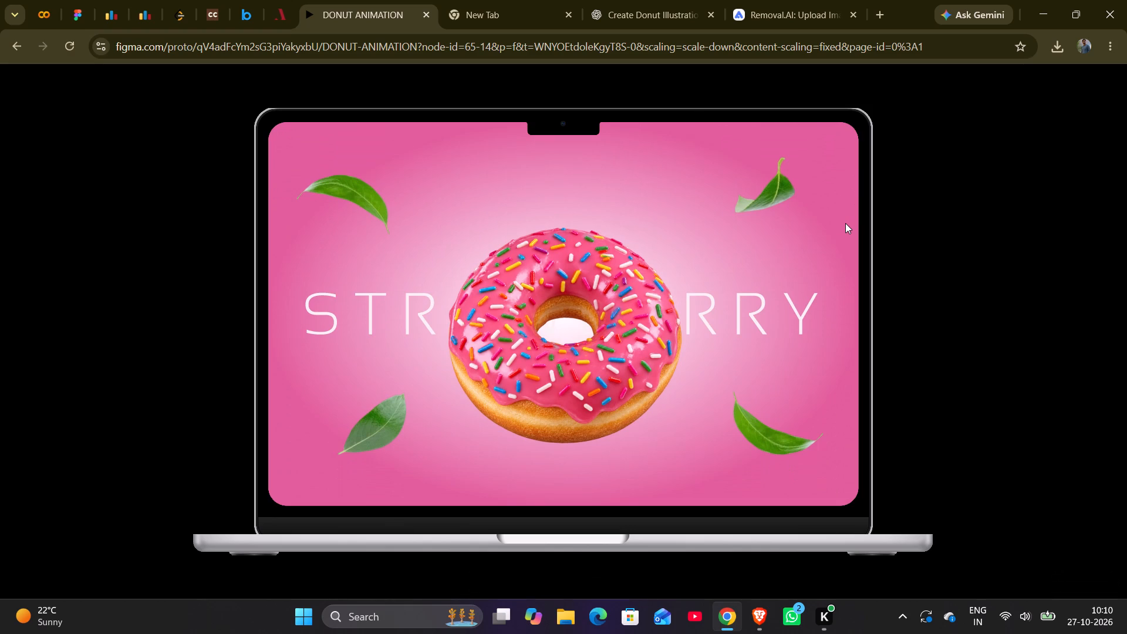
key(Return)
key(Return)
key(Return)
key(Return)
key(Return)
key(Return)
key(Return)
key(Return)
key(Return)
key(Return)
key(Return)
key(Return)
key(Return)
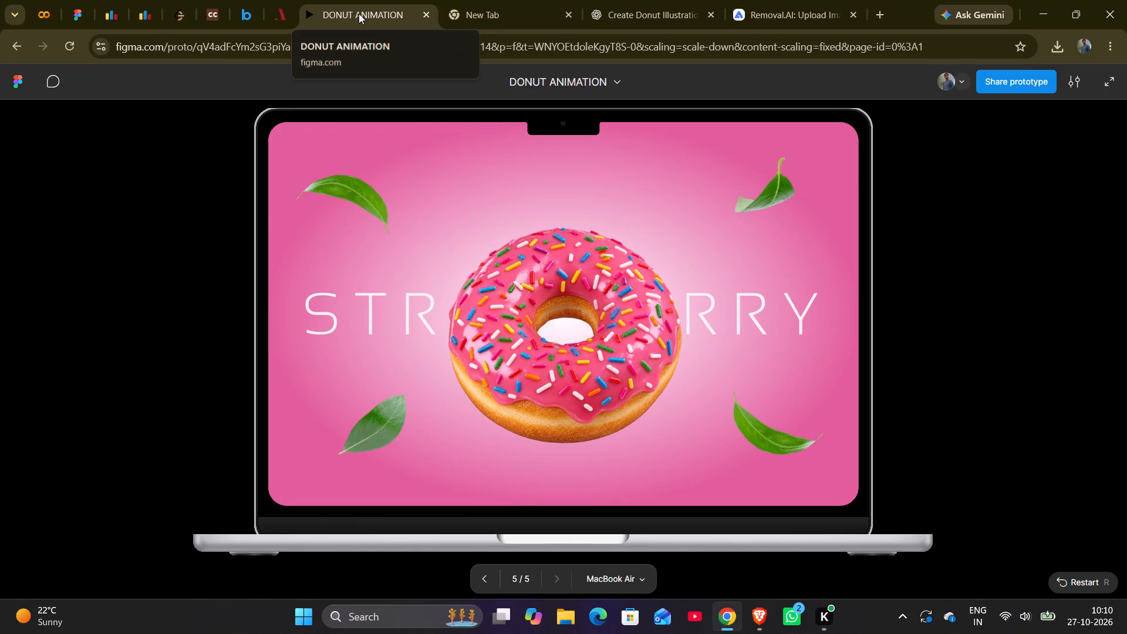
Return to the design file and change the SPIDERLILY to GREEN TEA interaction's animation to Smart animate.
click(82, 5)
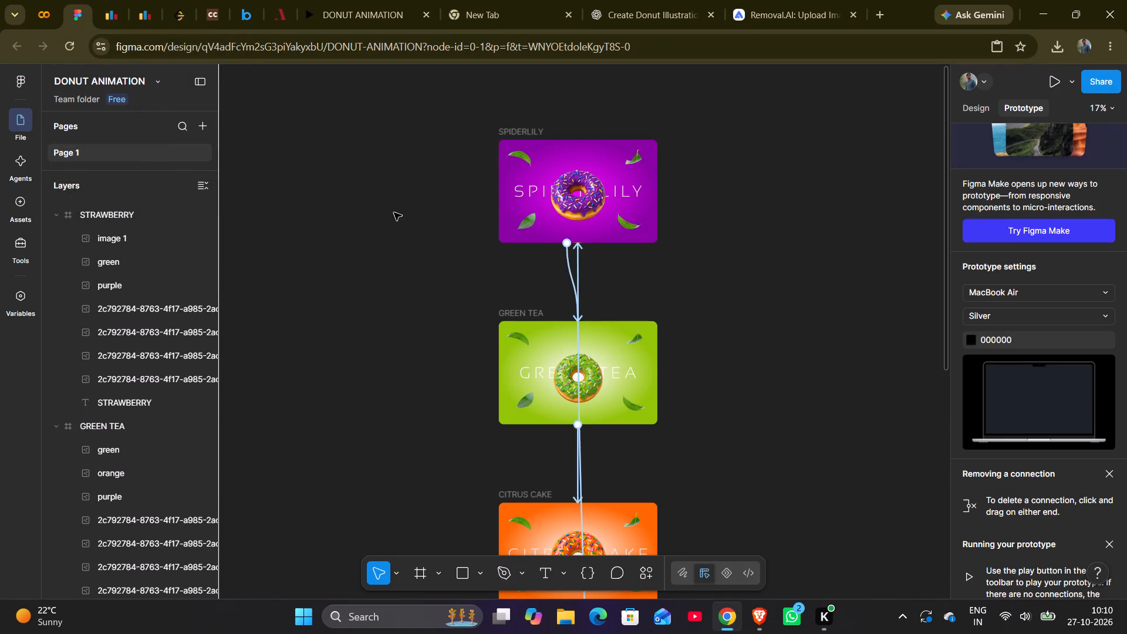
click(568, 268)
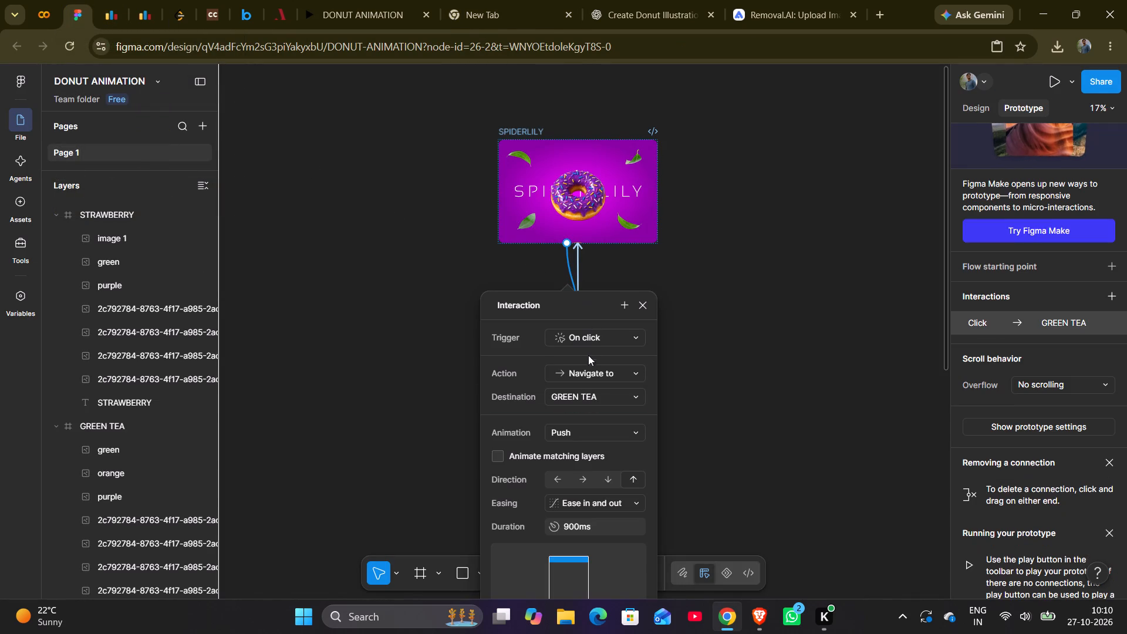
click(588, 425)
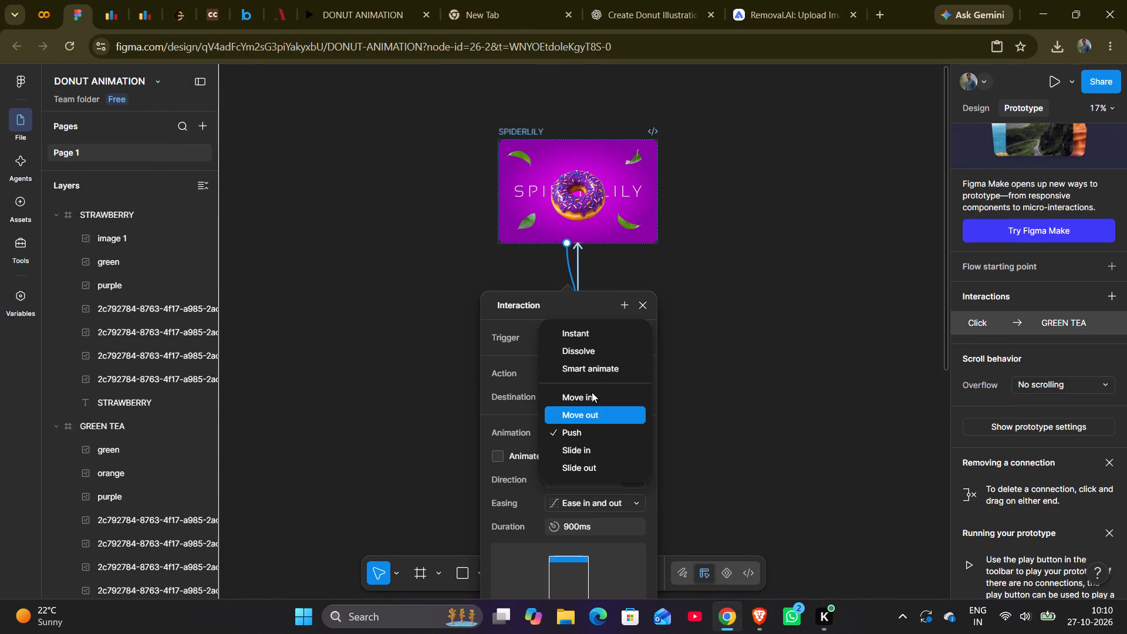
click(596, 365)
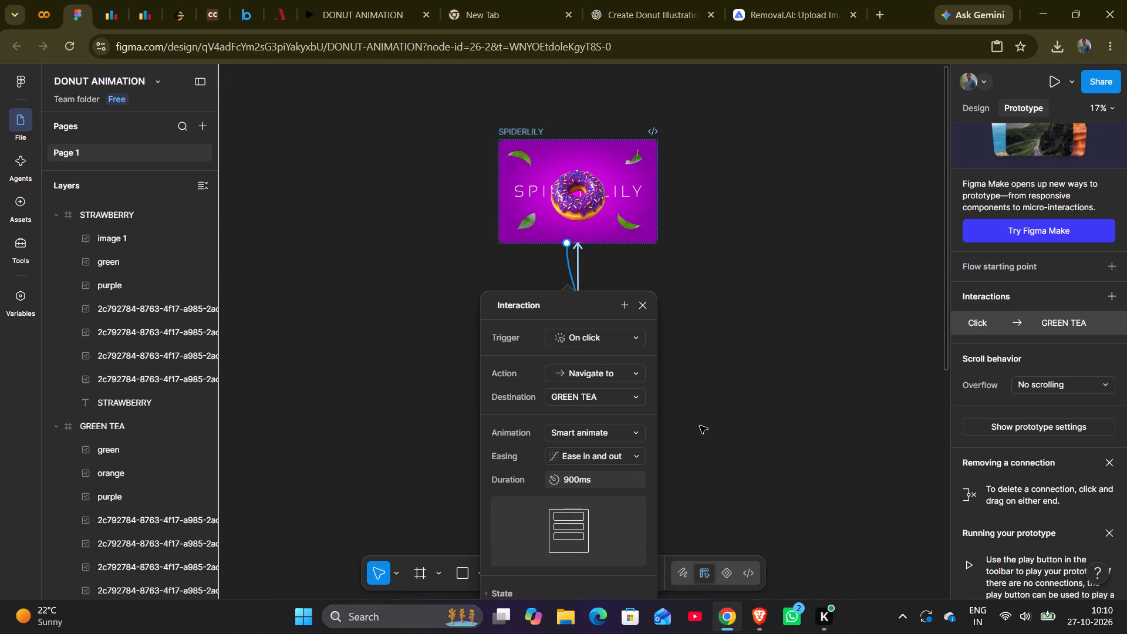
click(700, 426)
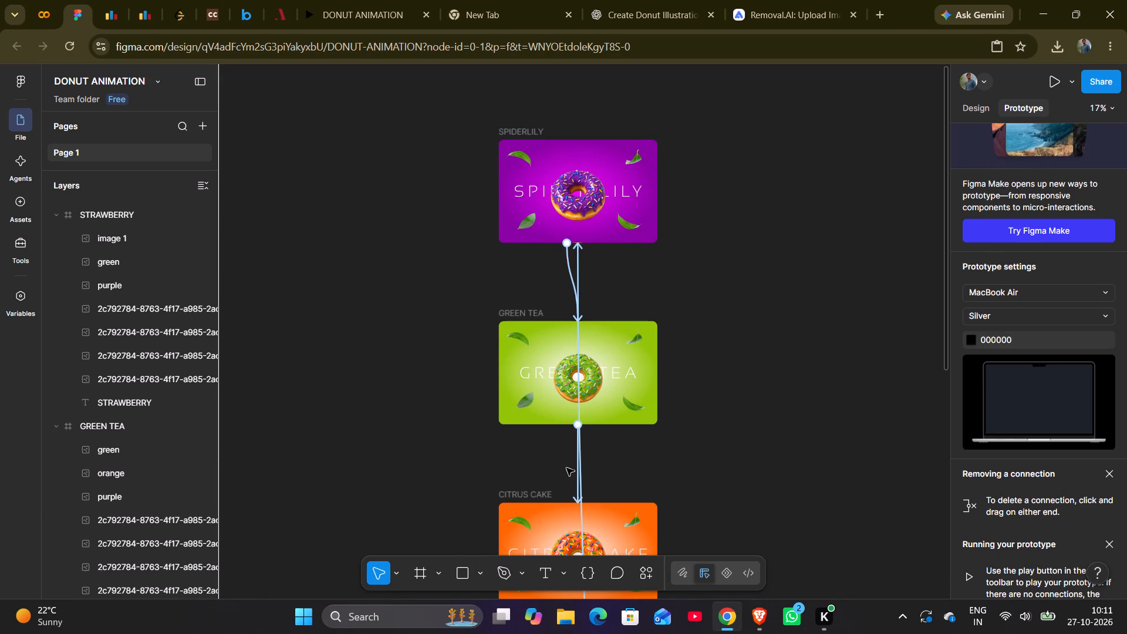
Change the GREEN TEA to CITRUS CAKE interaction's animation to Smart animate.
click(573, 497)
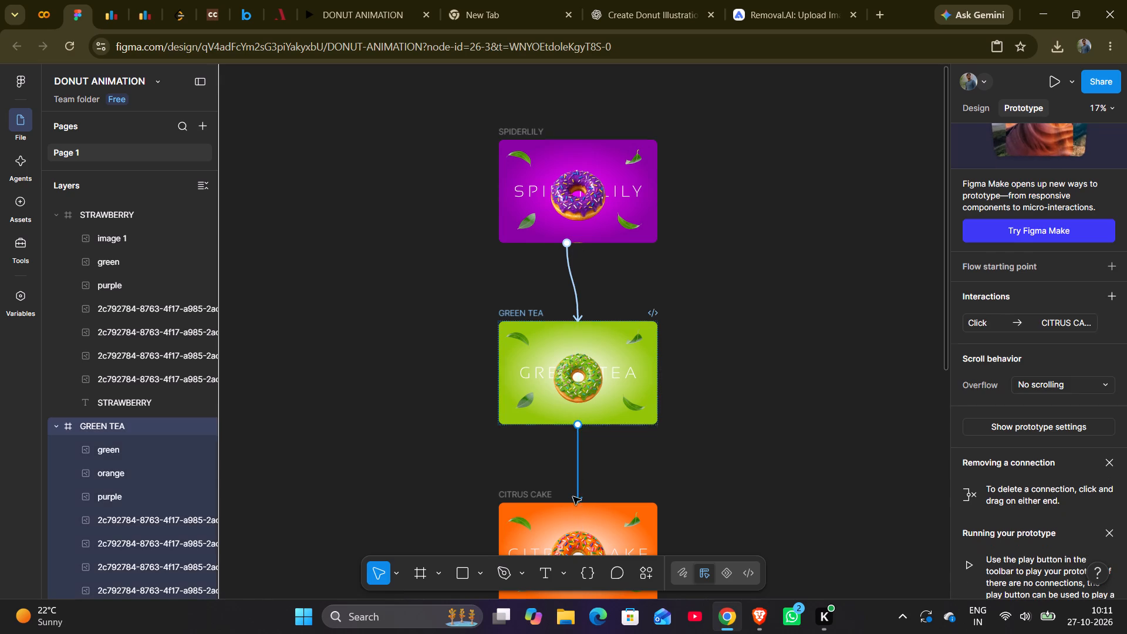
click(618, 506)
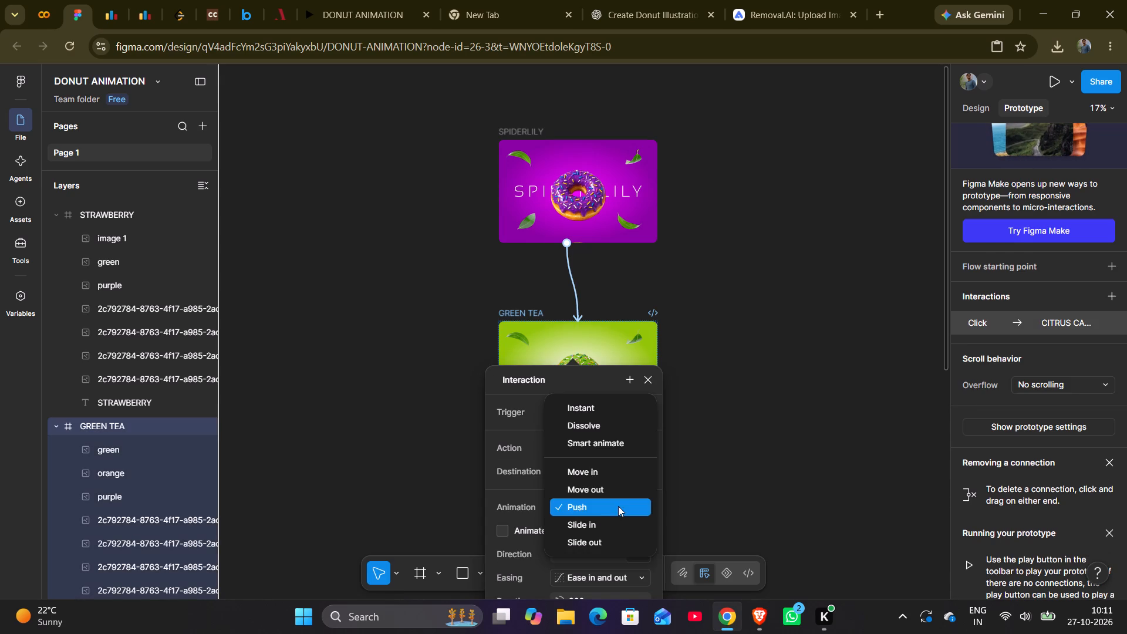
click(616, 443)
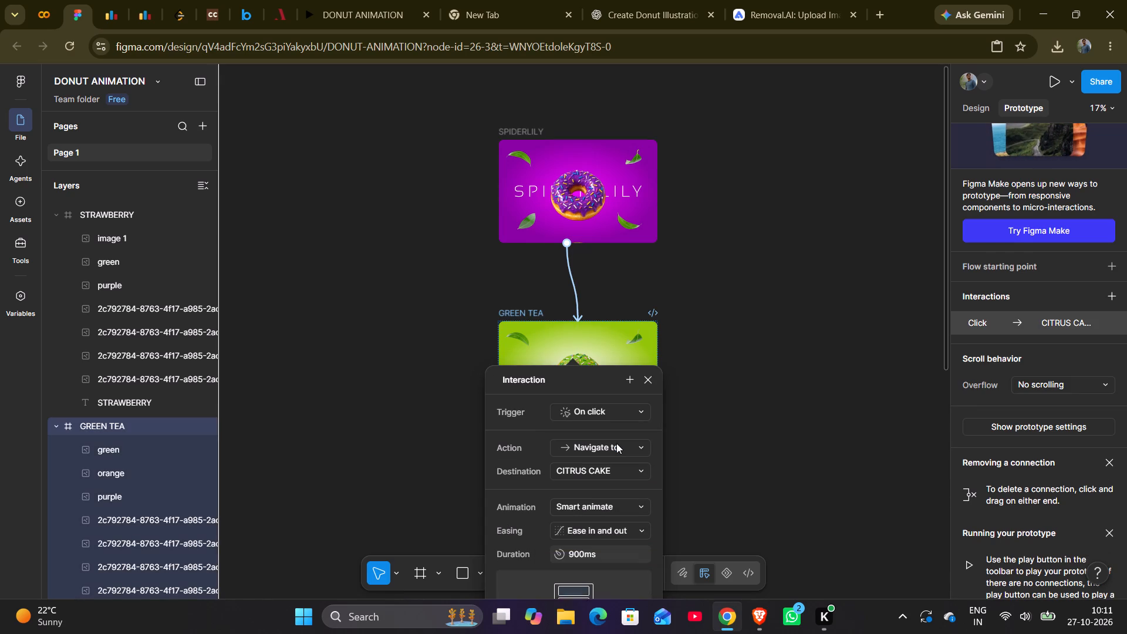
click(772, 442)
Change the CITRUS CAKE to CHOCO RUSH interaction's animation to Smart animate.
scroll(772, 442, down, 1)
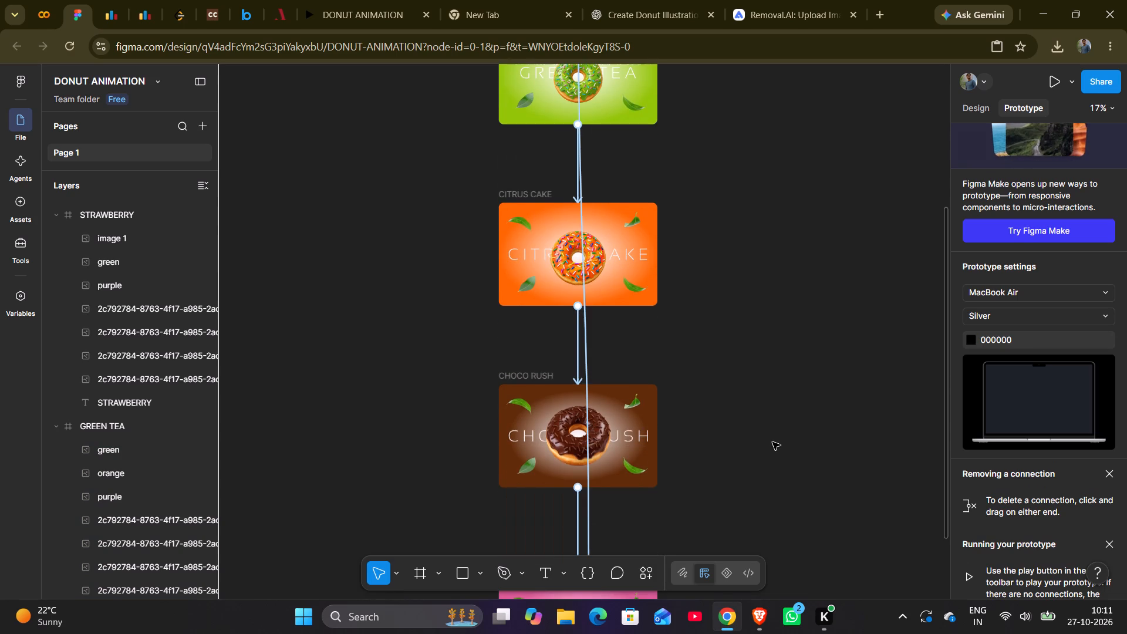
scroll(772, 442, down, 1)
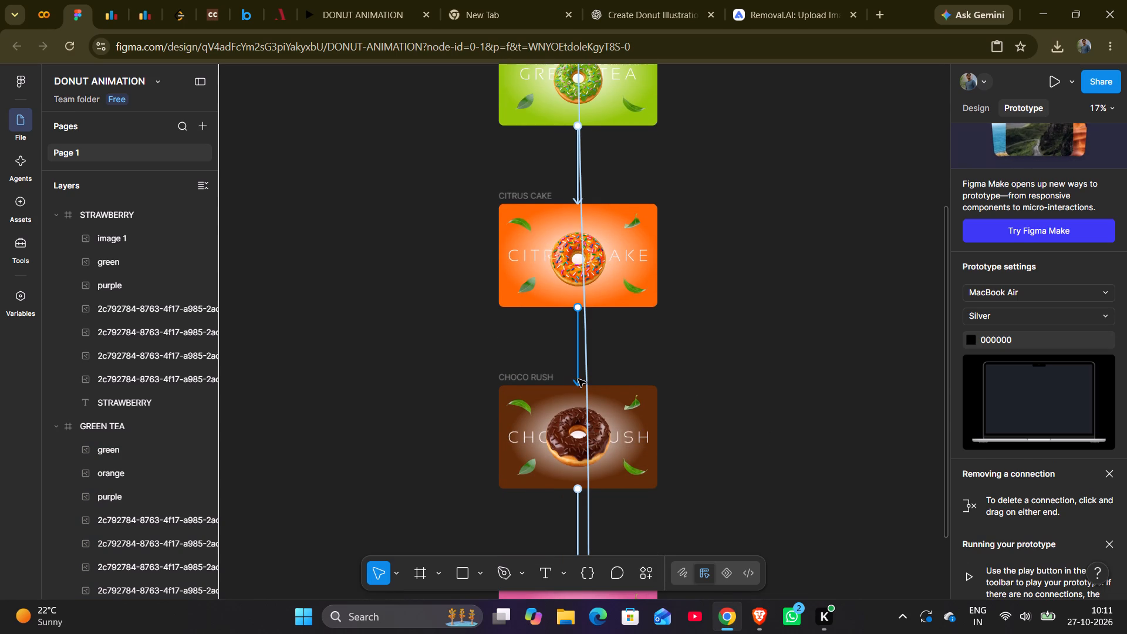
click(578, 379)
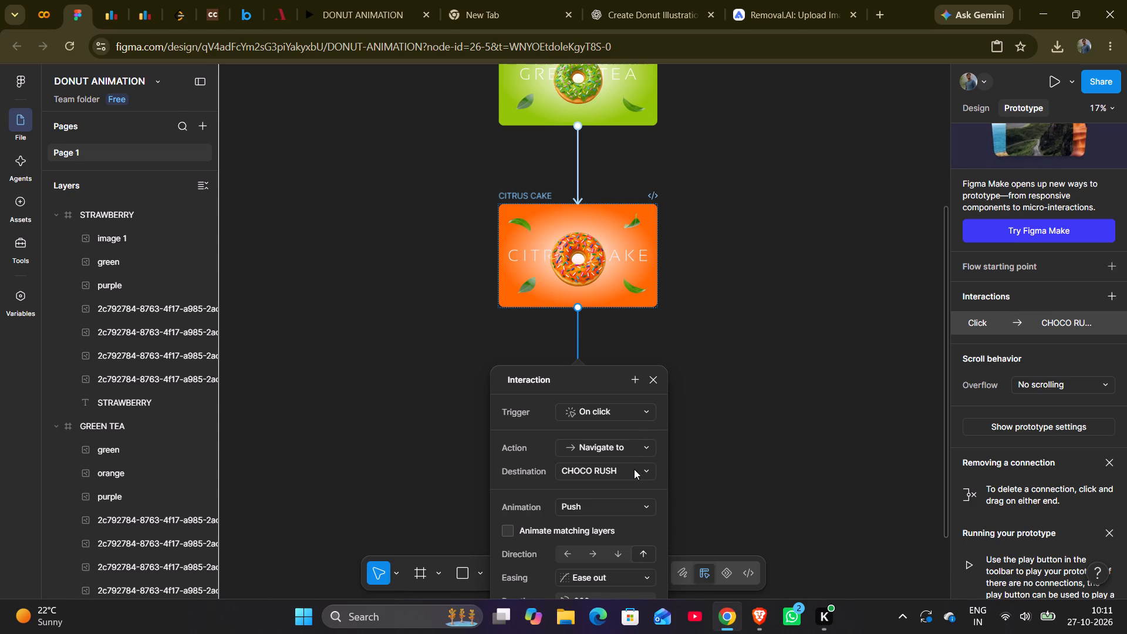
click(622, 506)
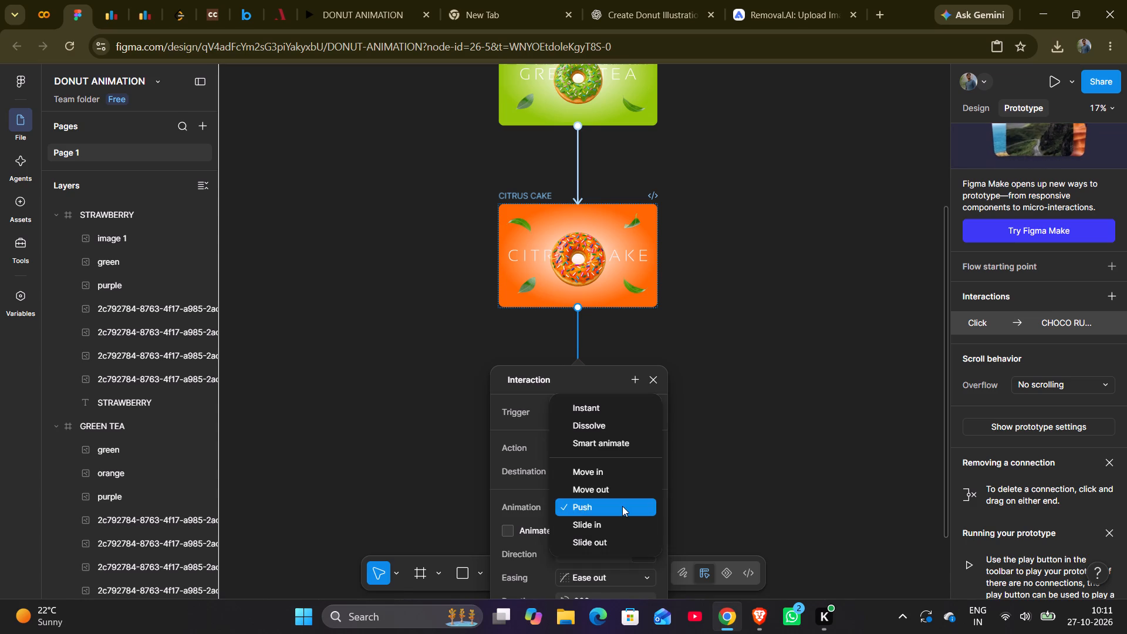
click(603, 441)
scroll(603, 441, right, 1)
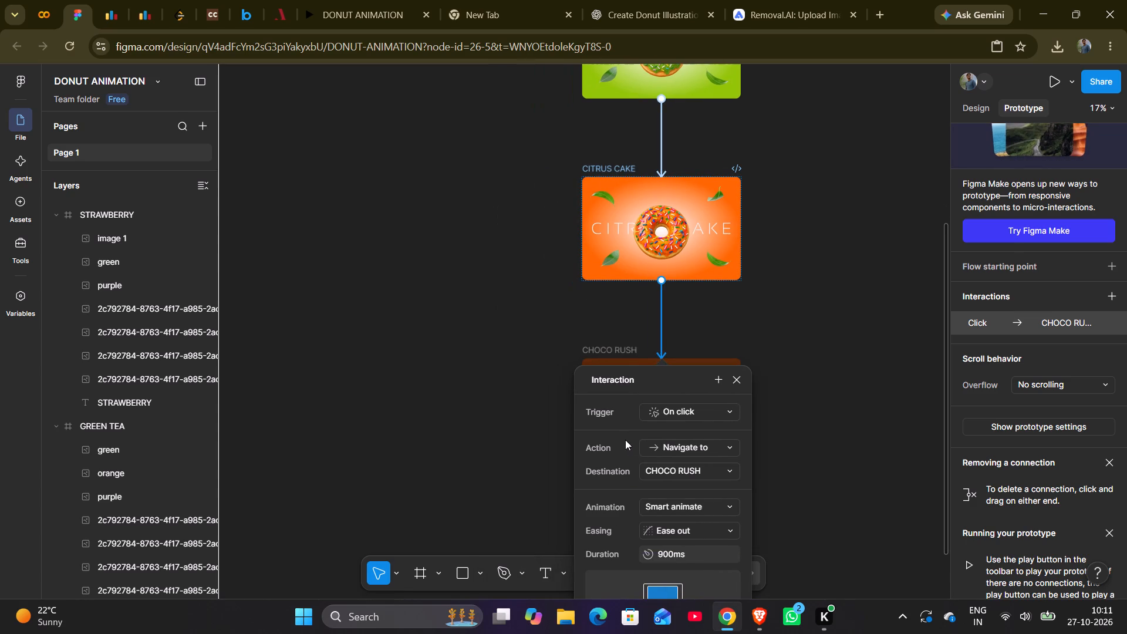
scroll(534, 402, down, 2)
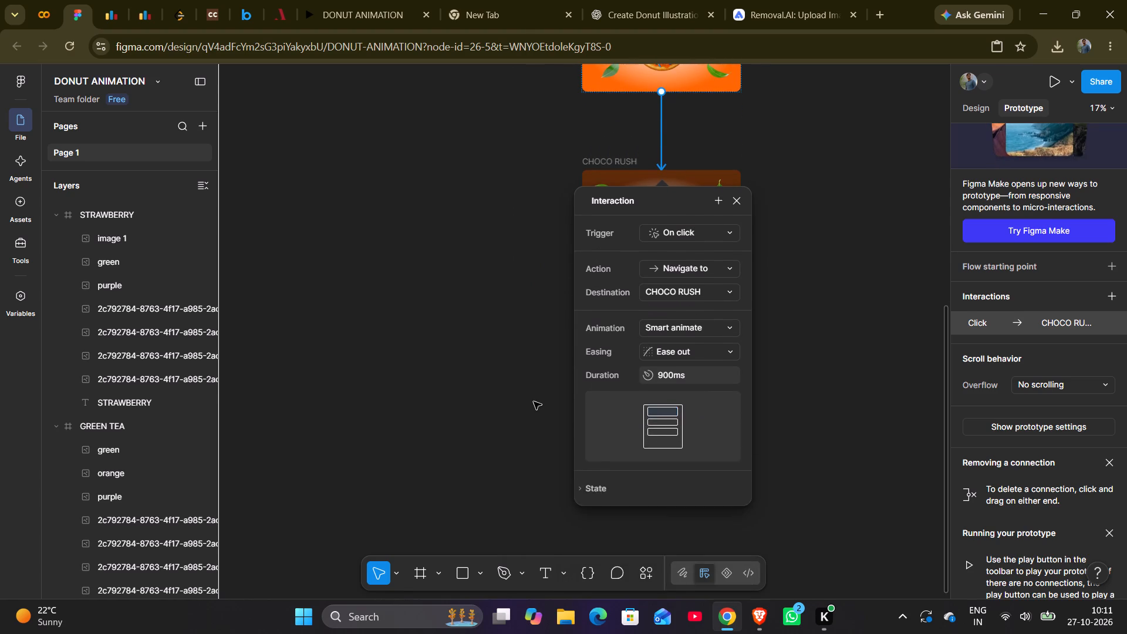
click(534, 402)
Change the CHOCO RUSH to STRAWBERRY interaction's animation to Smart animate.
click(660, 351)
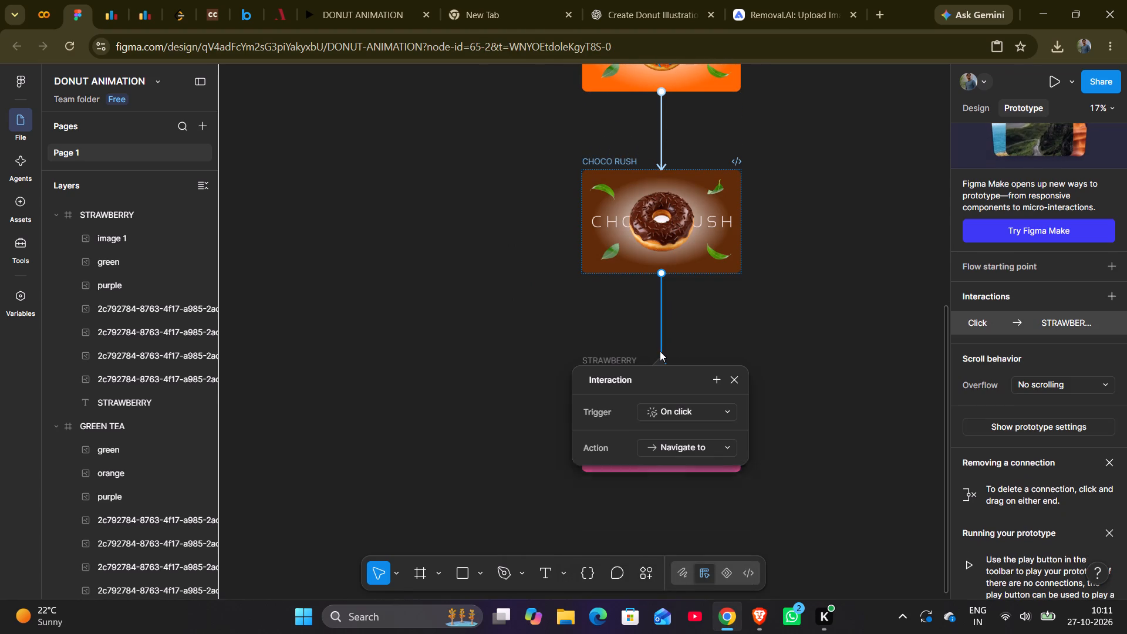
click(683, 504)
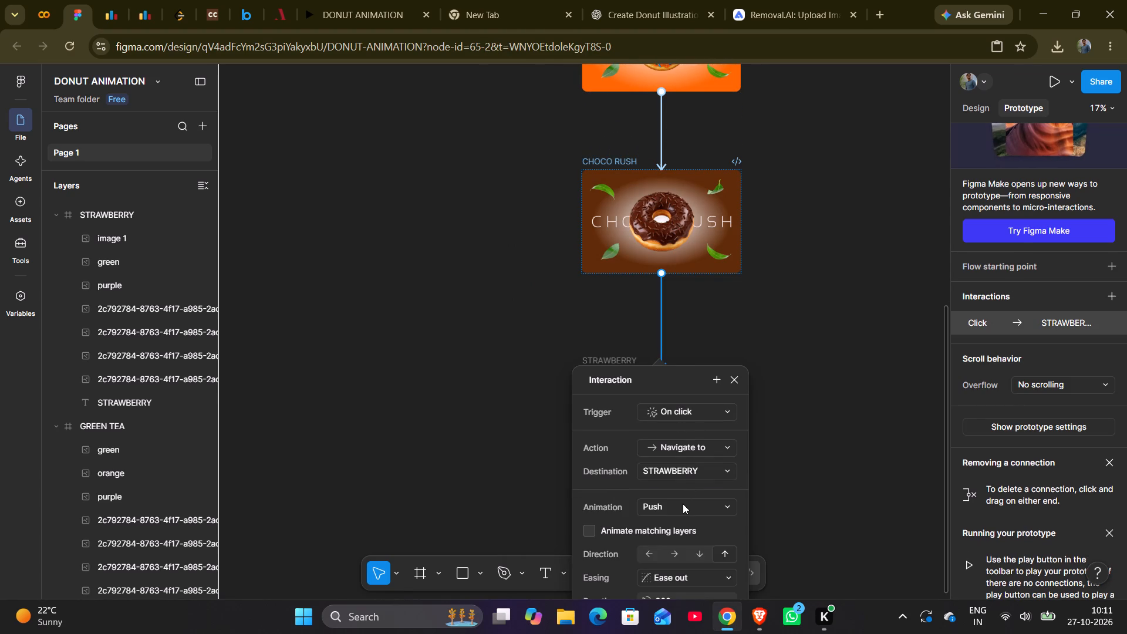
click(682, 443)
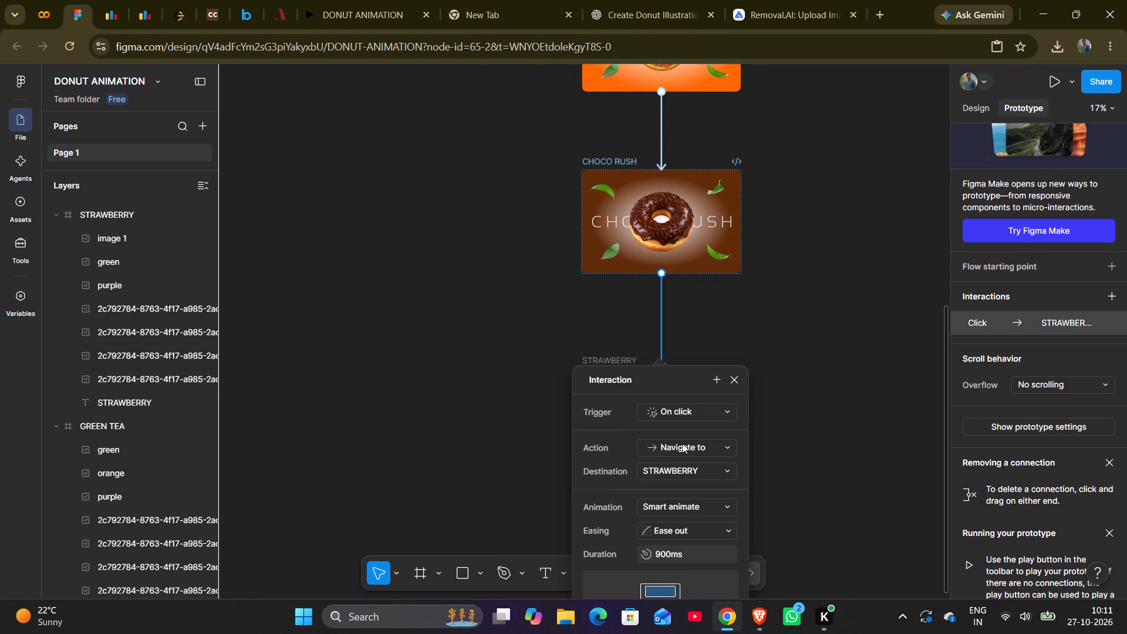
click(789, 475)
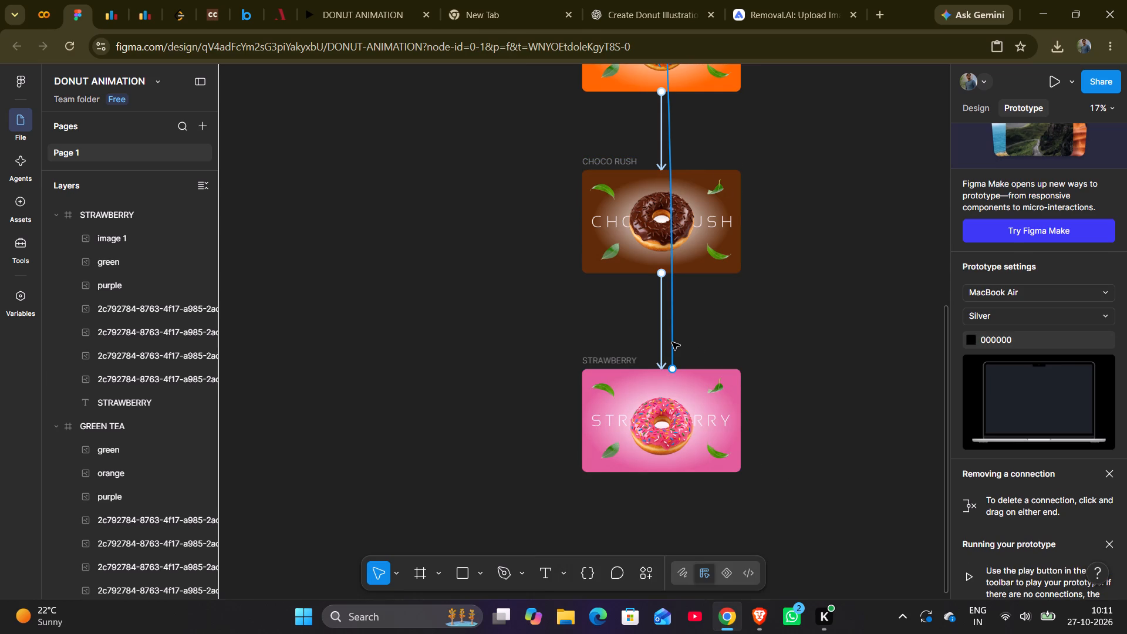
Change the STRAWBERRY to SPIDERLILY interaction's animation to Smart animate.
click(672, 342)
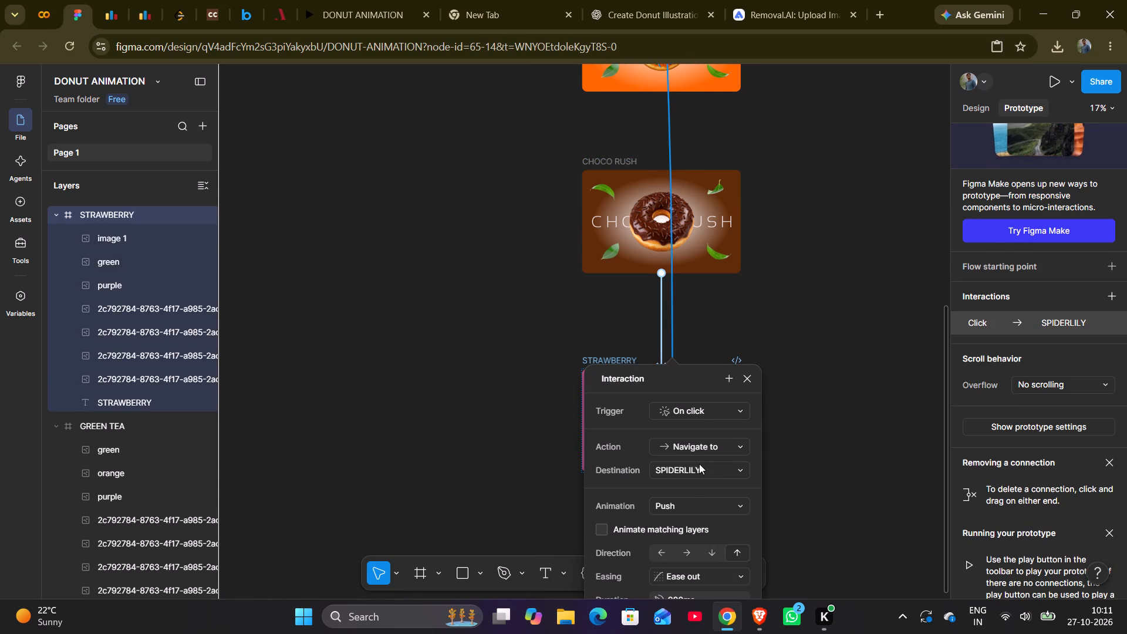
click(694, 510)
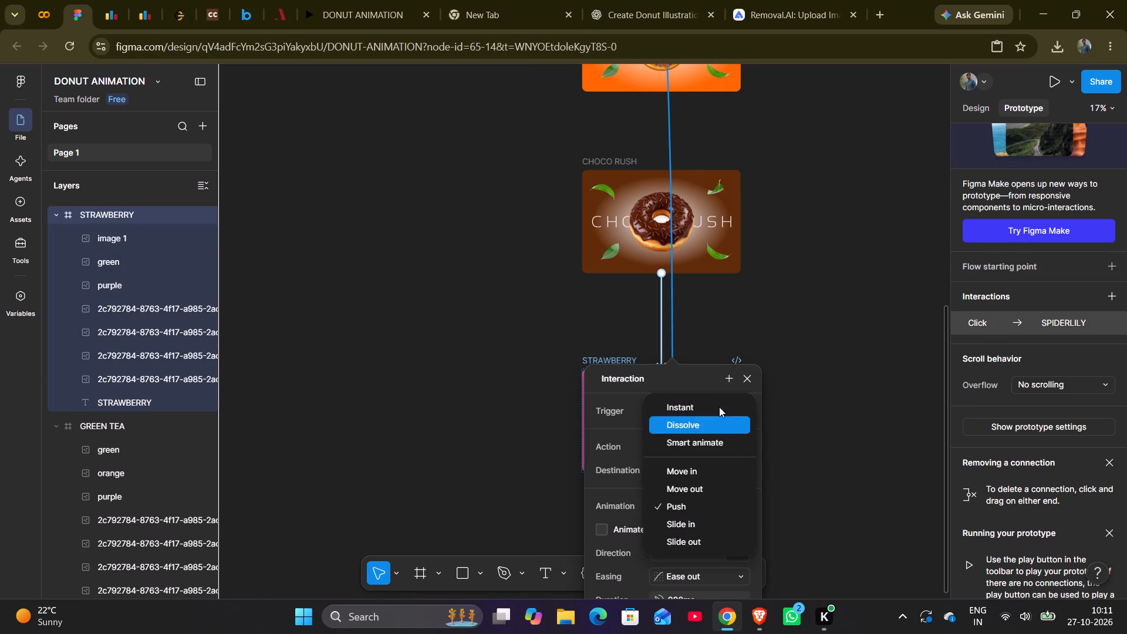
click(712, 436)
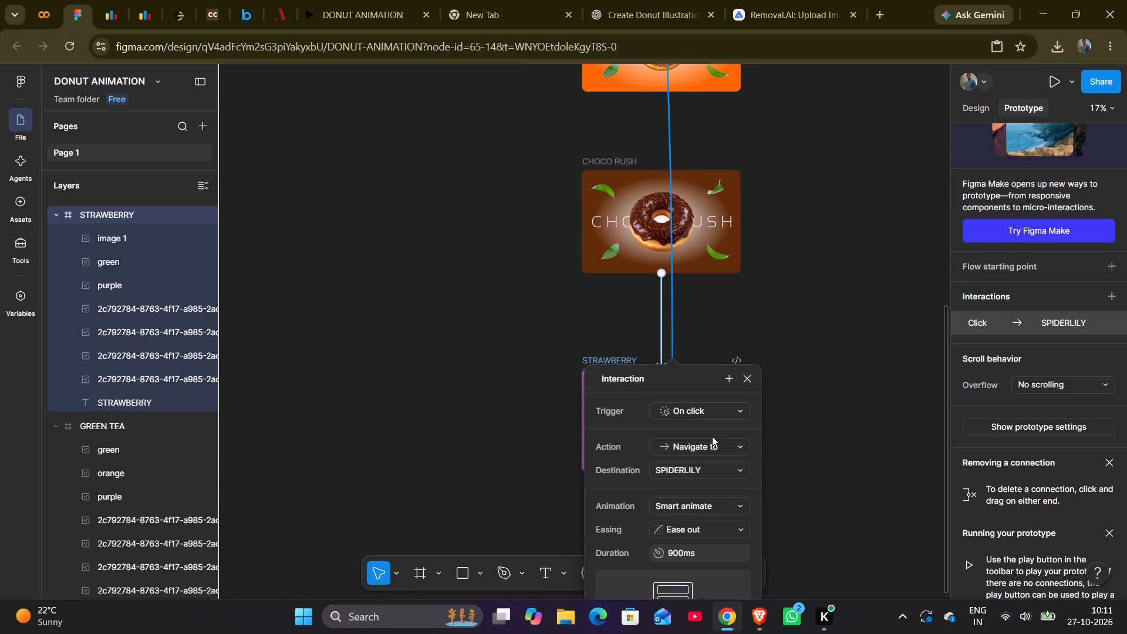
Play the DONUT ANIMATION prototype from STRAWBERRY and advance through the looping donut frames to examine the Smart animate transitions.
click(1051, 79)
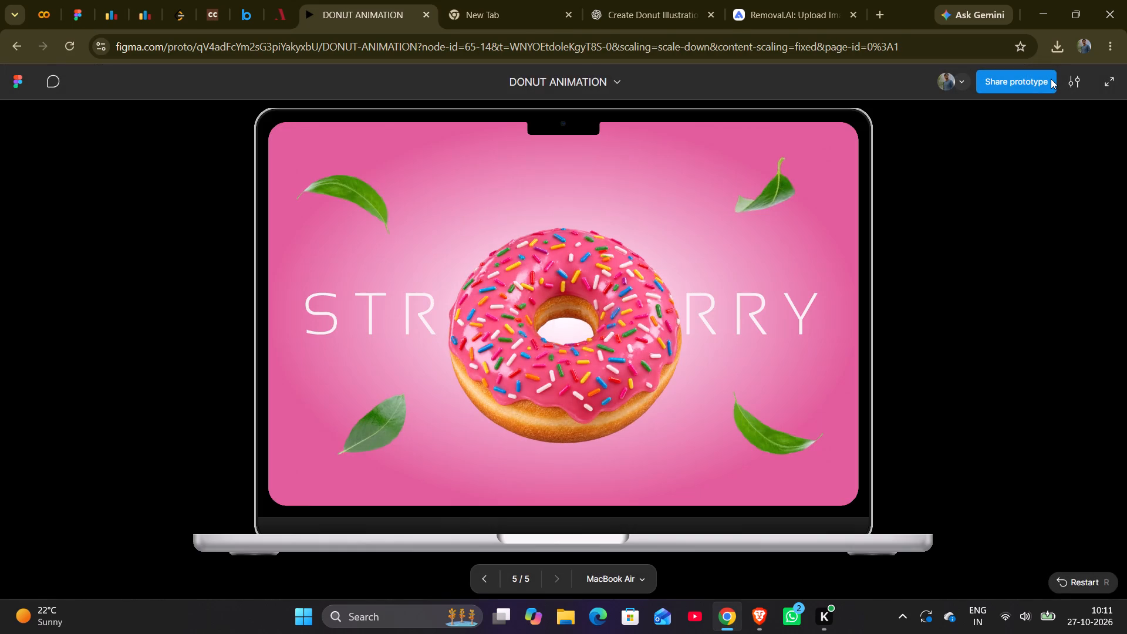
key(Return)
key(Return)
key(Return)
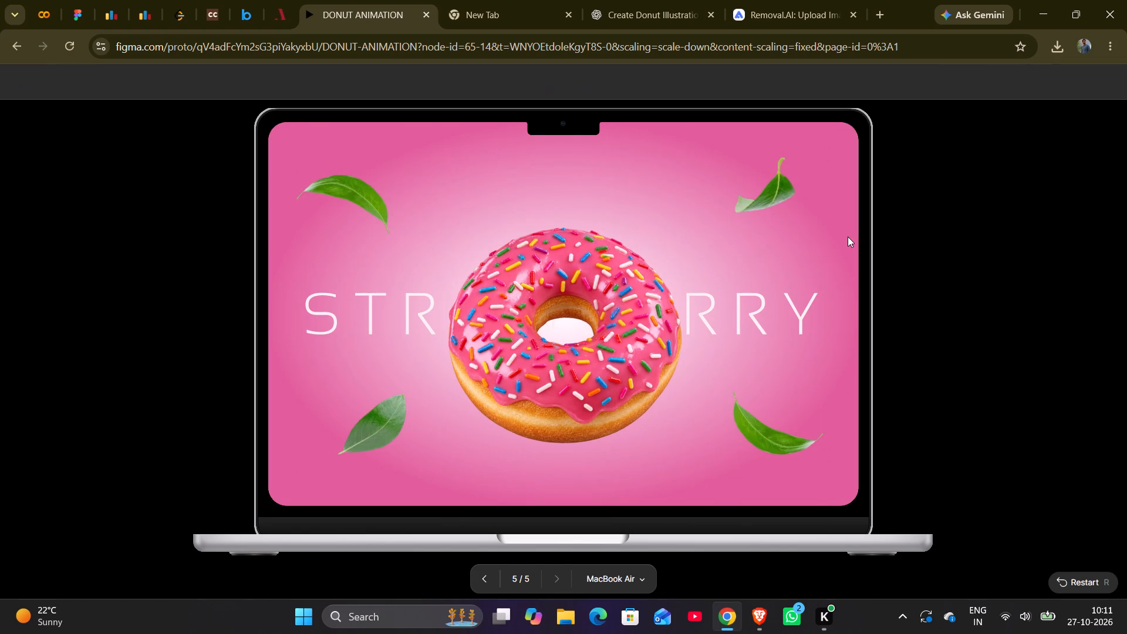
click(848, 237)
click(848, 237)
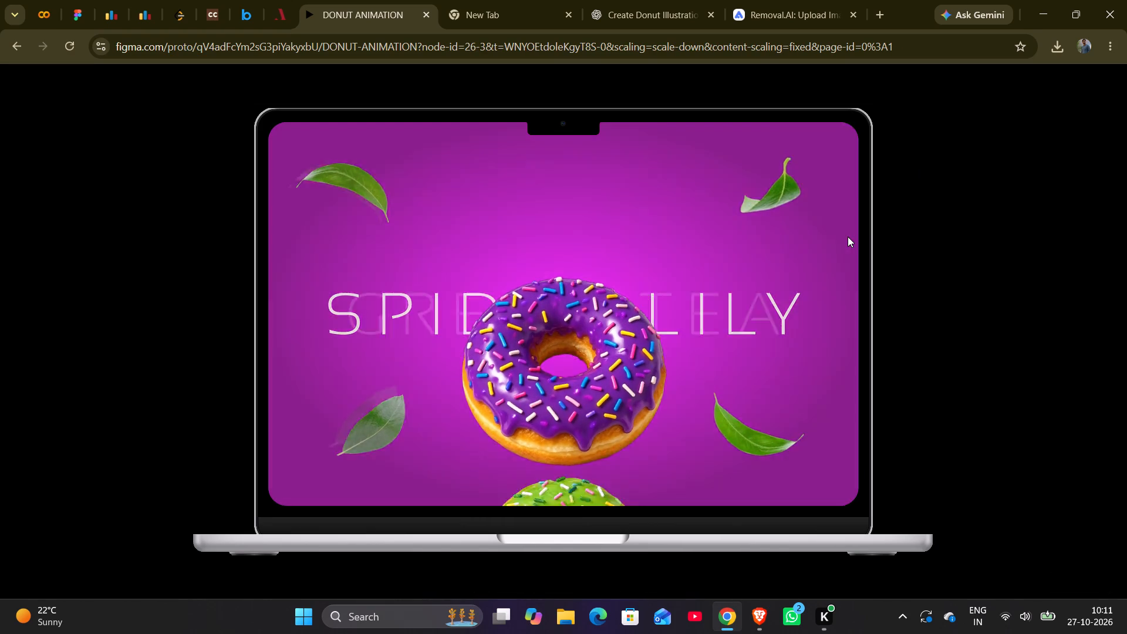
click(848, 237)
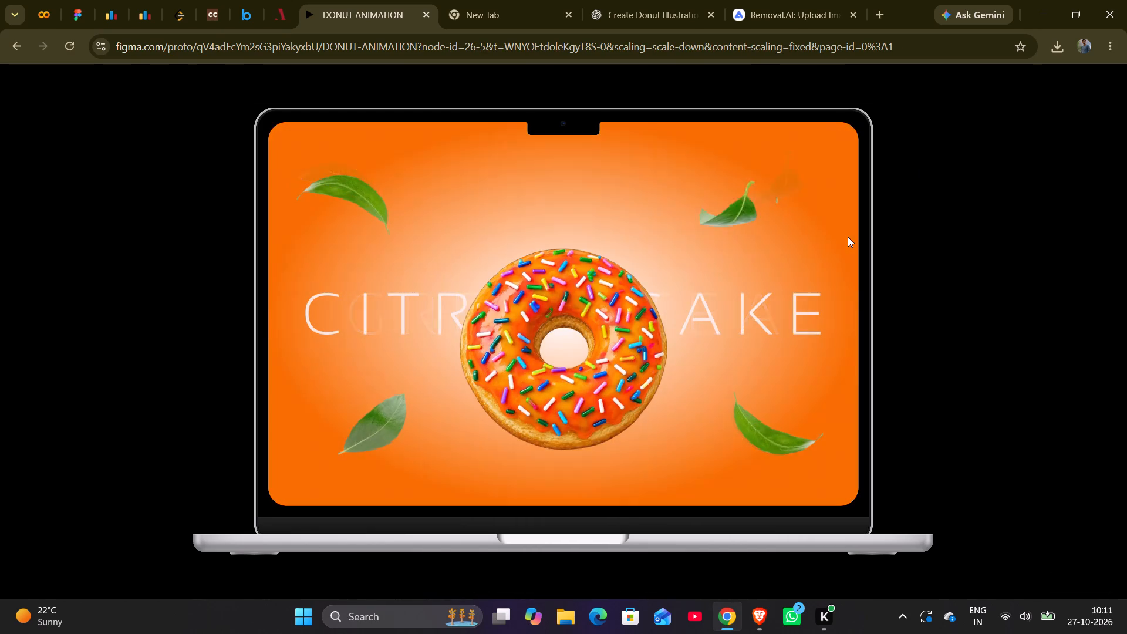
click(848, 237)
click(848, 237)
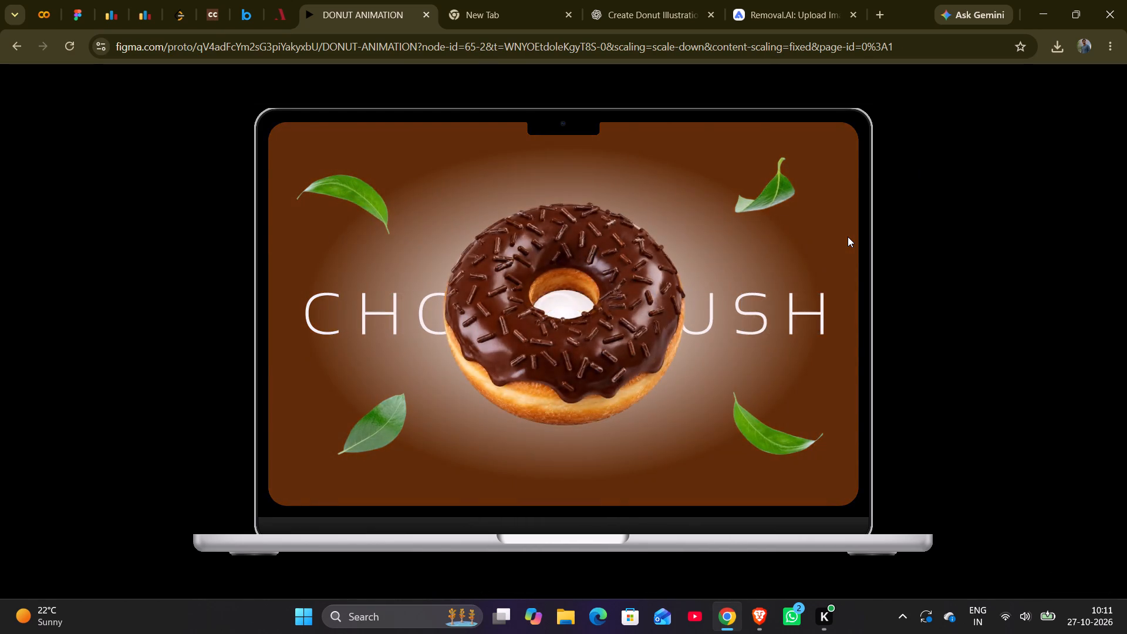
click(848, 237)
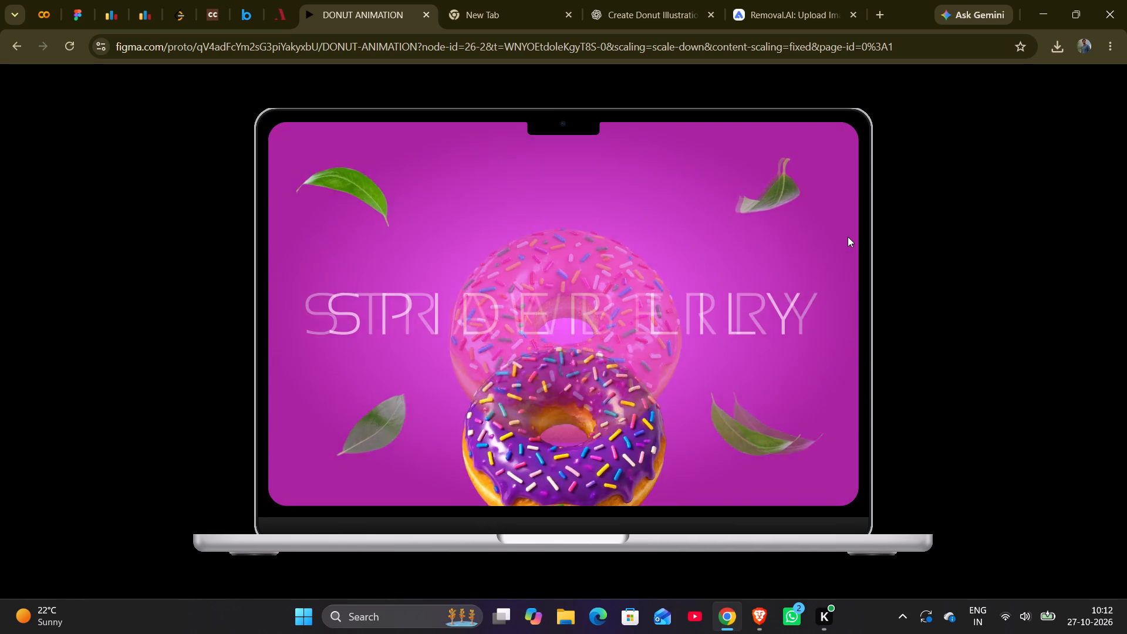
click(848, 237)
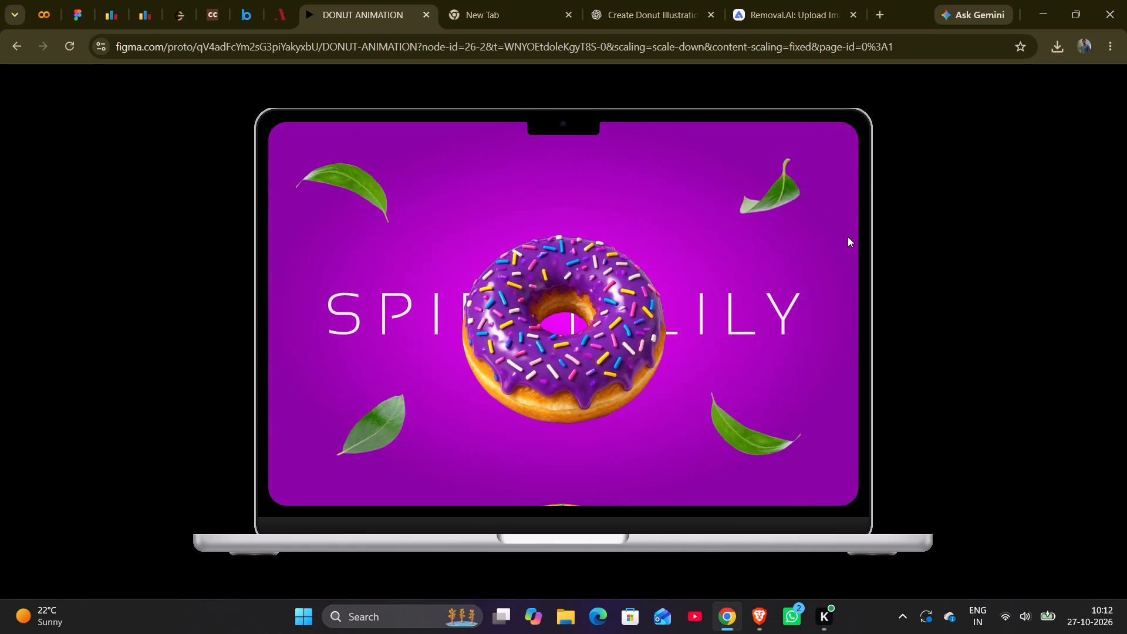
click(848, 237)
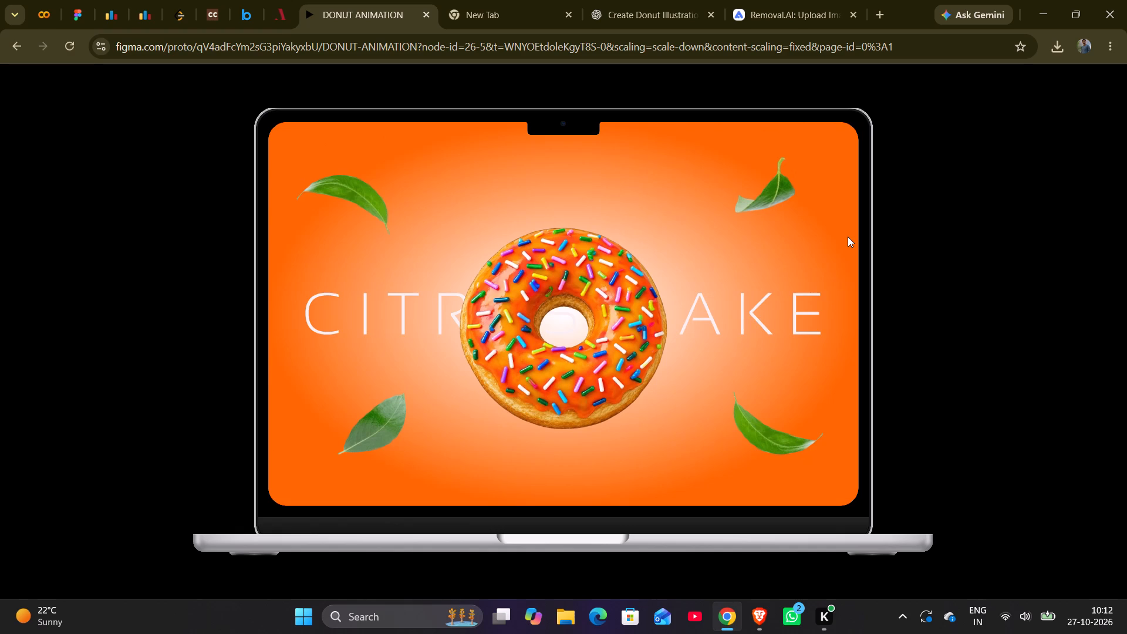
click(848, 237)
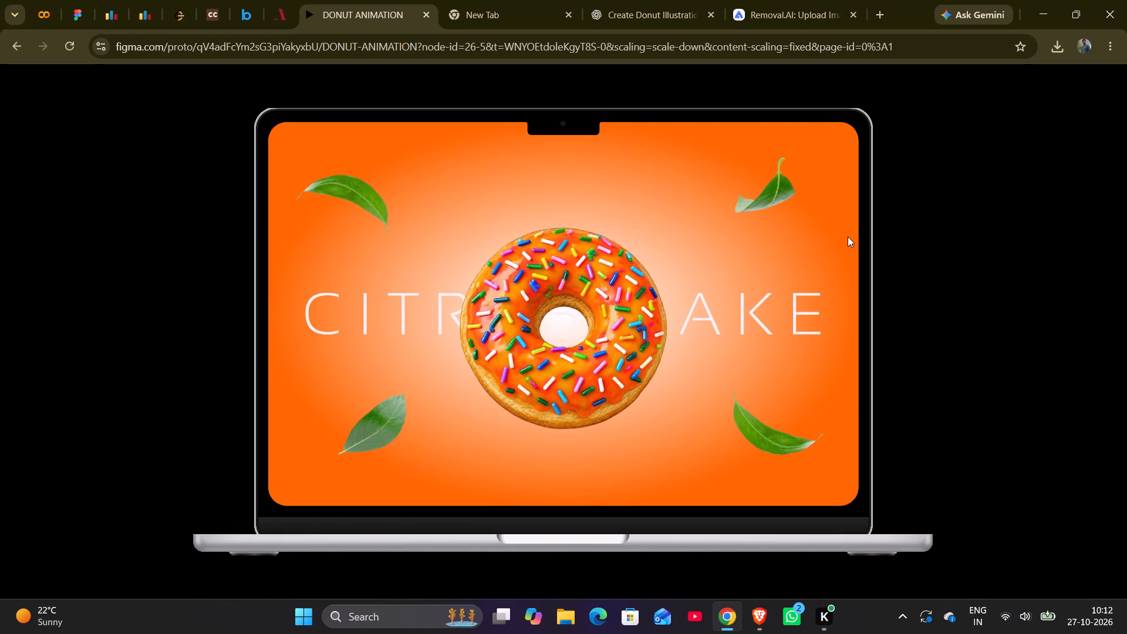
click(848, 237)
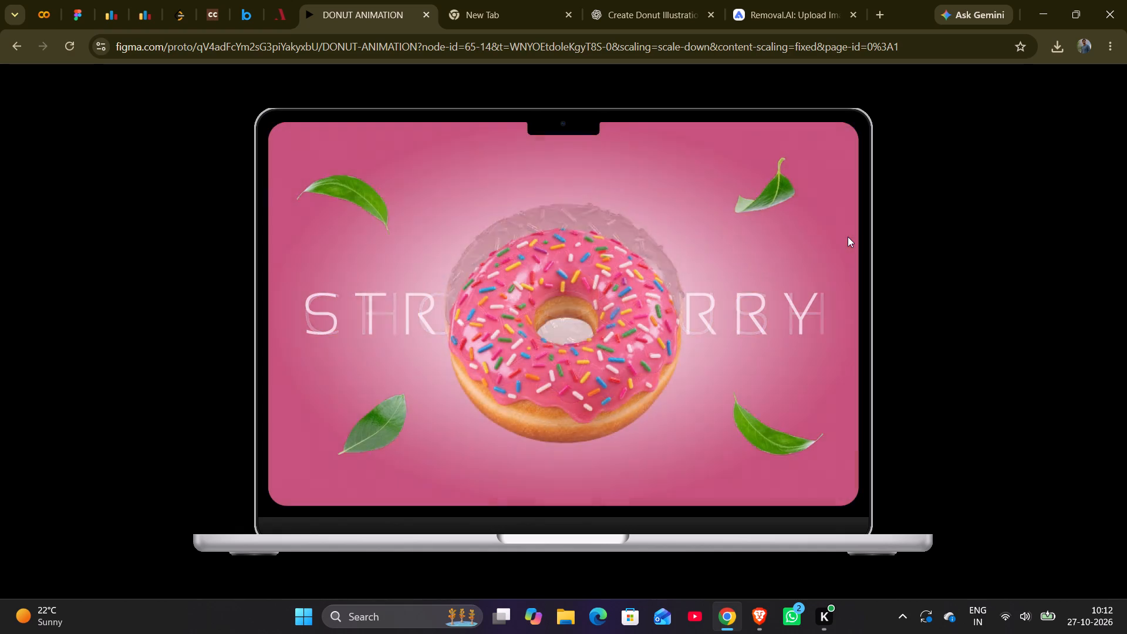
click(848, 237)
click(848, 237)
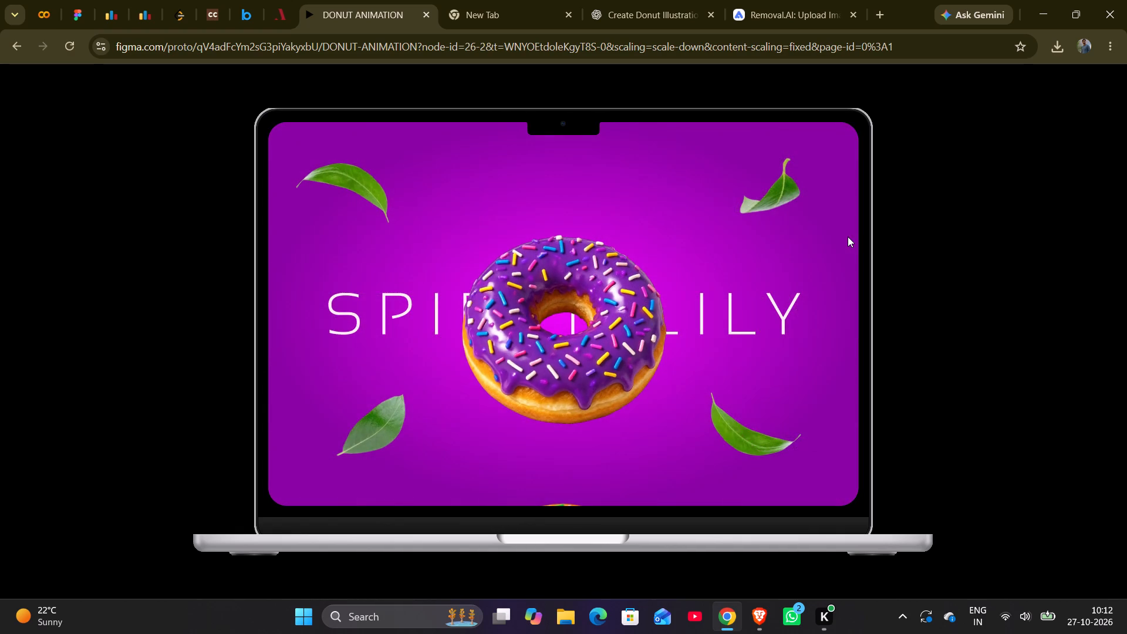
click(848, 237)
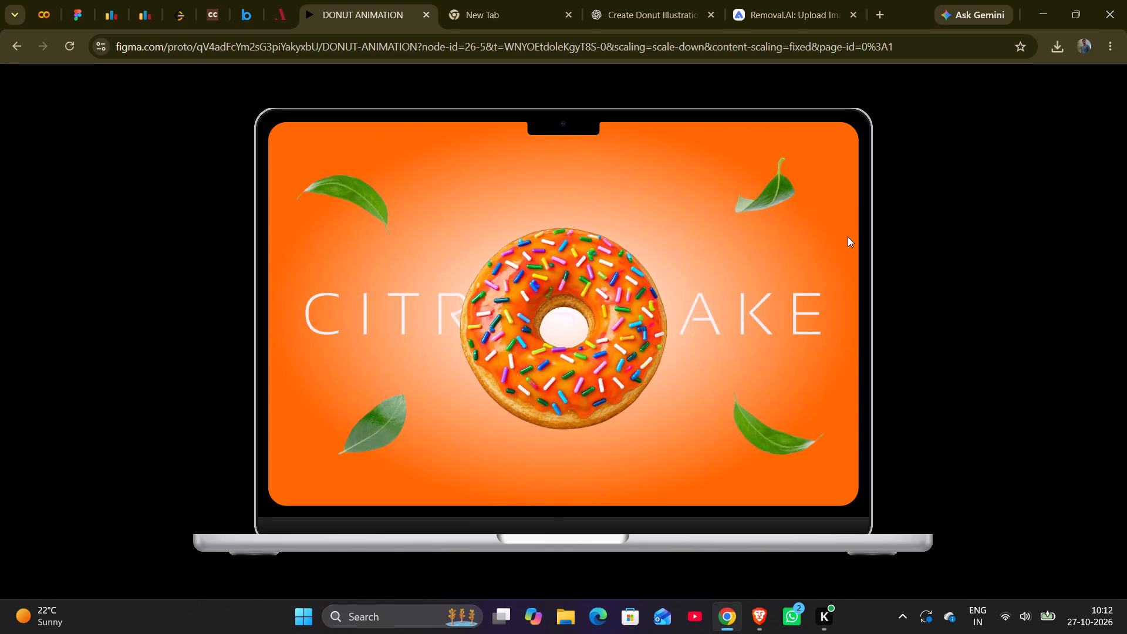
Return to the design file, switch to design editing, and duplicate the purple donut image in the SPIDERLILY frame with copy and paste.
click(68, 8)
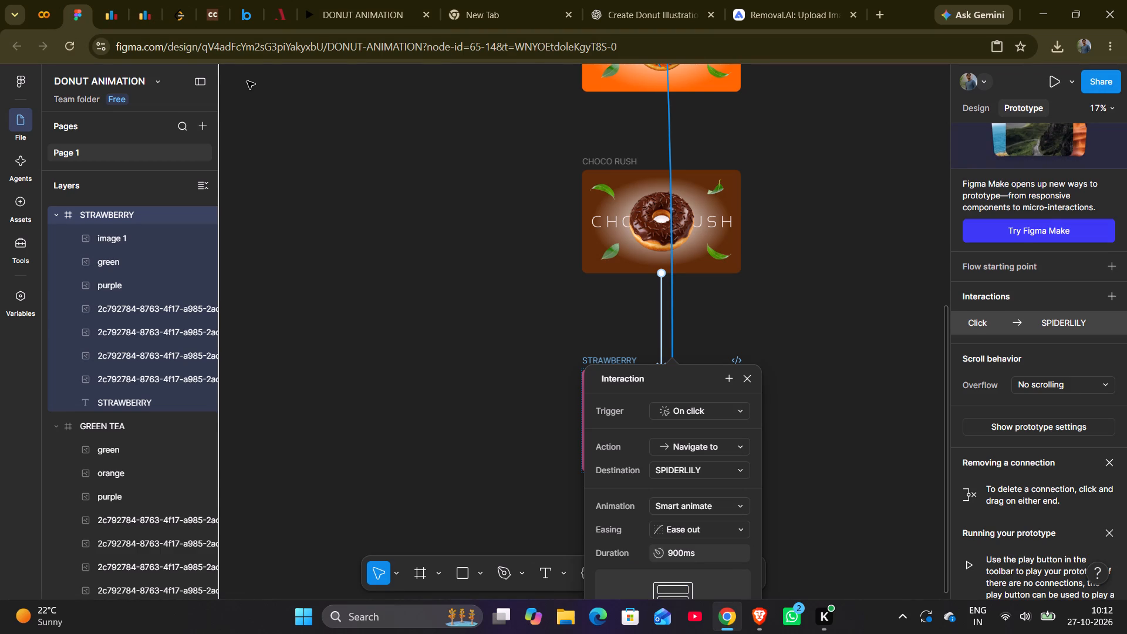
click(247, 81)
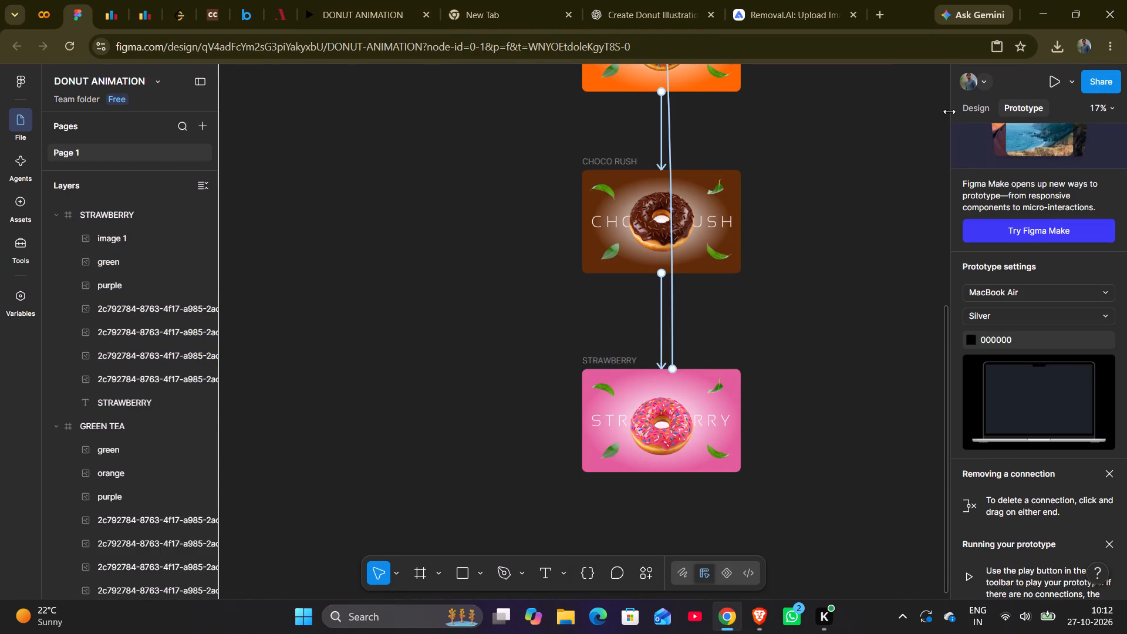
click(963, 113)
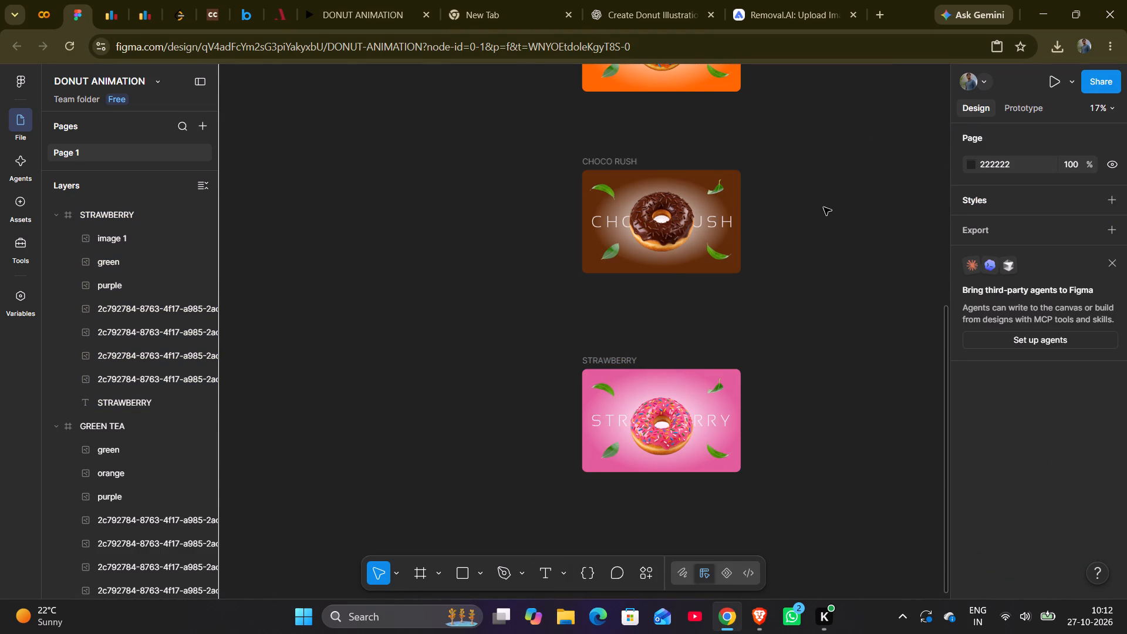
scroll(824, 207, left, 1)
scroll(824, 207, up, 3)
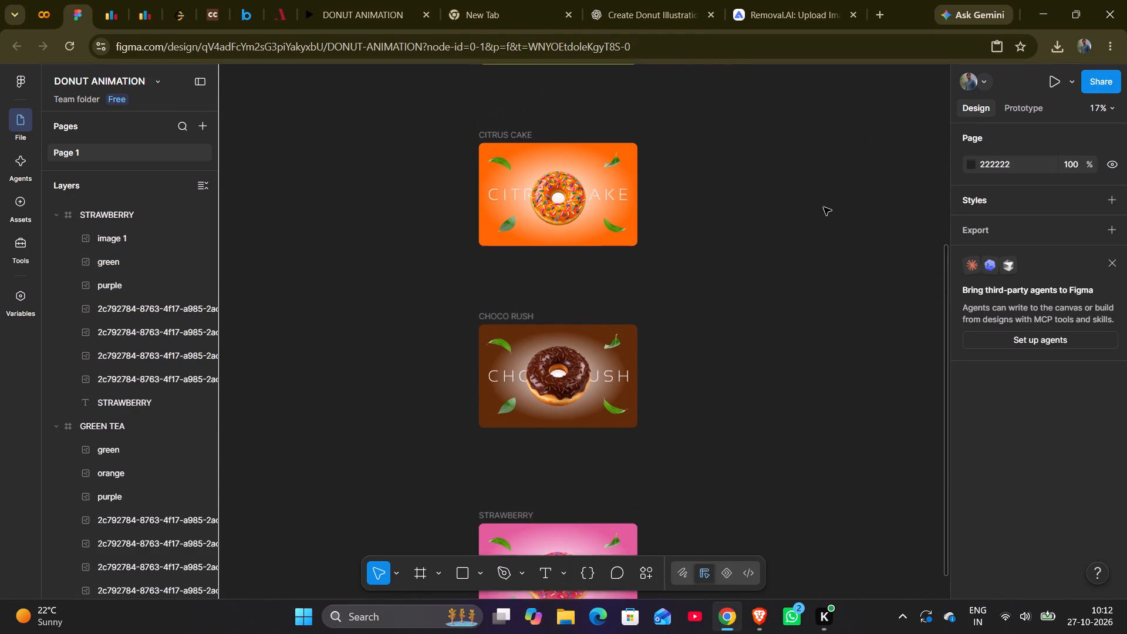
scroll(824, 207, up, 5)
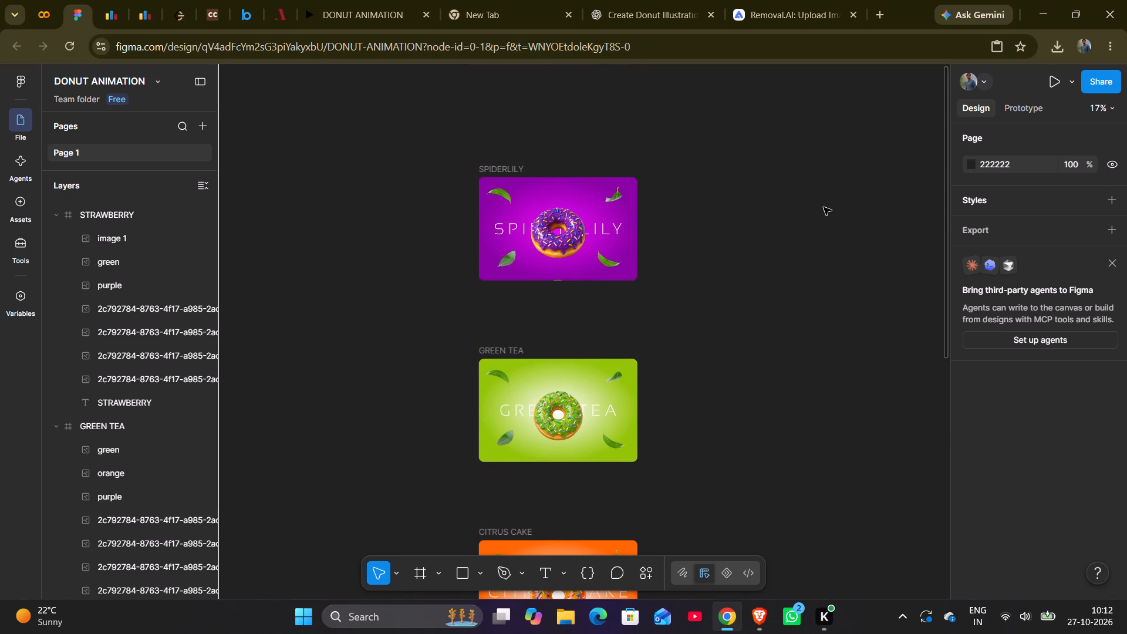
click(558, 240)
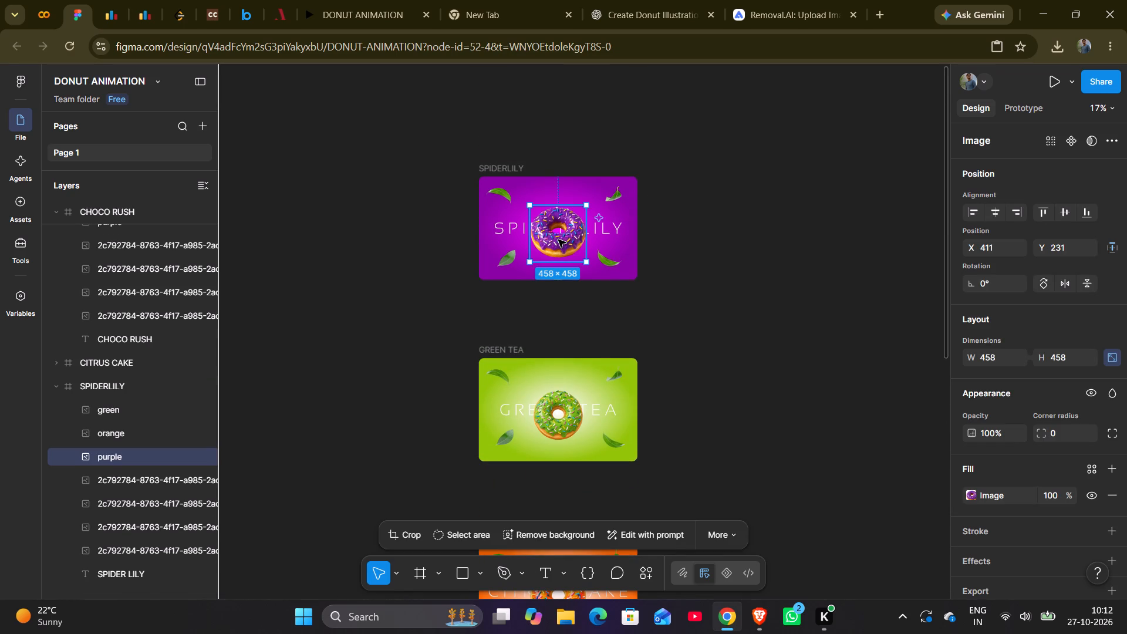
key(ctrl+c)
click(558, 240)
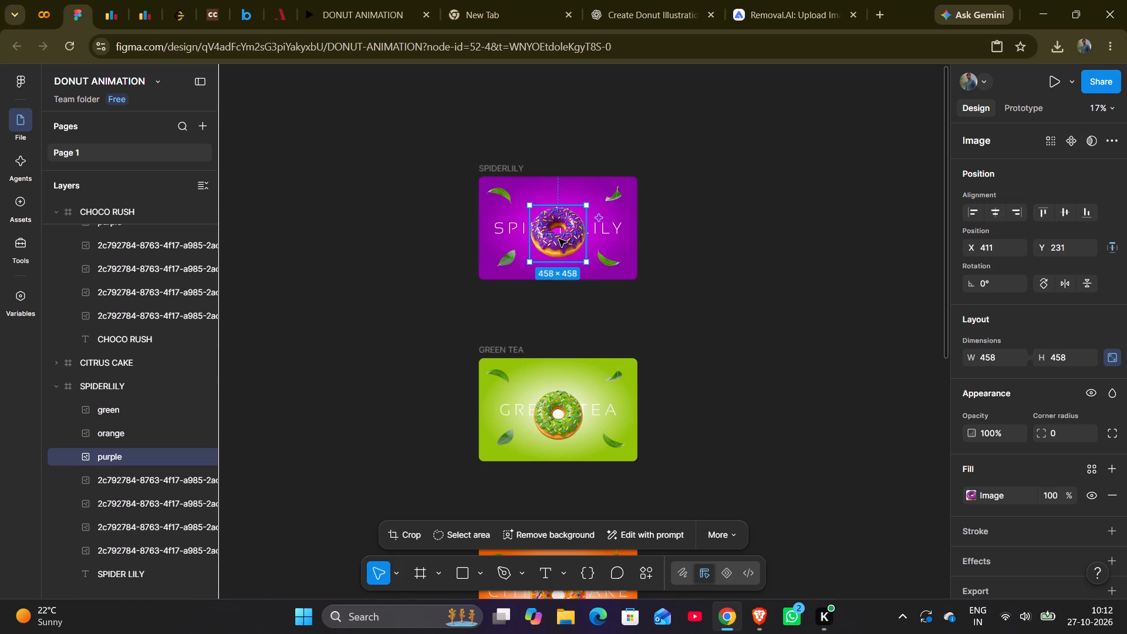
click(897, 385)
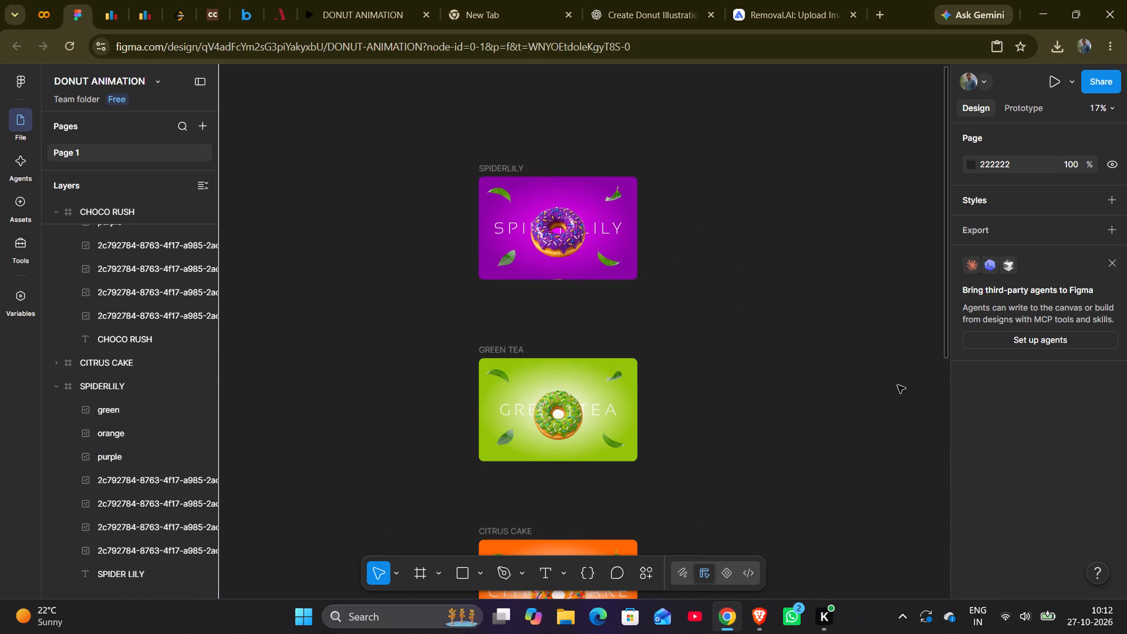
key(ctrl+v)
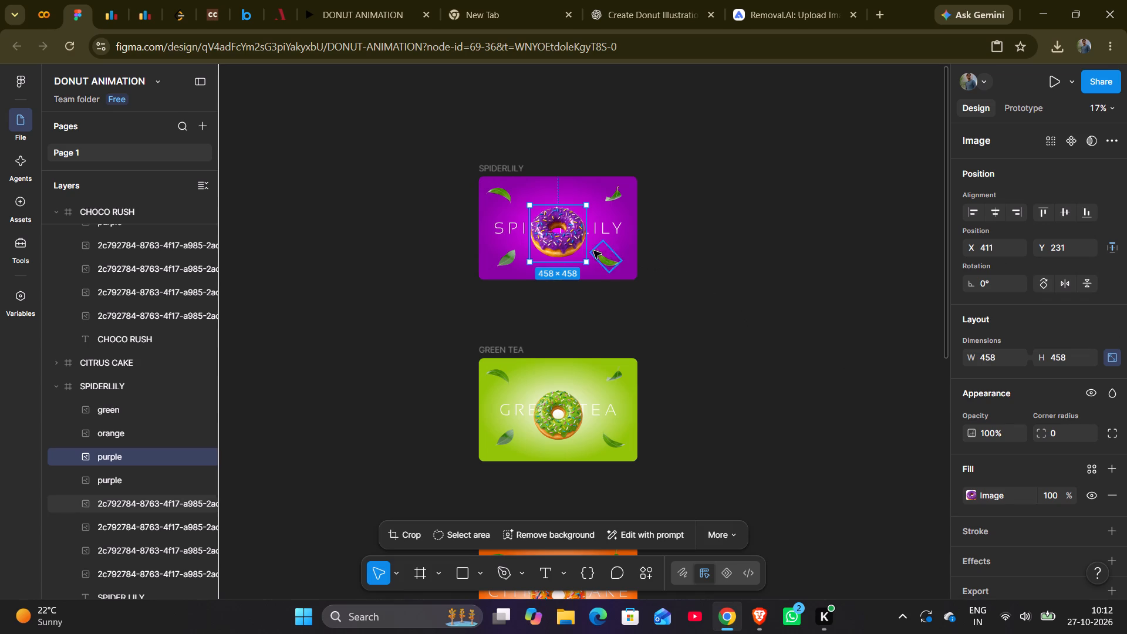
Move the purple donut copy out of the SPIDERLILY frame onto the empty canvas beside it, at about X 3272, Y 789.
drag(554, 238, 767, 289)
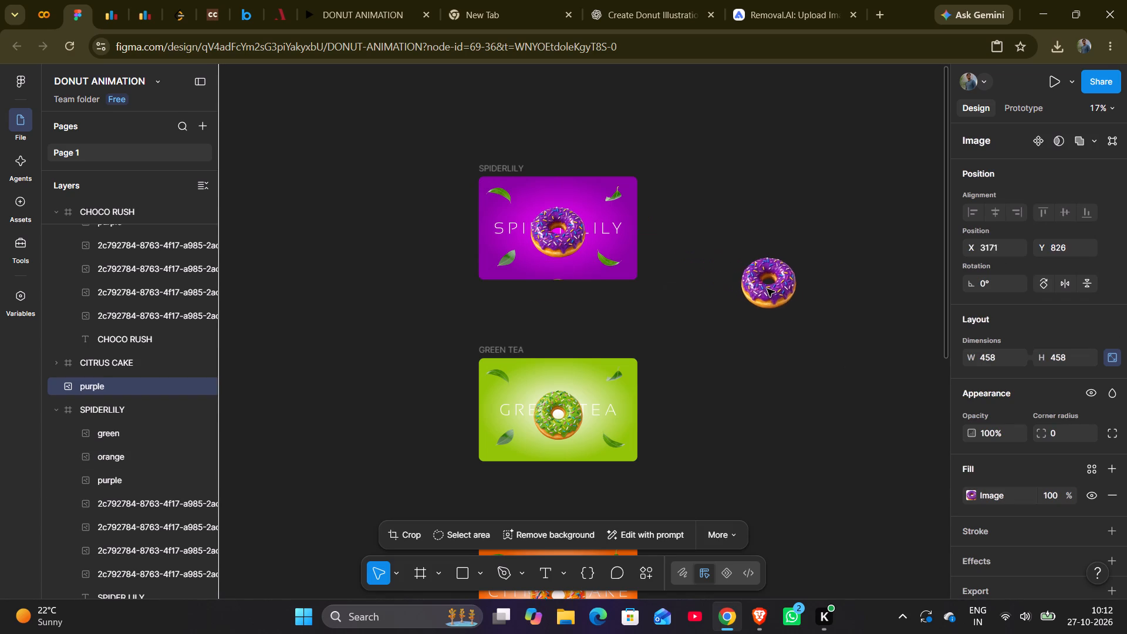
drag(767, 289, 777, 284)
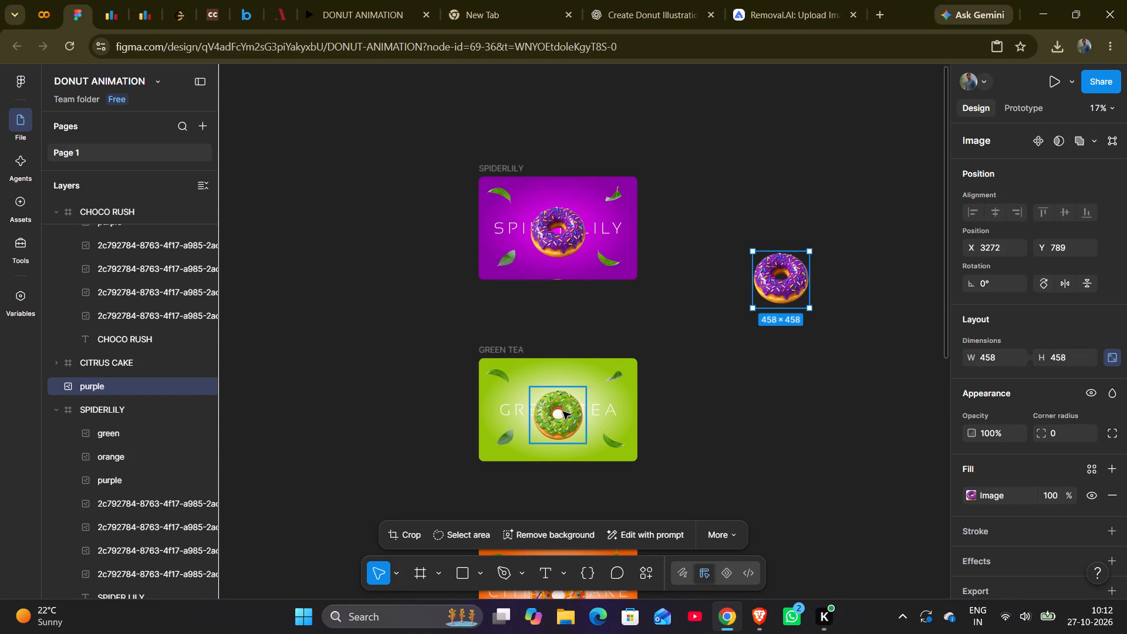
Duplicate the green donut in the GREEN TEA frame and place the copy directly over the loose purple donut, at X 3272, Y 789.
click(563, 412)
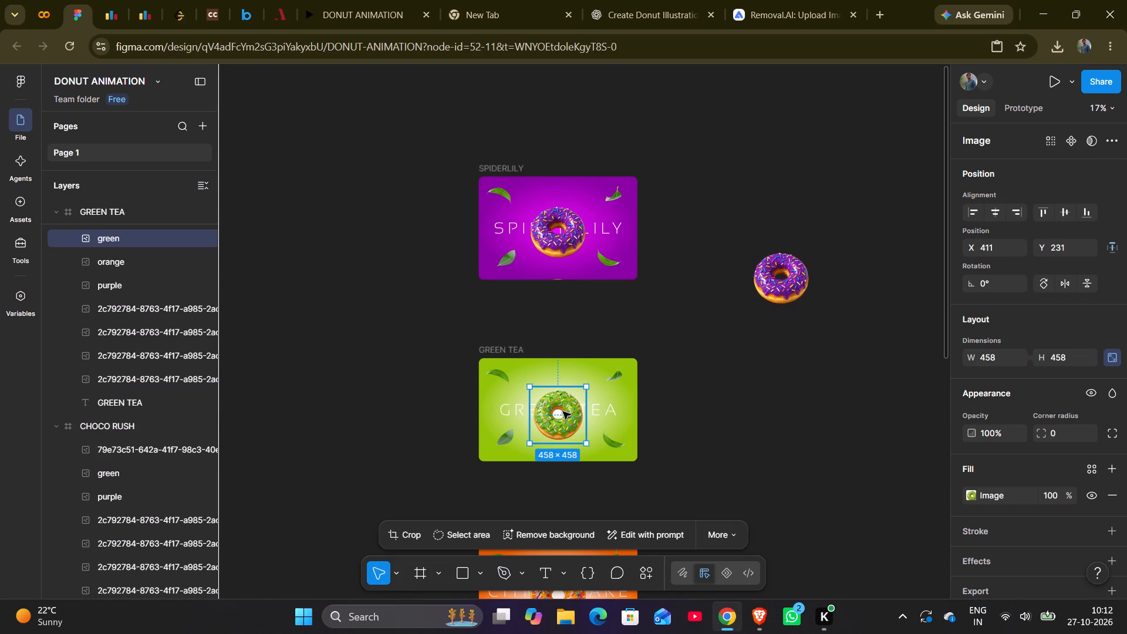
key(ctrl+c)
click(563, 412)
drag(710, 425, 755, 461)
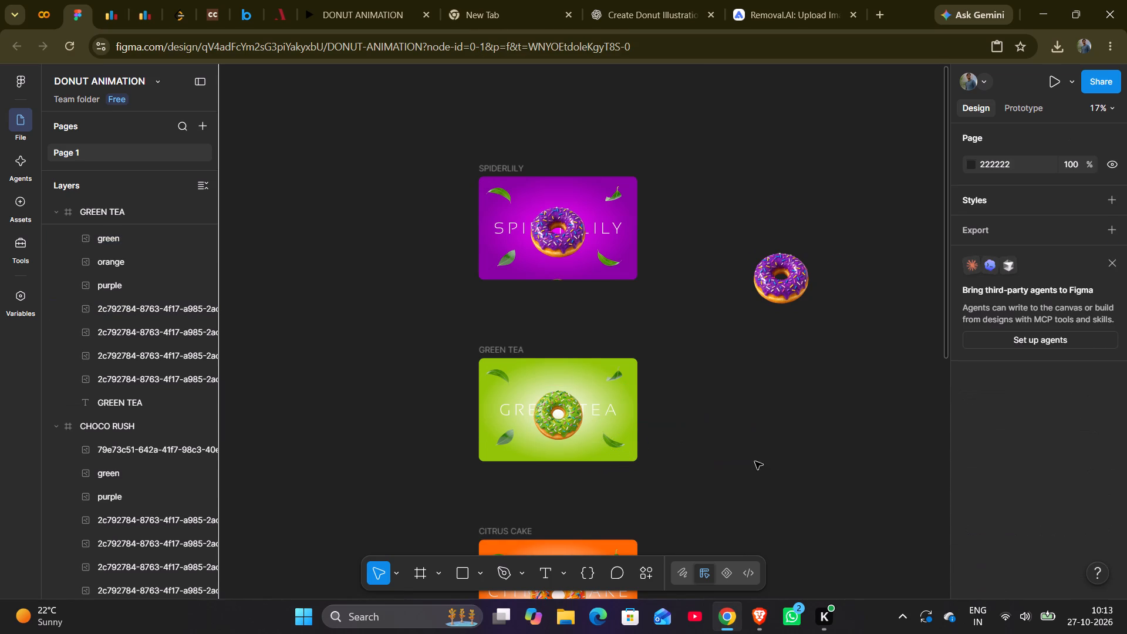
click(696, 446)
key(ctrl+v)
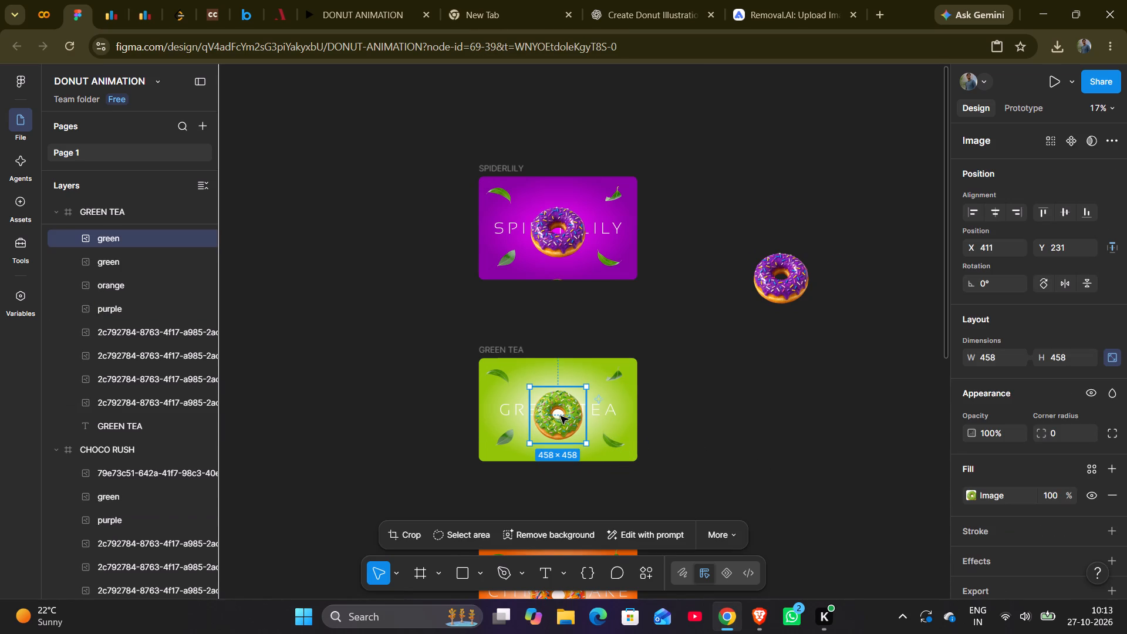
drag(558, 416, 778, 279)
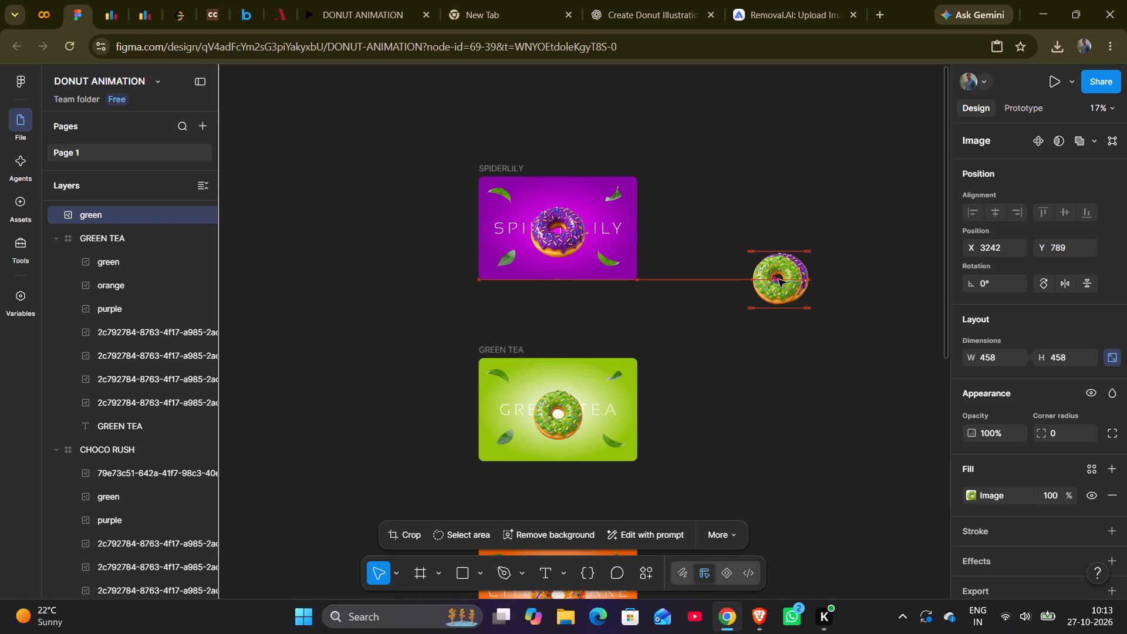
drag(778, 279, 780, 276)
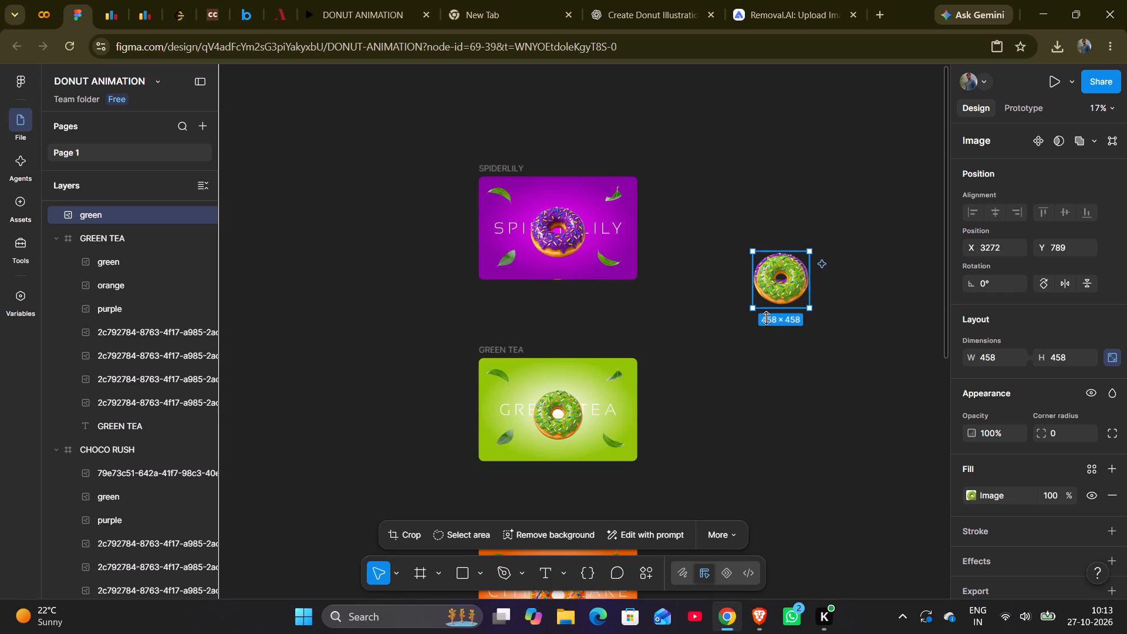
Copy the orange donut image in the CITRUS CAKE frame.
scroll(757, 379, down, 2)
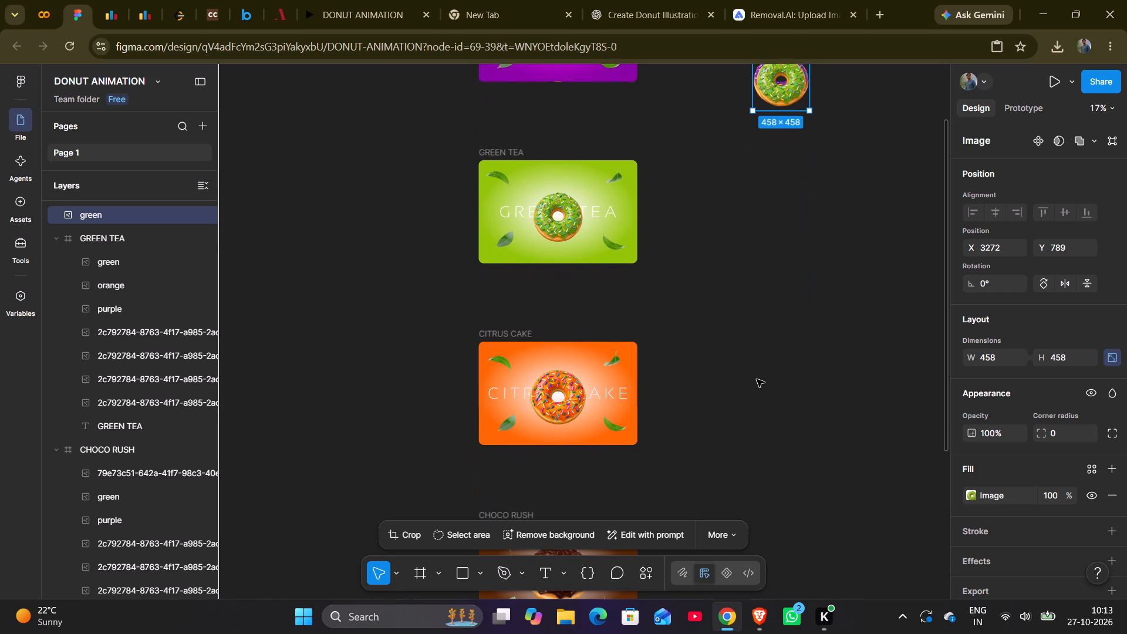
scroll(757, 379, down, 1)
click(557, 390)
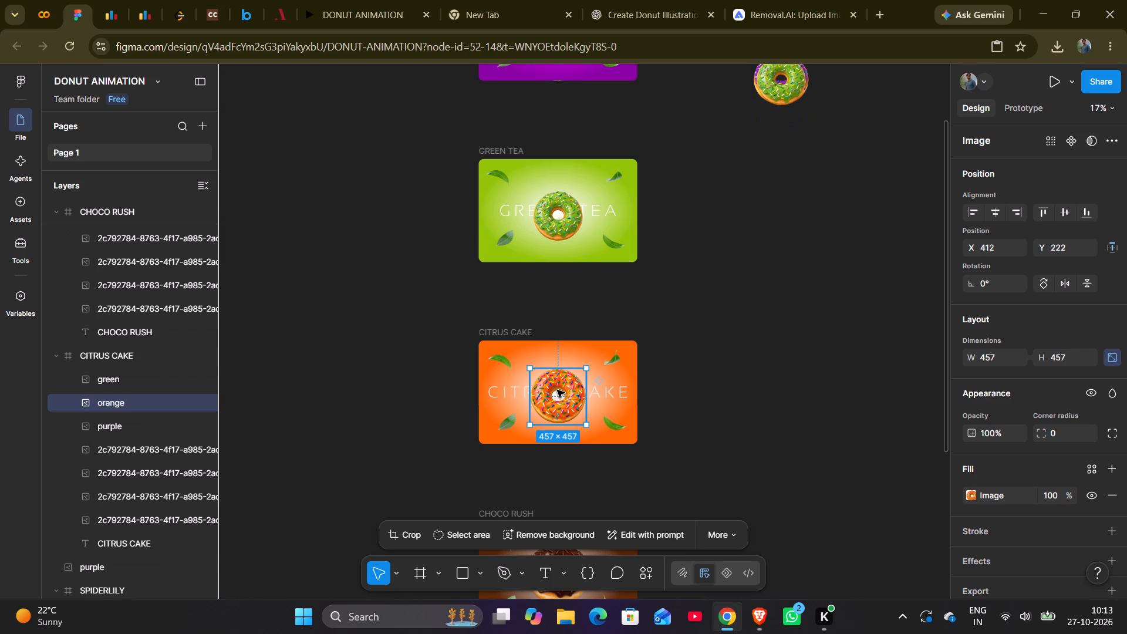
key(ctrl+c)
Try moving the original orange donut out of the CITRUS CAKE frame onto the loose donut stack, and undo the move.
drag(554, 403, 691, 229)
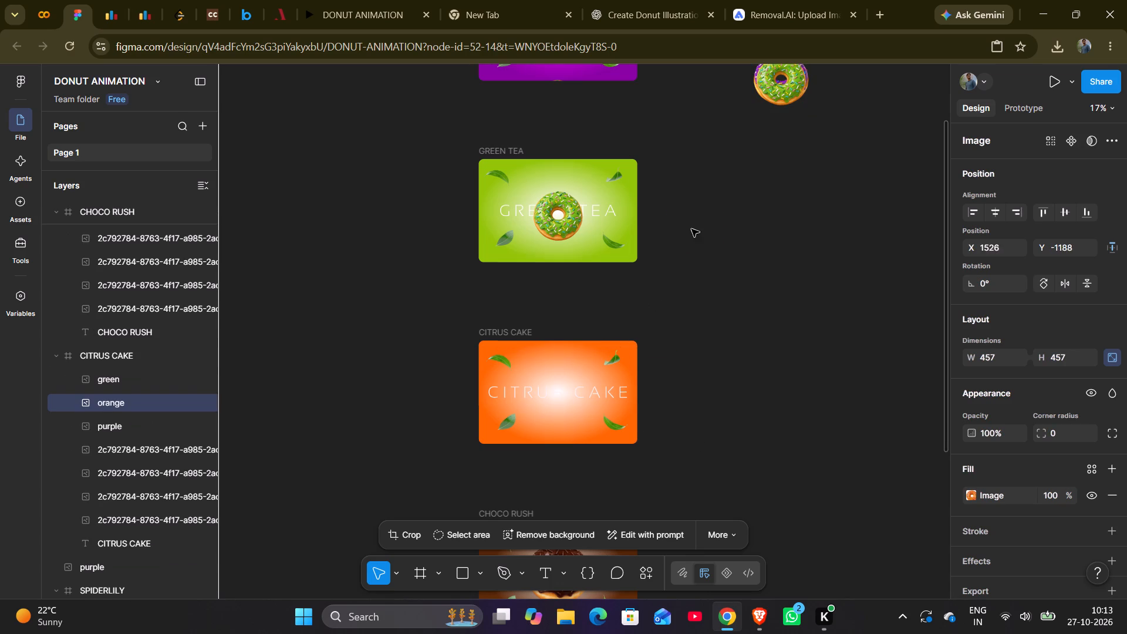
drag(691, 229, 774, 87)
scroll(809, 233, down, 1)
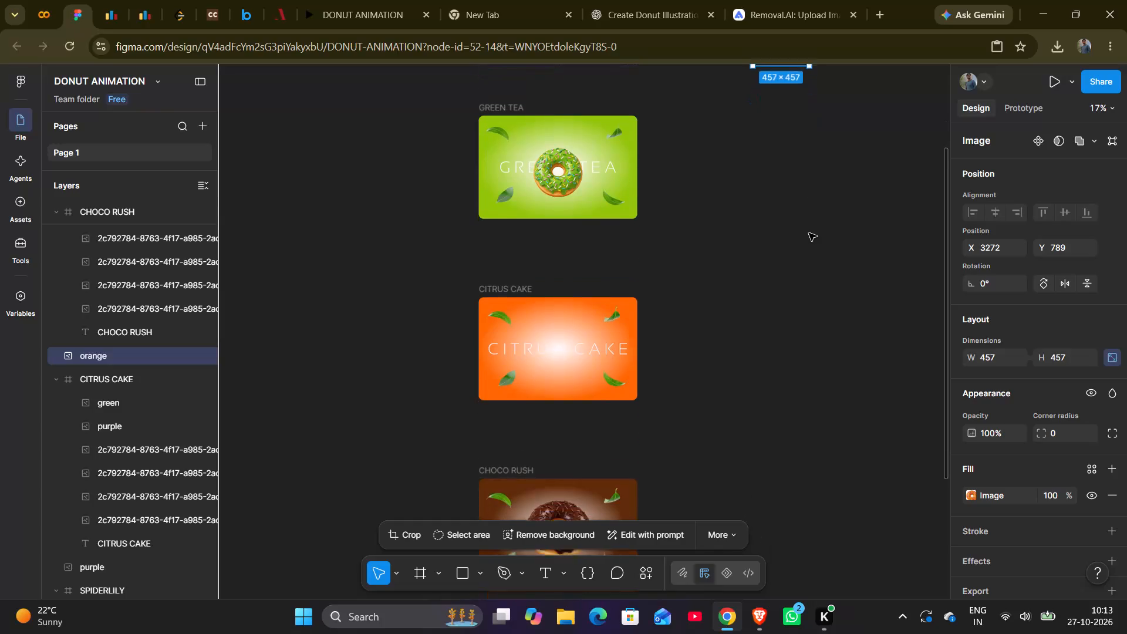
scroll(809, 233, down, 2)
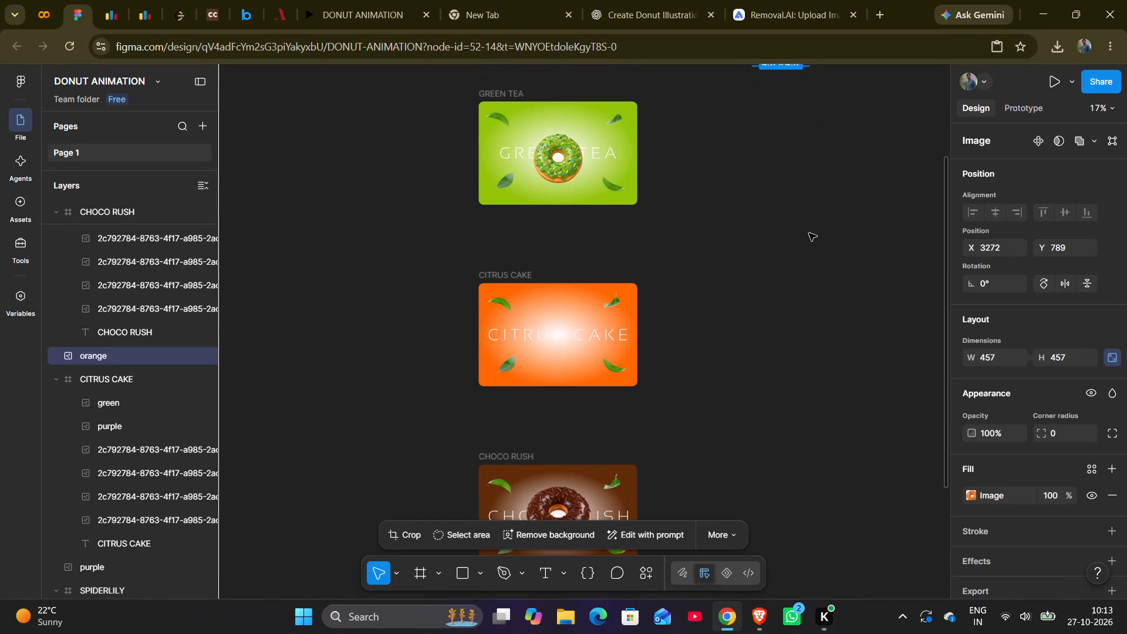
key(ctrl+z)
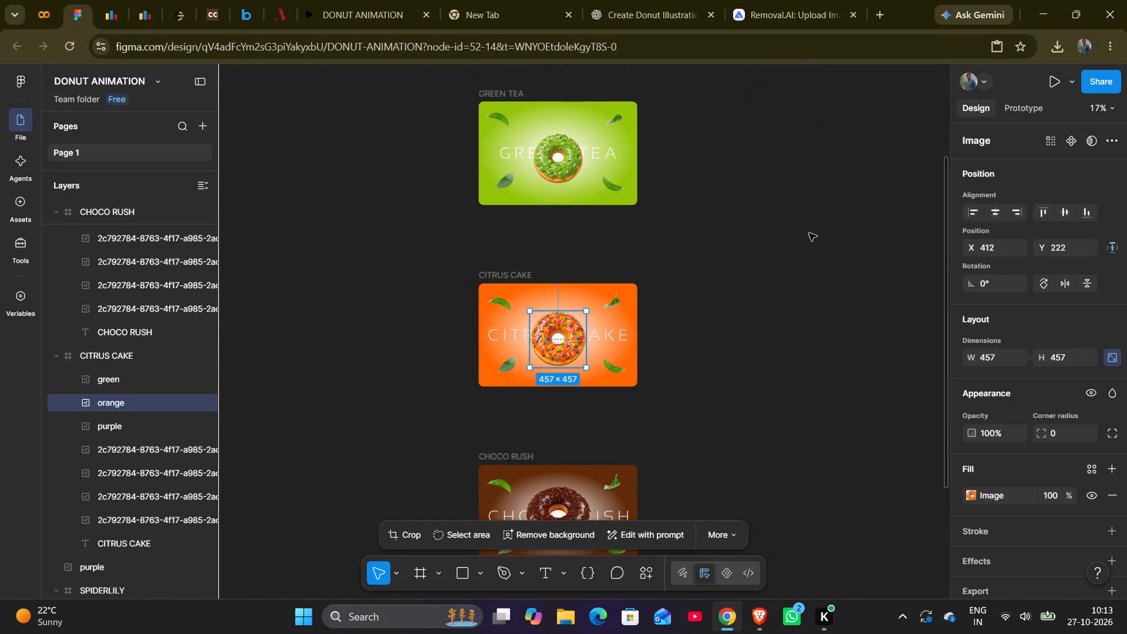
Paste the copied orange donut and move the copy out of the CITRUS CAKE frame onto the loose donut stack.
click(784, 289)
key(ctrl+v)
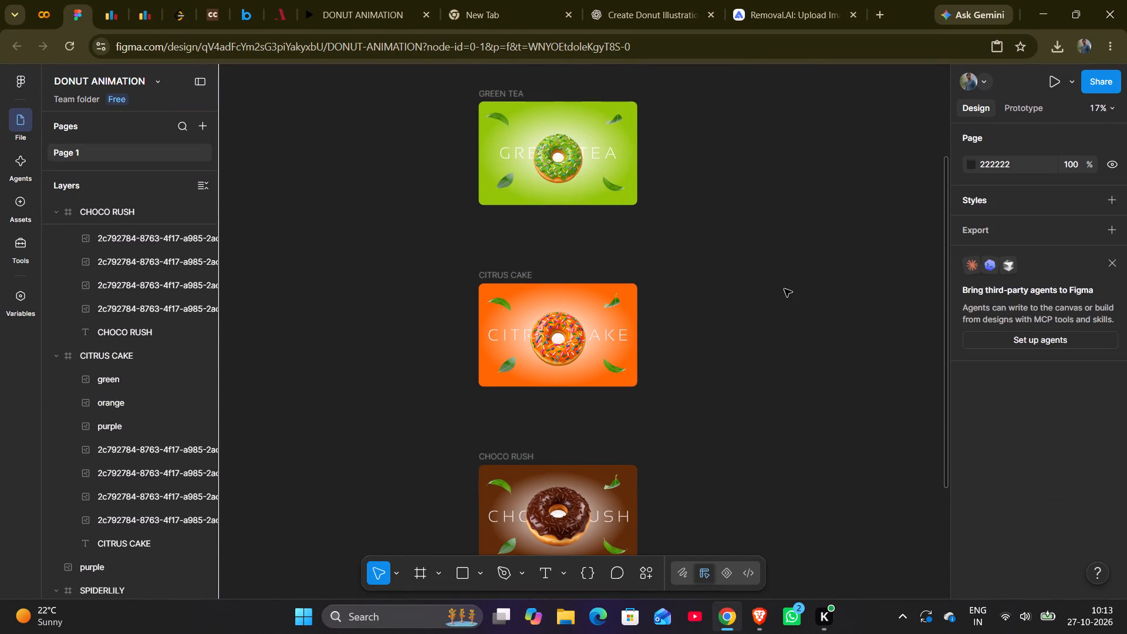
scroll(784, 289, up, 1)
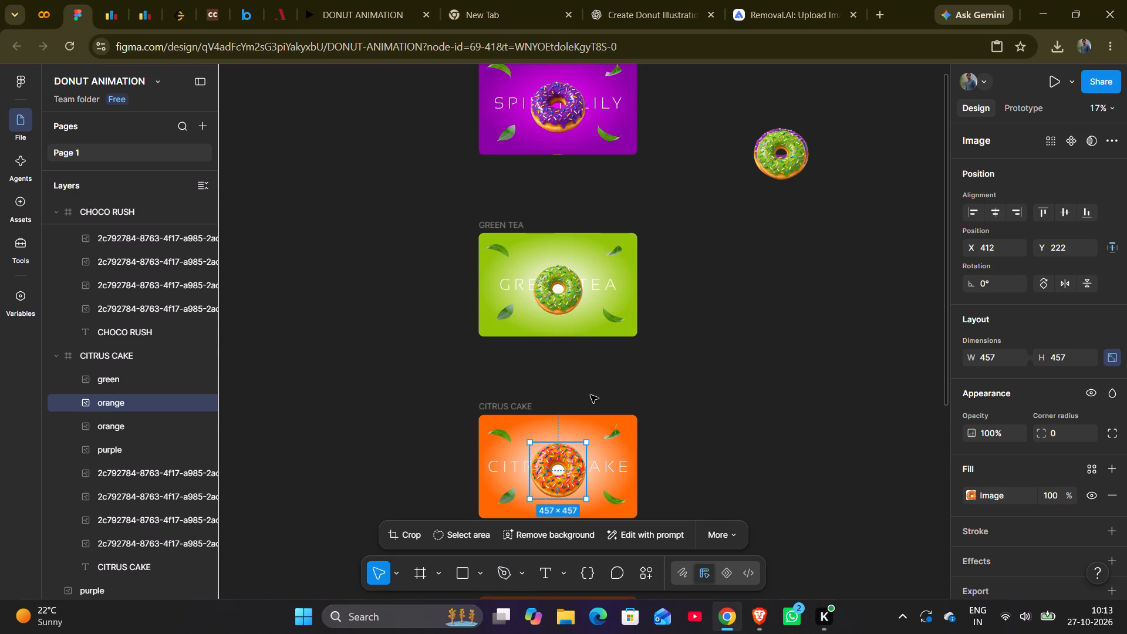
drag(561, 475, 772, 212)
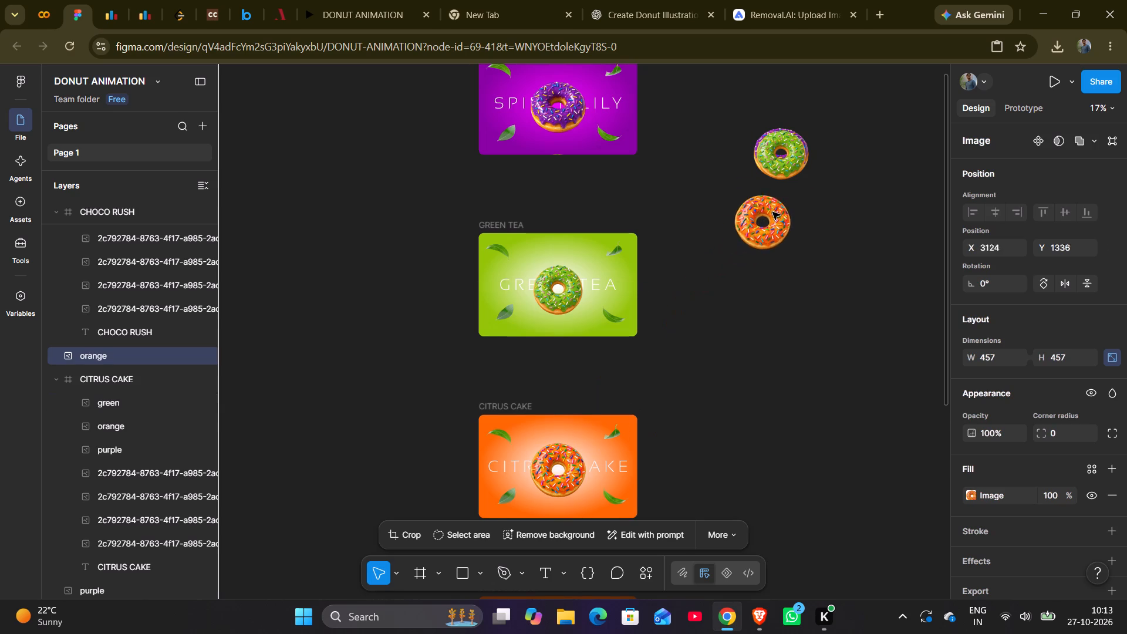
drag(772, 212, 784, 161)
click(813, 281)
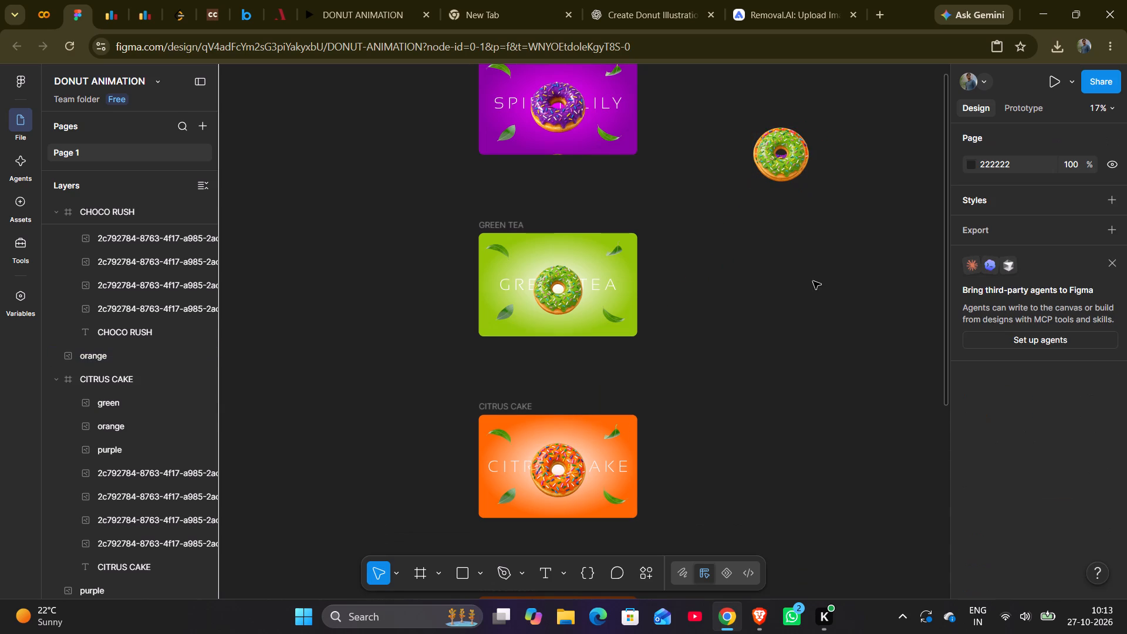
Rename the chocolate donut image layer in the CHOCO RUSH frame as CHOCO.
scroll(813, 281, down, 3)
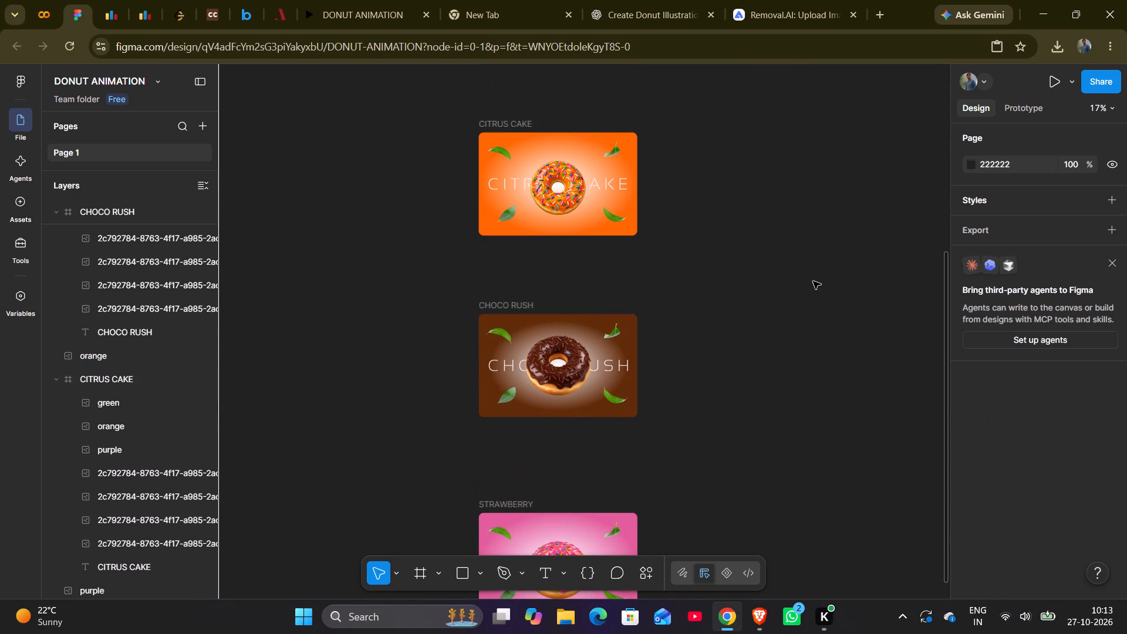
click(578, 355)
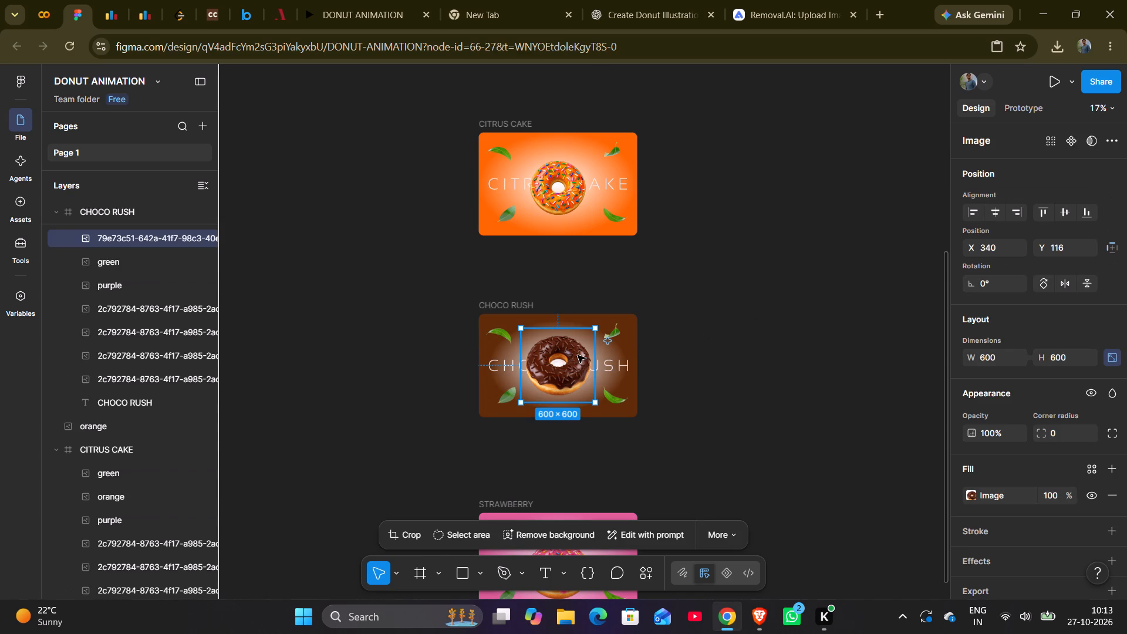
double_click(141, 234)
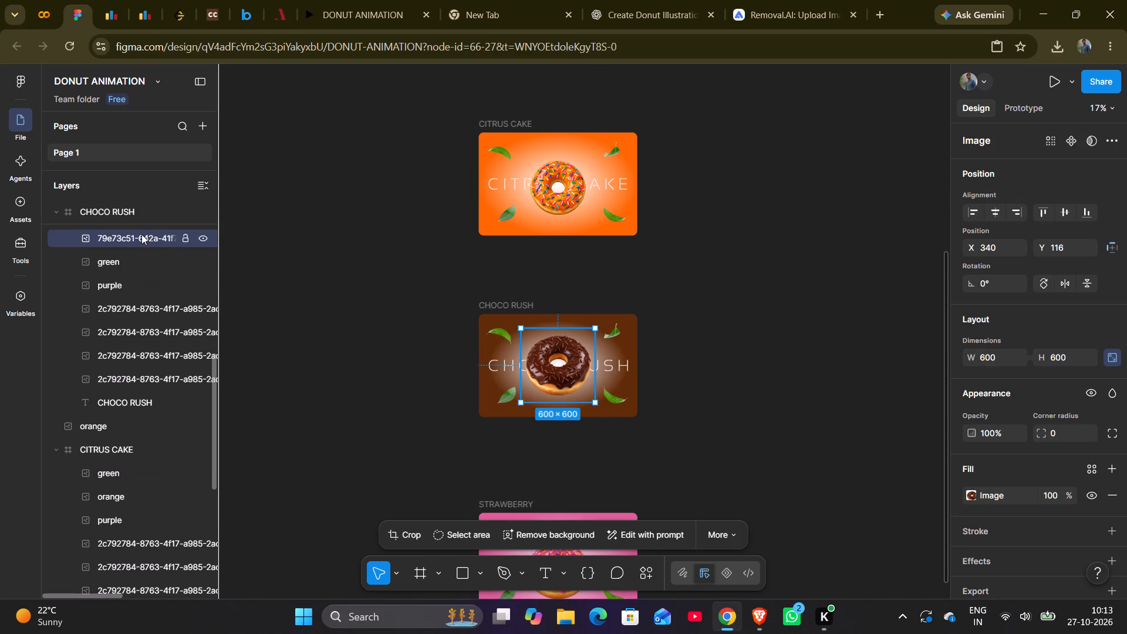
text(CHOCO)
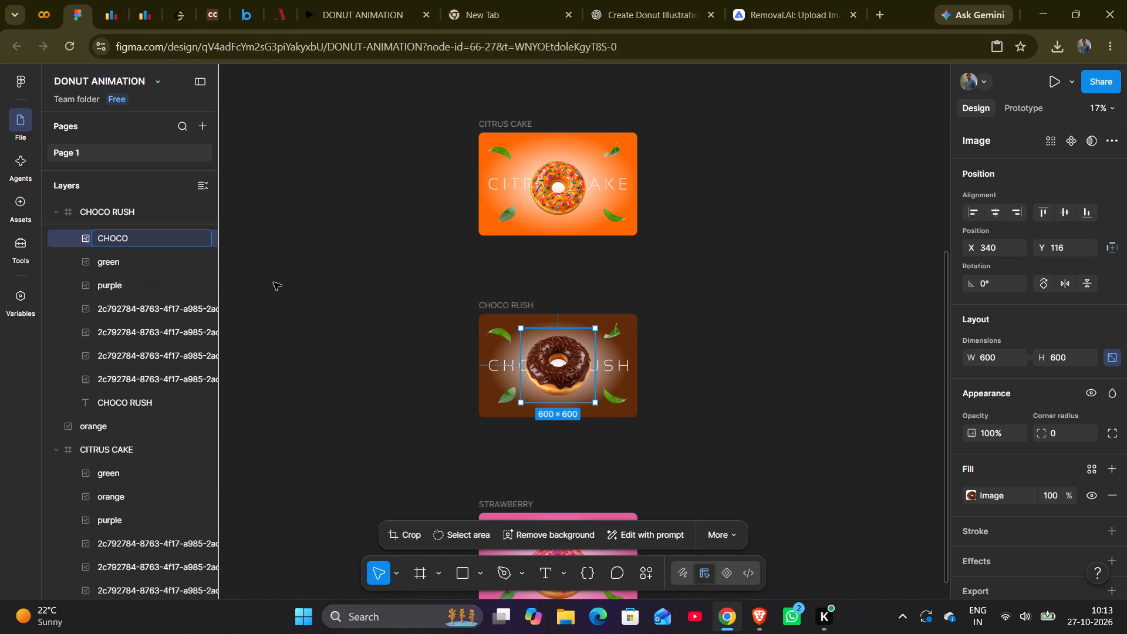
click(274, 284)
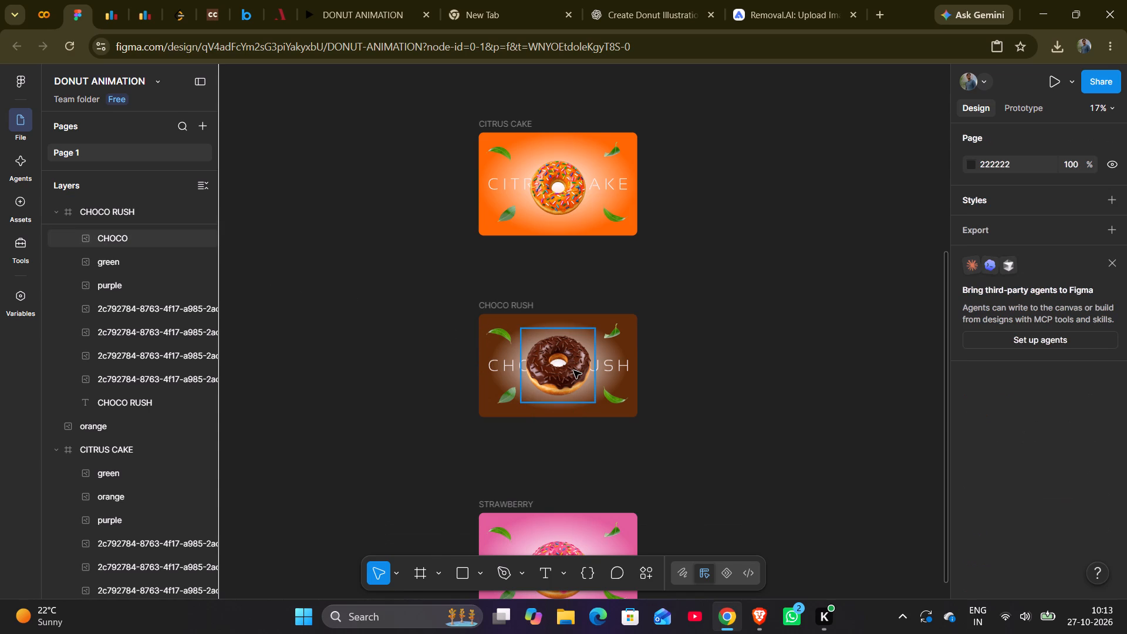
Duplicate the CHOCO donut image and move the copy out of the CHOCO RUSH frame, centred on the loose donut stack.
click(573, 370)
key(ctrl+c)
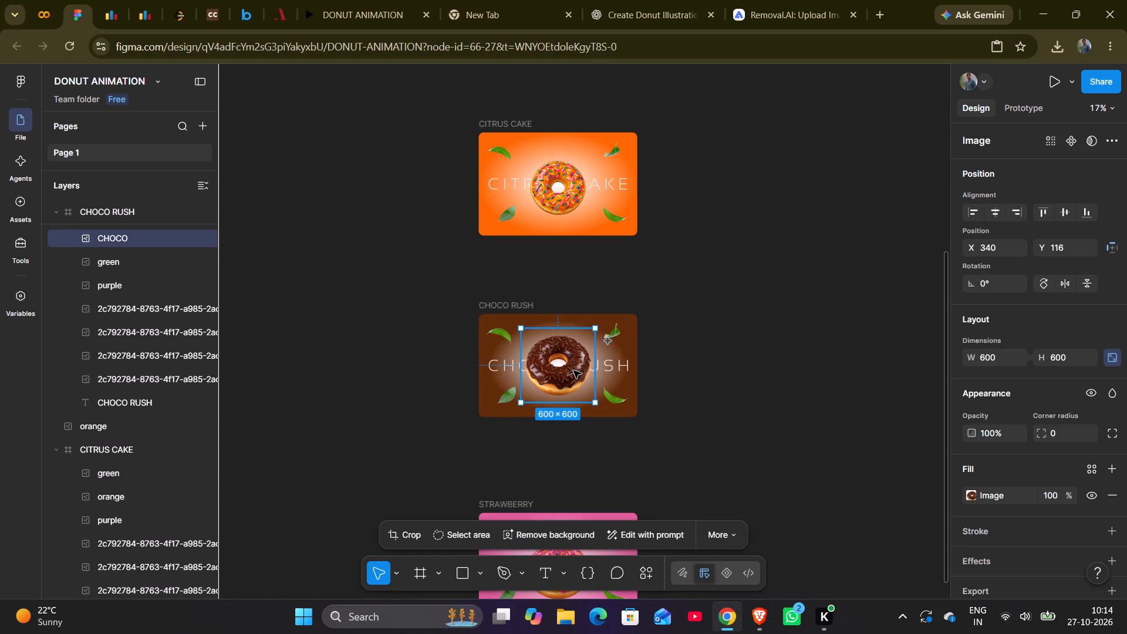
click(775, 394)
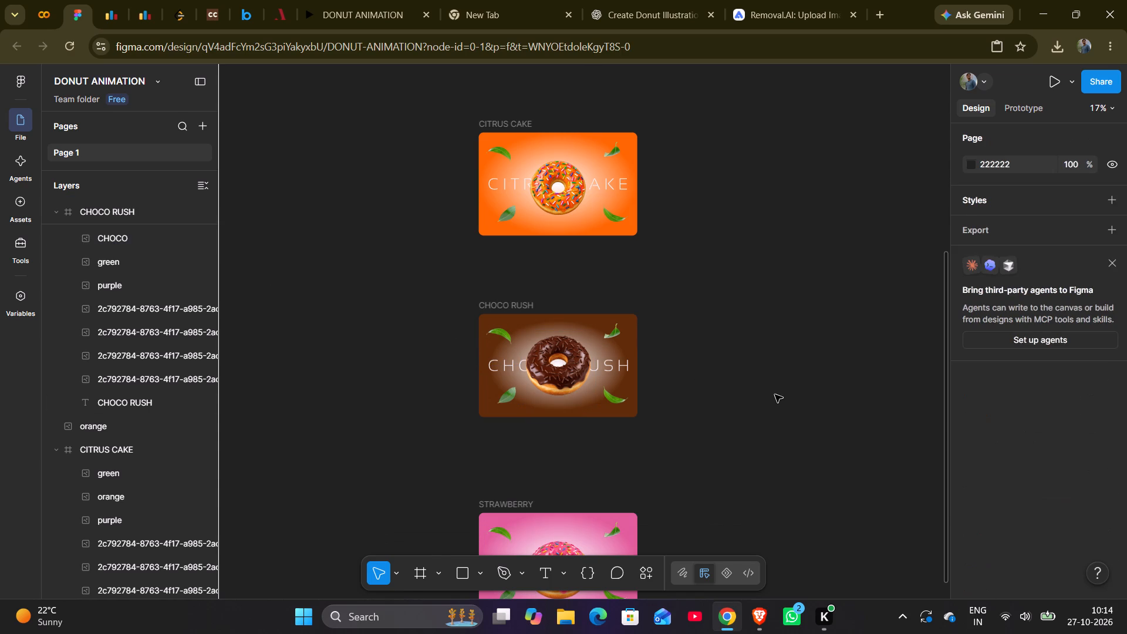
key(ctrl+v)
drag(547, 367, 792, 66)
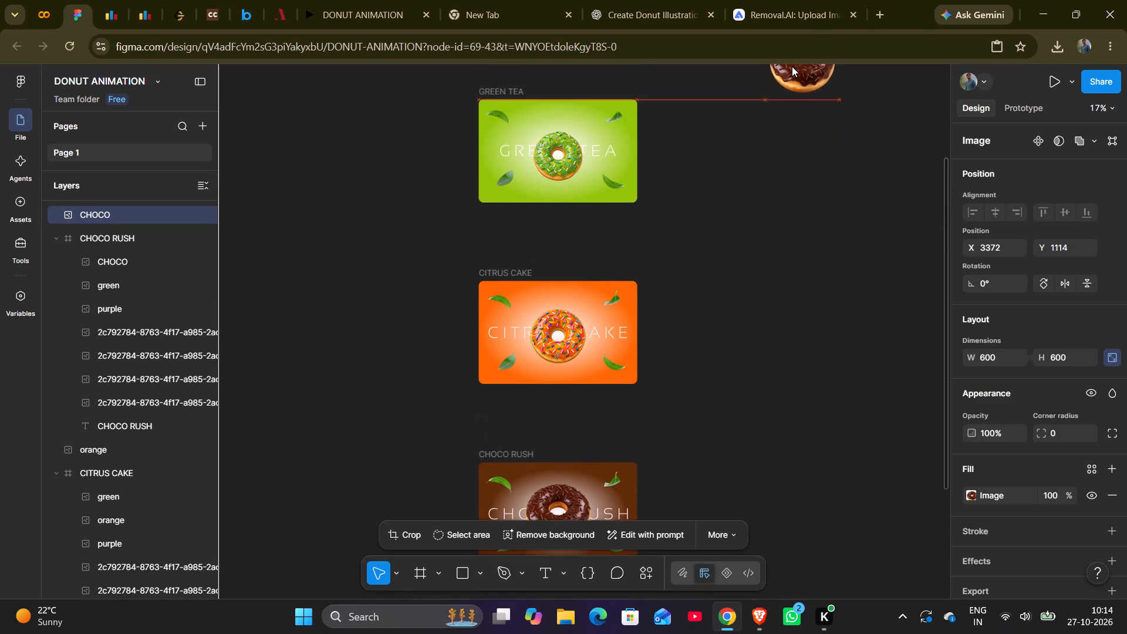
drag(792, 66, 780, 120)
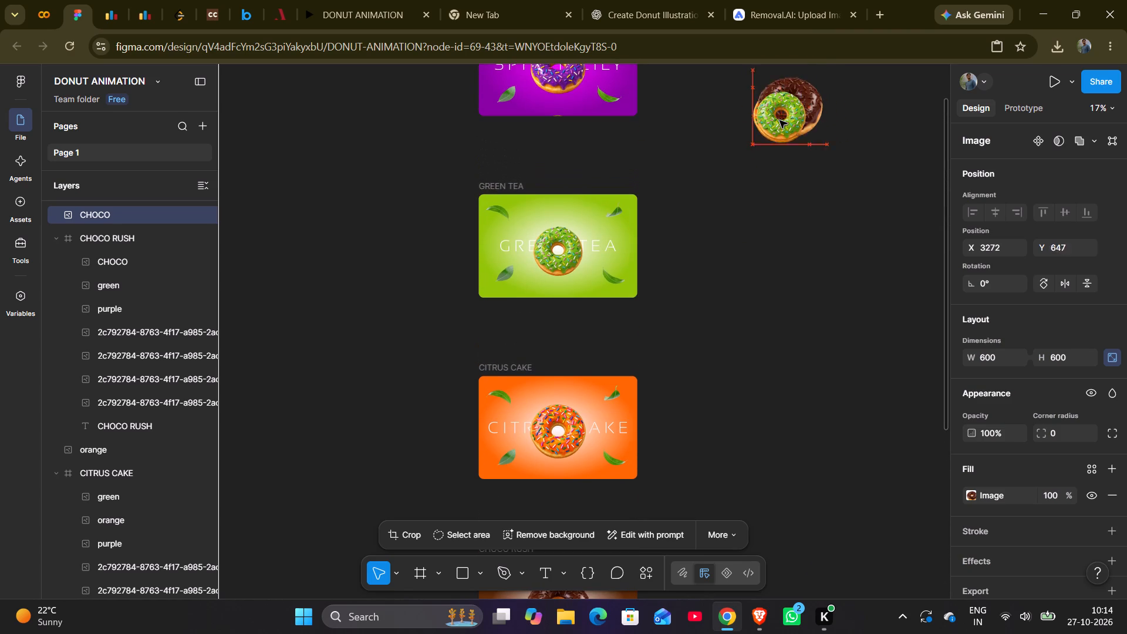
drag(780, 120, 774, 123)
click(803, 265)
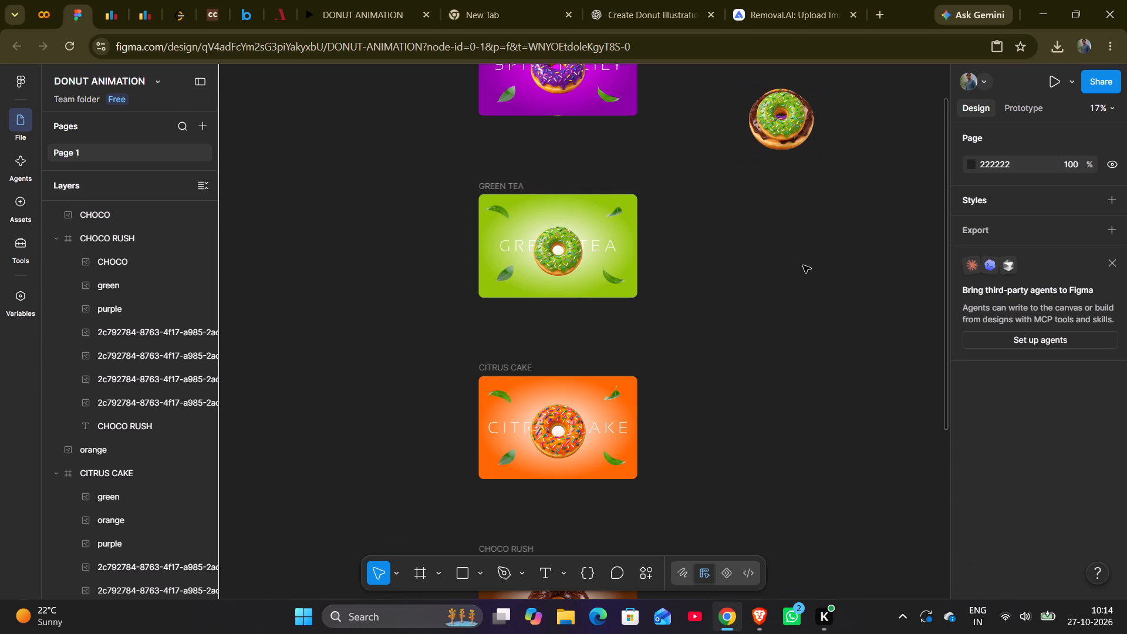
Select all four stacked donut copies and move them together onto the empty canvas beside the CITRUS CAKE frame.
scroll(803, 265, up, 1)
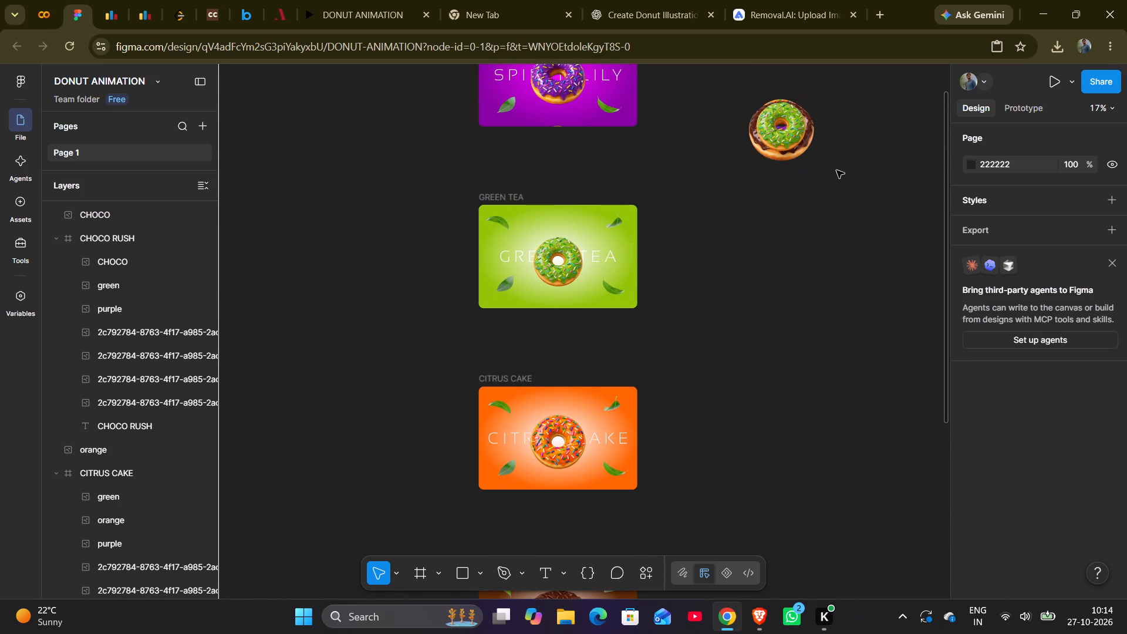
drag(836, 170, 771, 122)
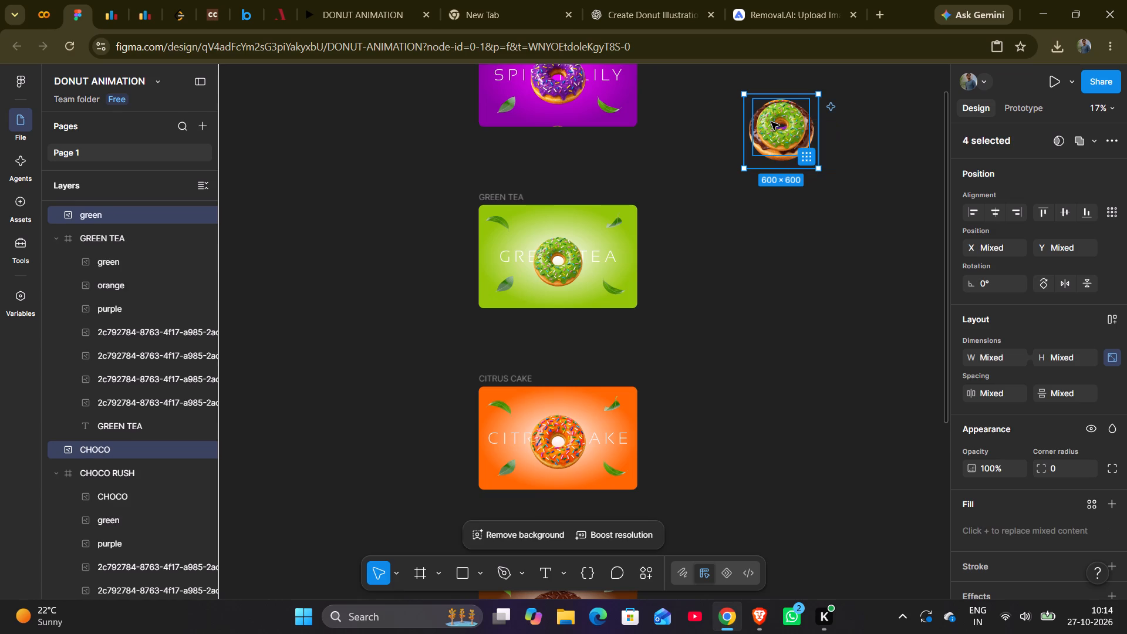
drag(780, 128, 794, 355)
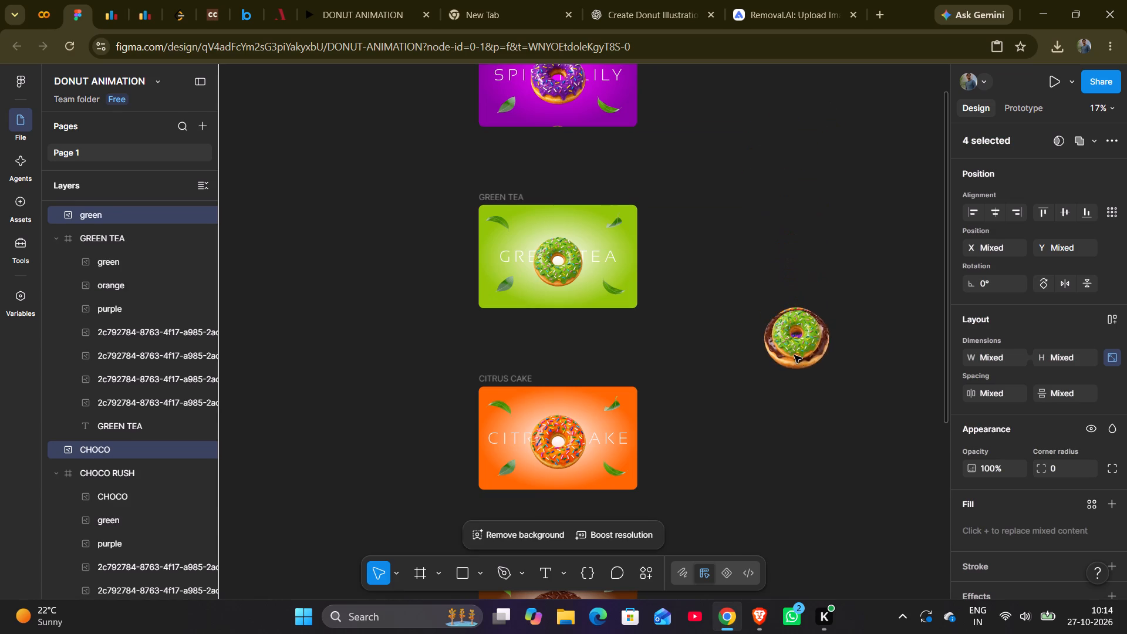
drag(794, 355, 793, 431)
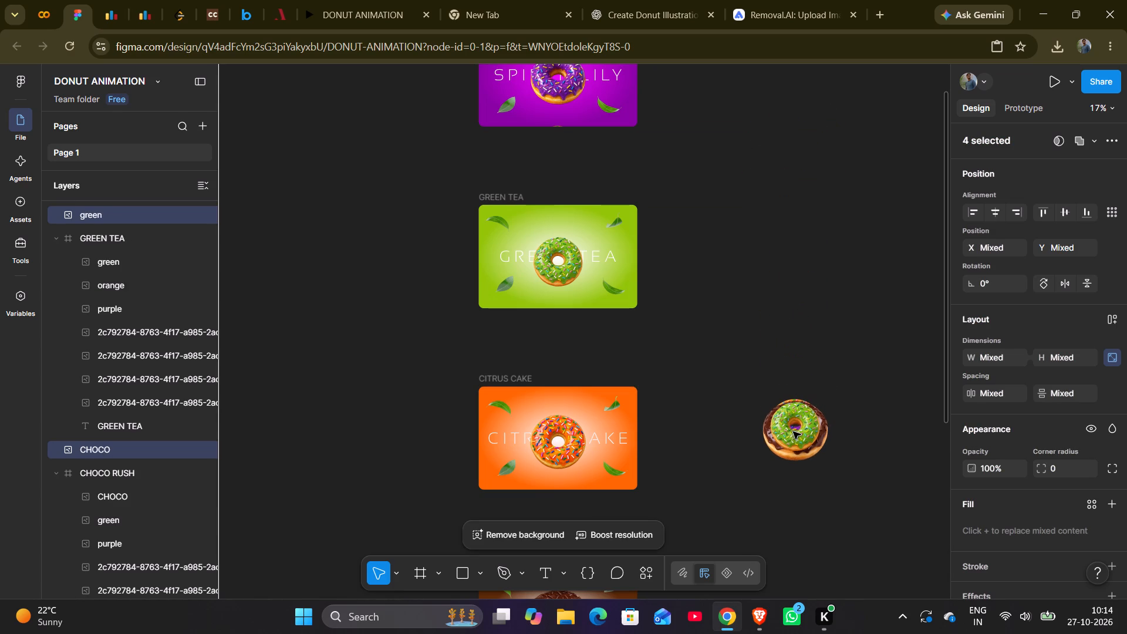
drag(793, 431, 793, 434)
Rename the pink donut image layer in the STRAWBERRY frame as "image 1syrawberry".
scroll(789, 397, down, 2)
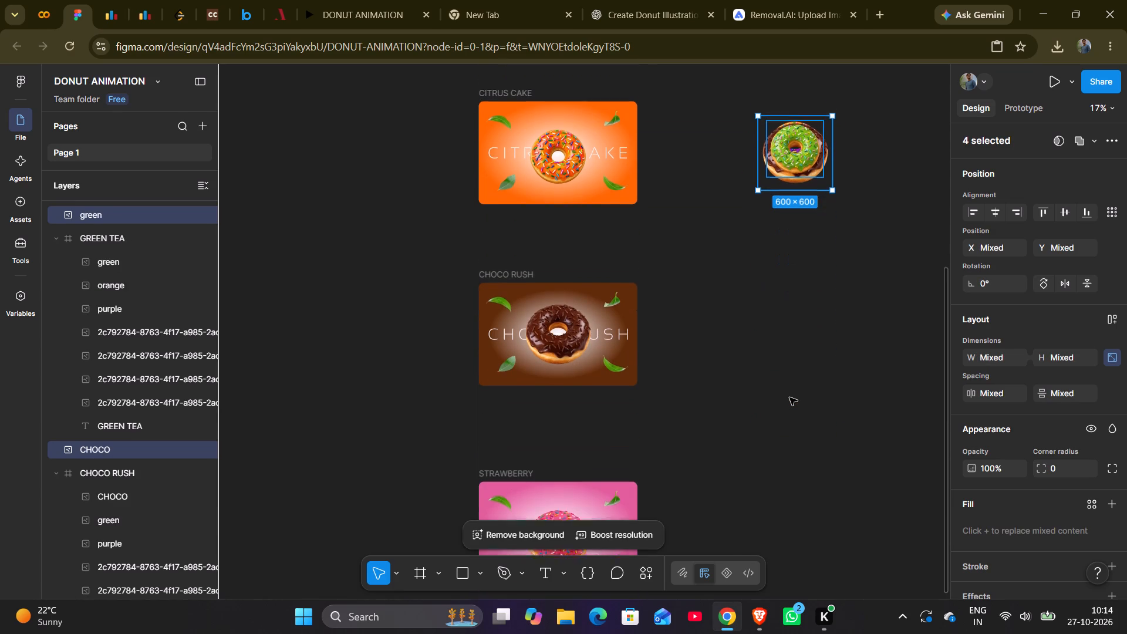
scroll(789, 397, down, 2)
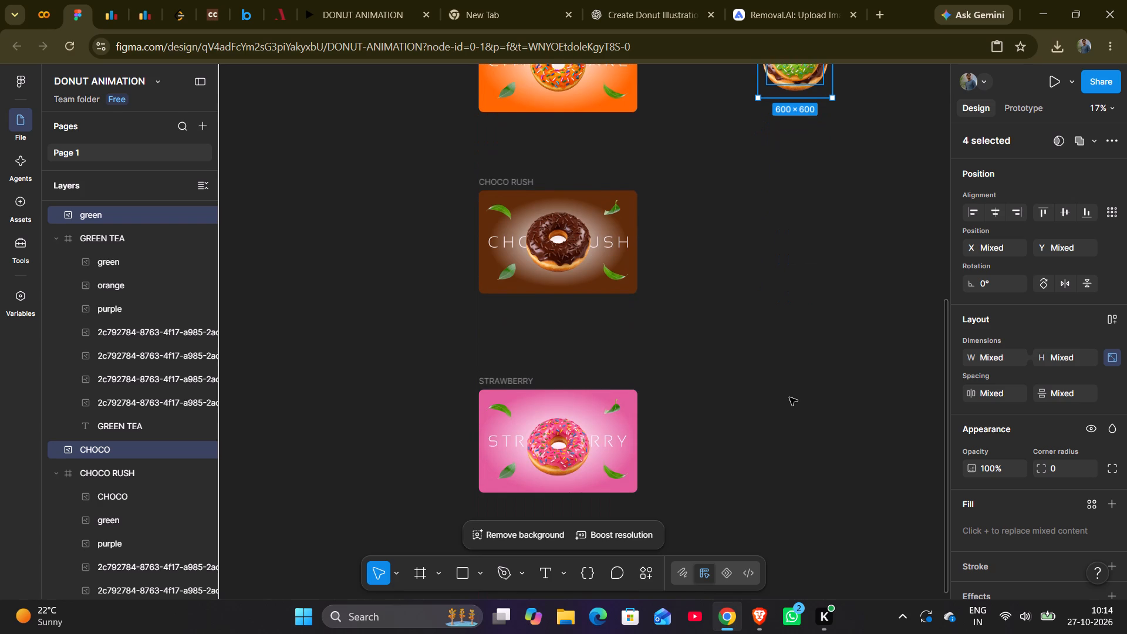
click(565, 439)
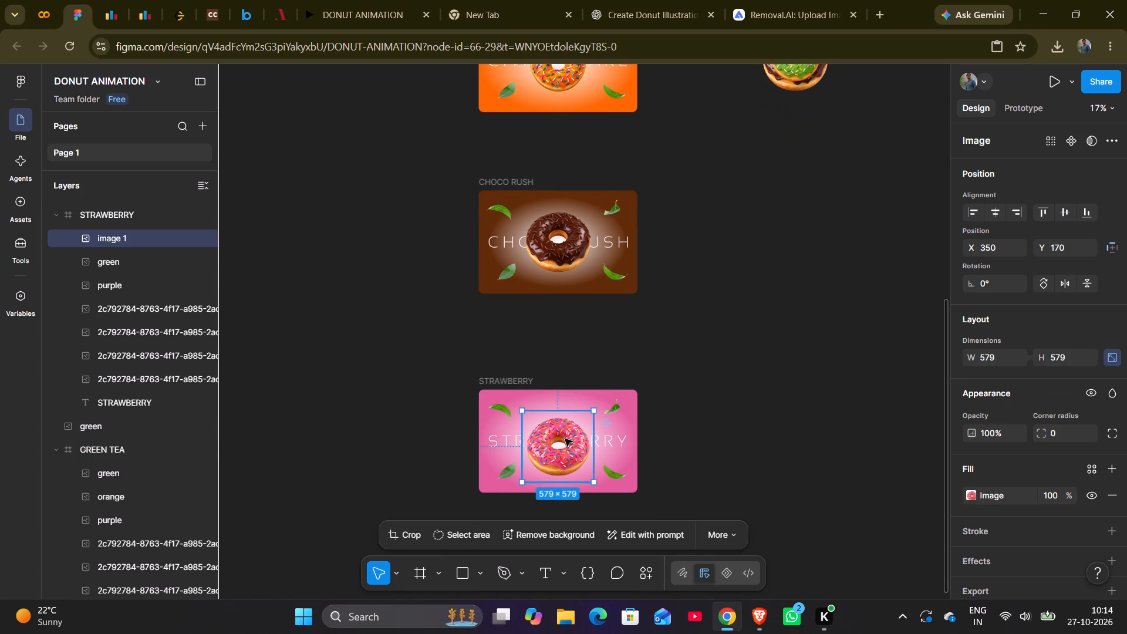
double_click(144, 236)
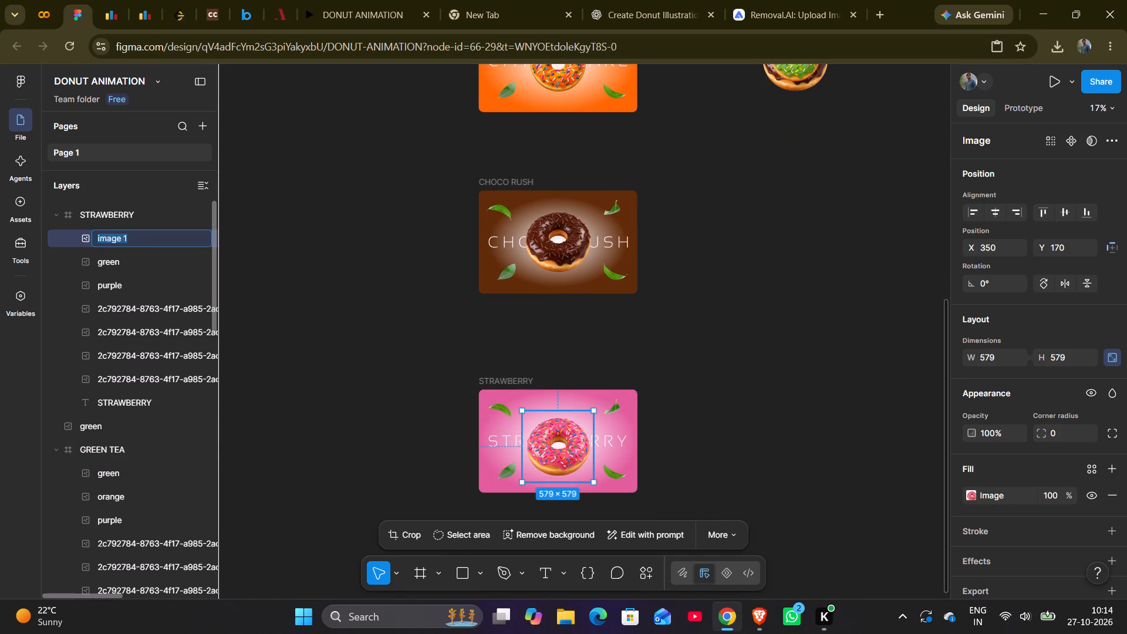
text(syrawberry)
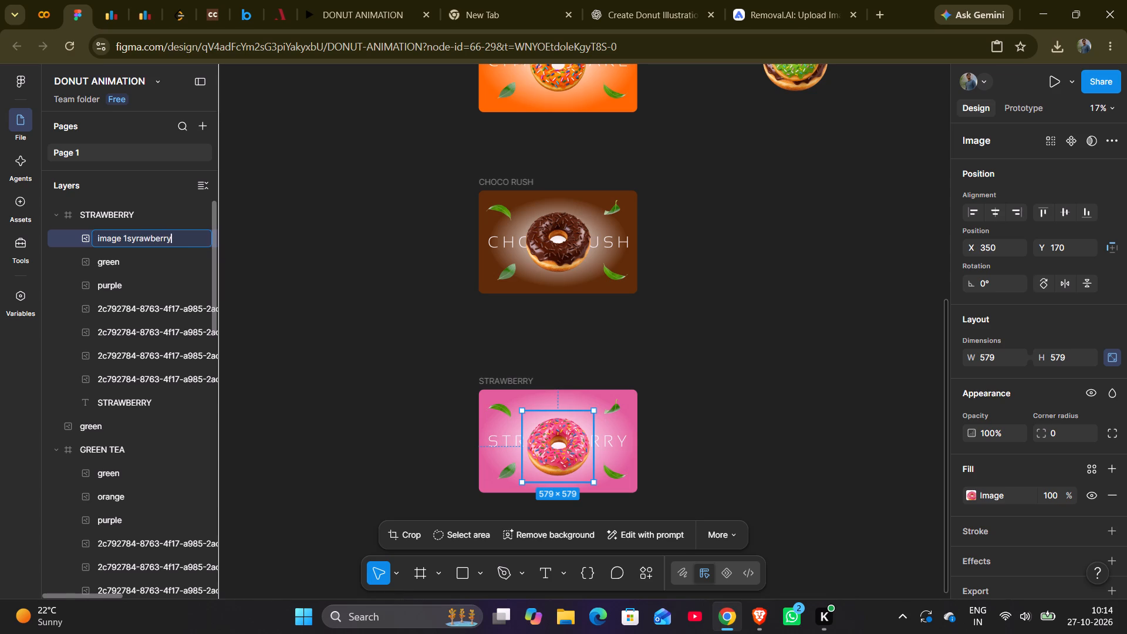
click(380, 264)
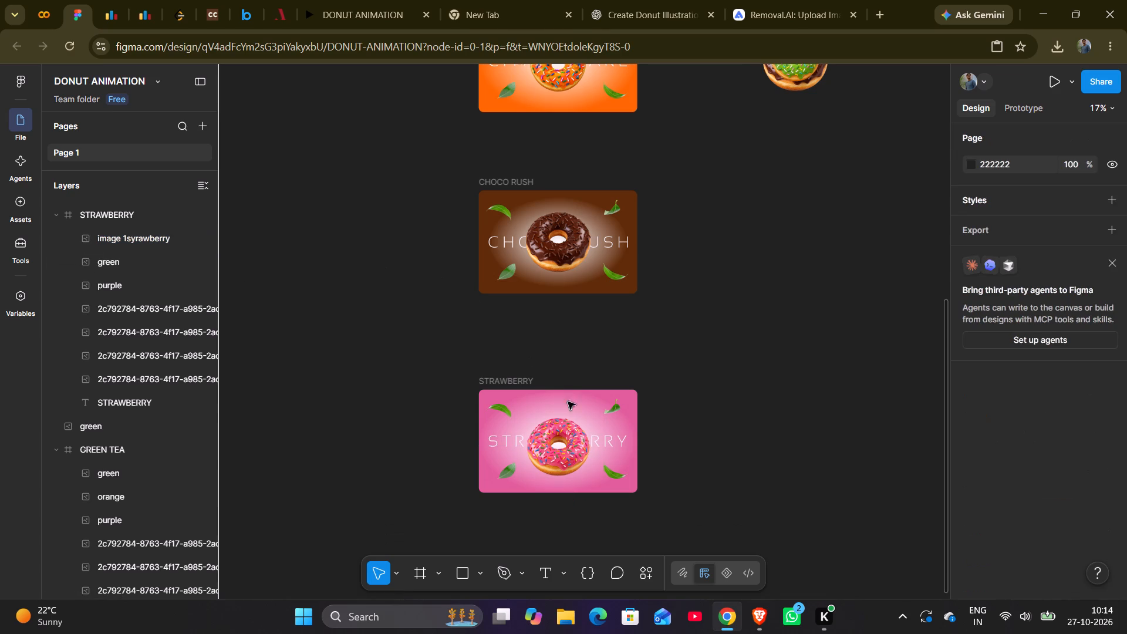
Duplicate the pink donut image and move the copy out of the STRAWBERRY frame, centred on the loose donut stack.
click(555, 448)
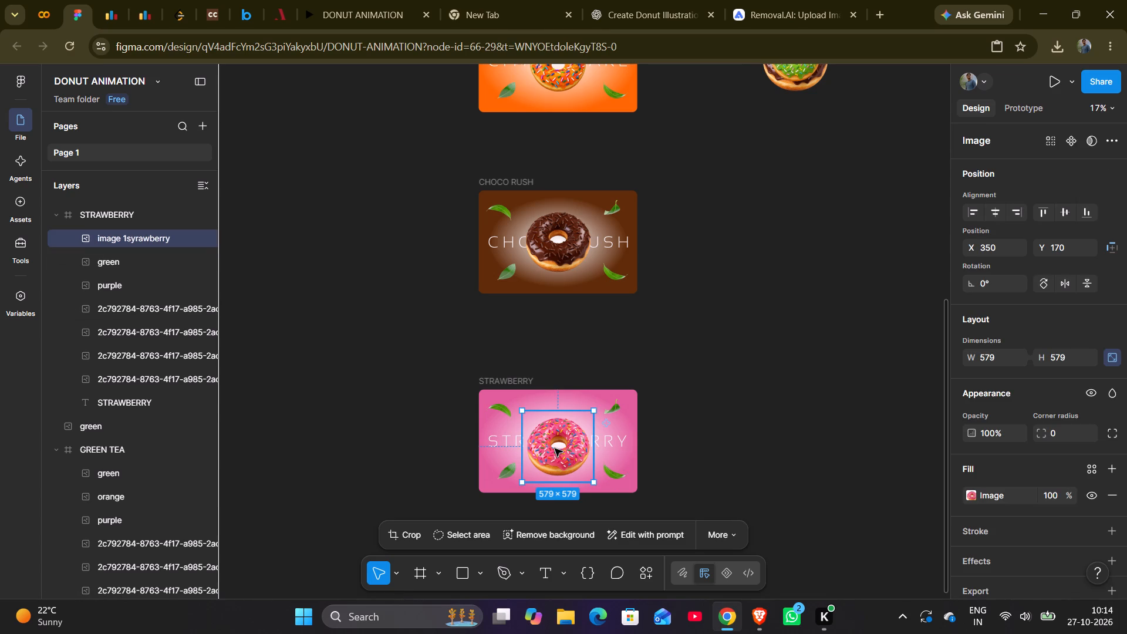
click(555, 448)
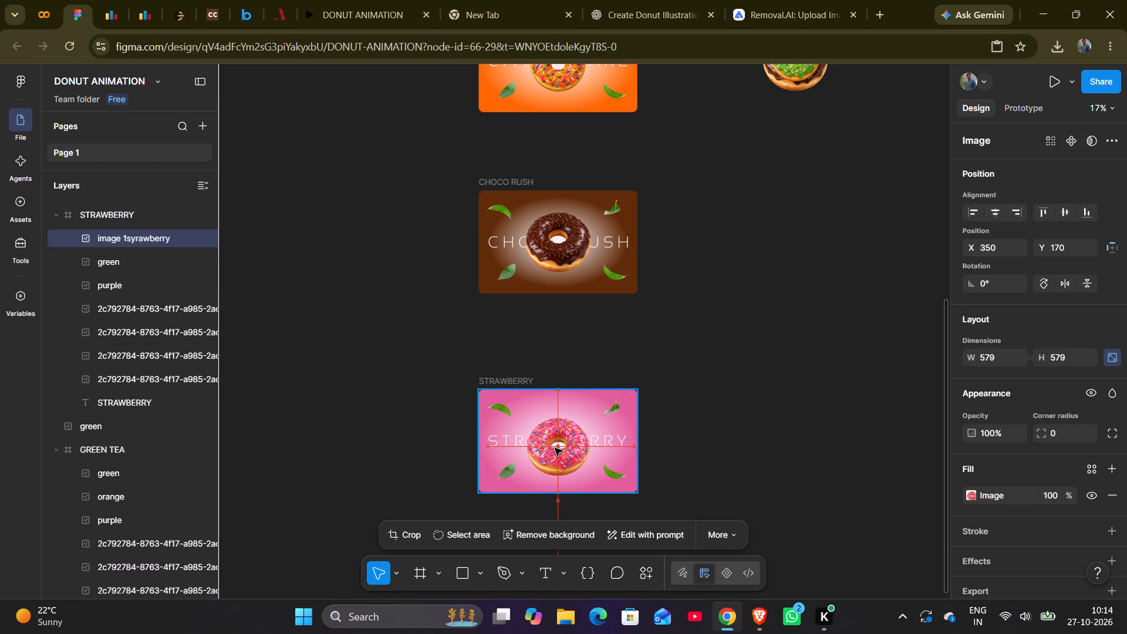
click(815, 466)
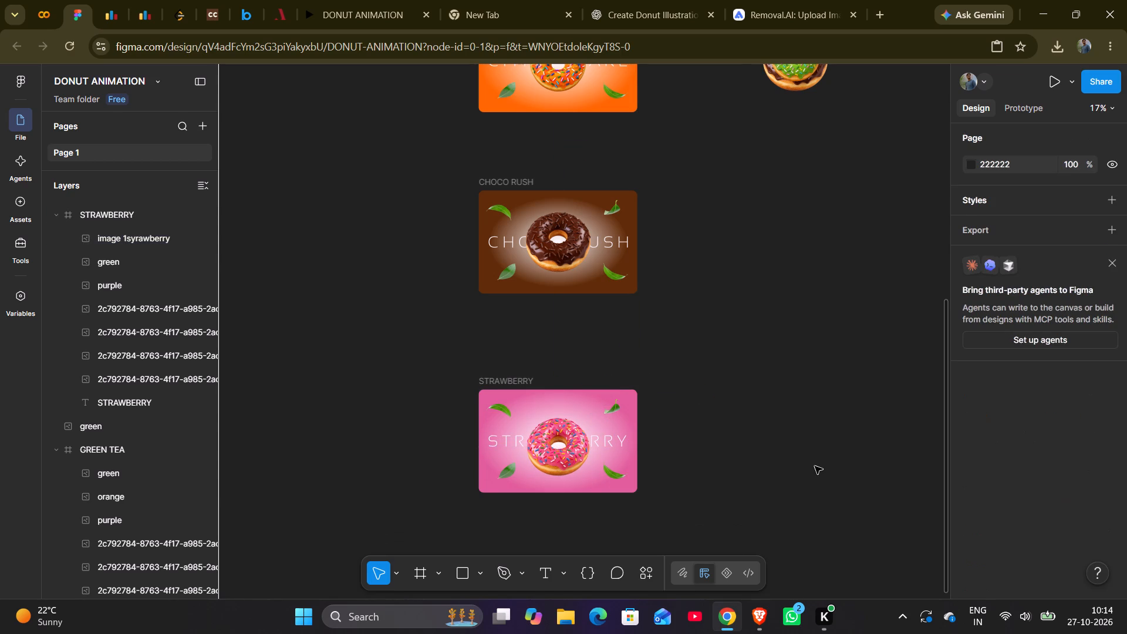
key(ctrl+v)
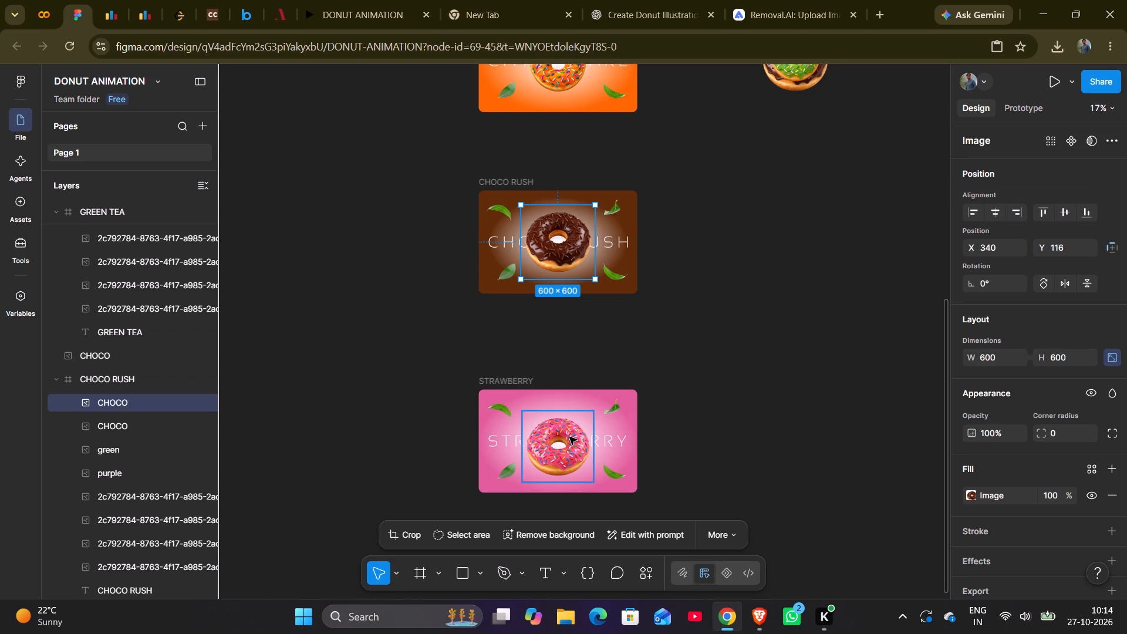
click(563, 434)
key(ctrl+c)
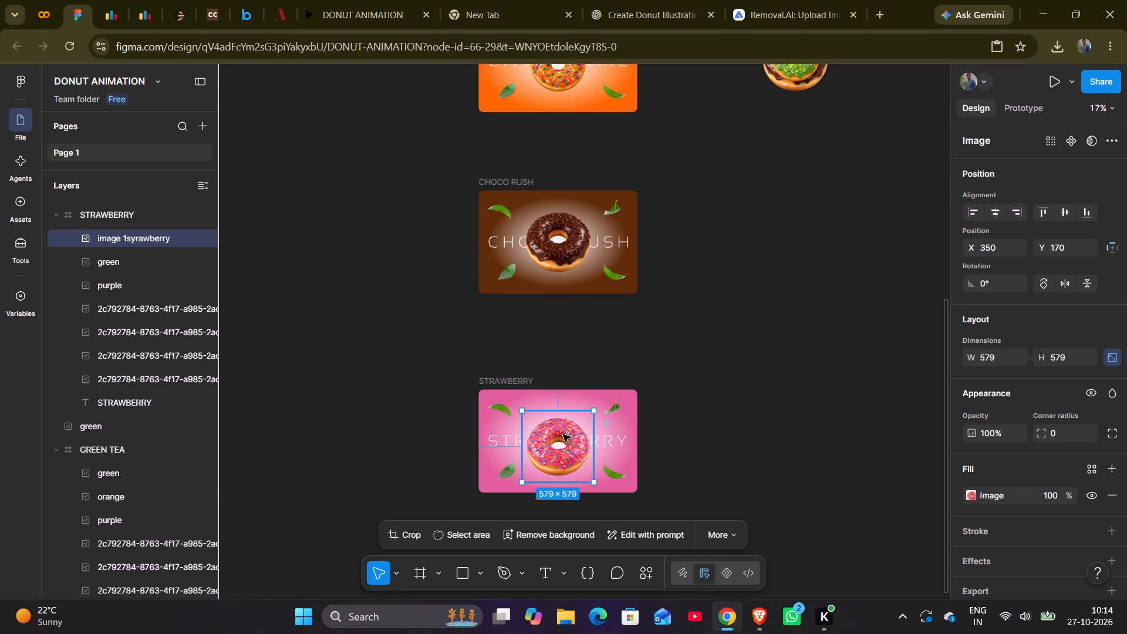
click(846, 451)
key(ctrl+v)
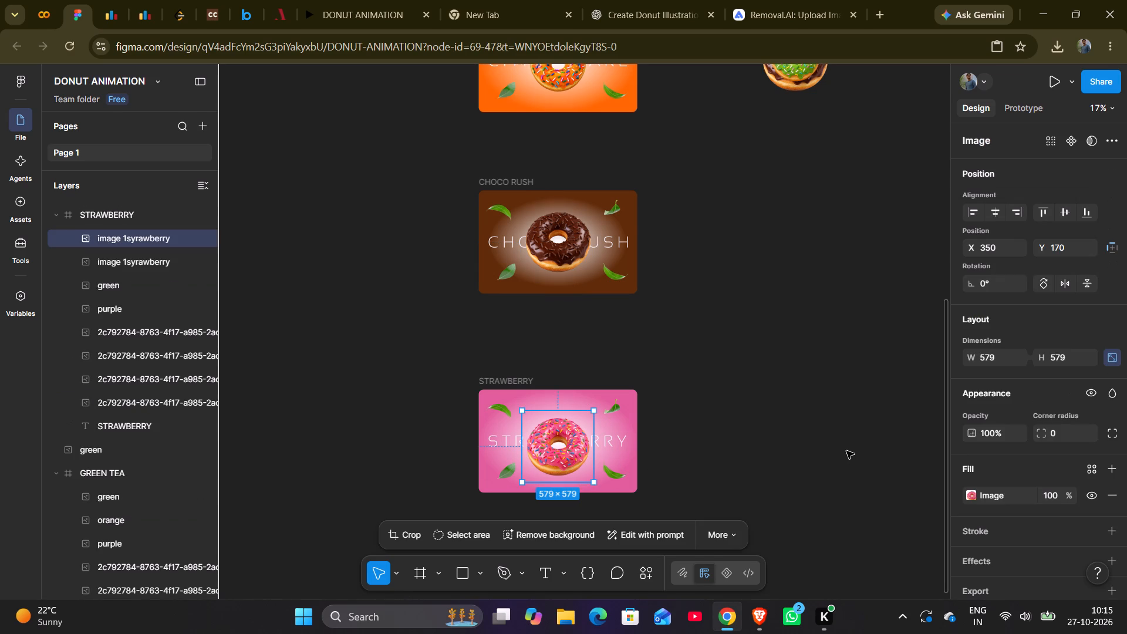
drag(552, 445, 638, 341)
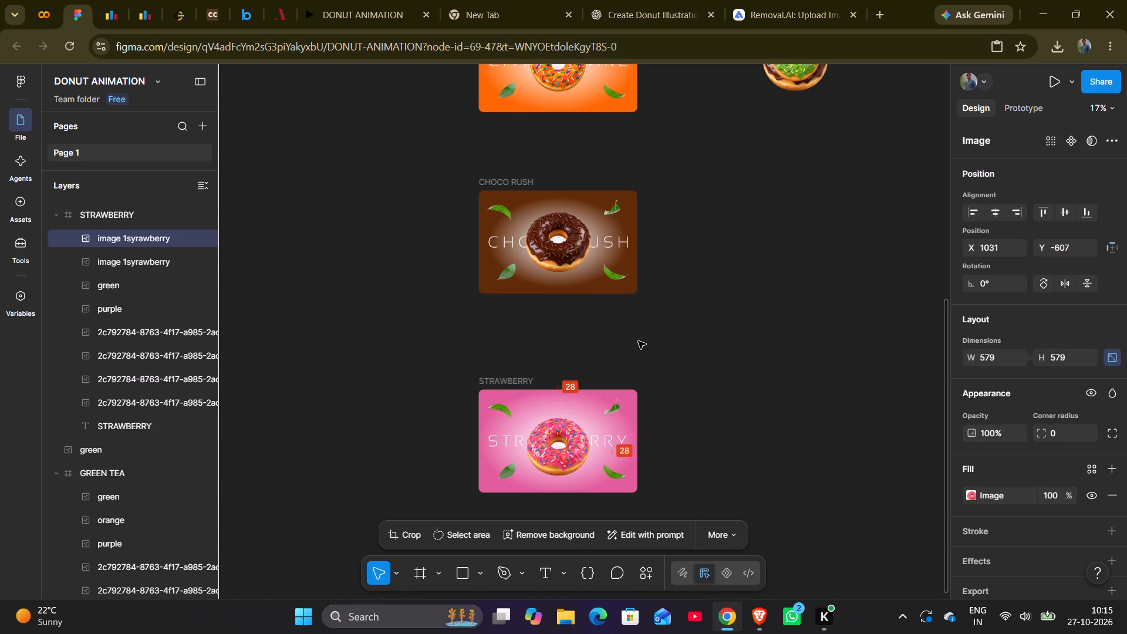
drag(638, 341, 772, 258)
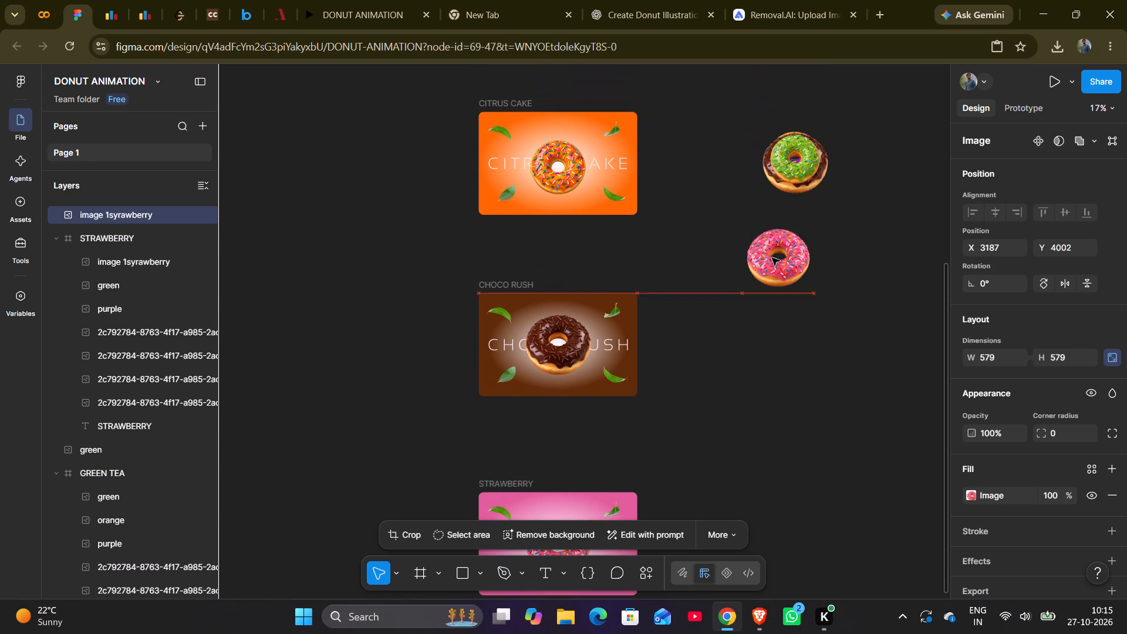
drag(772, 258, 789, 161)
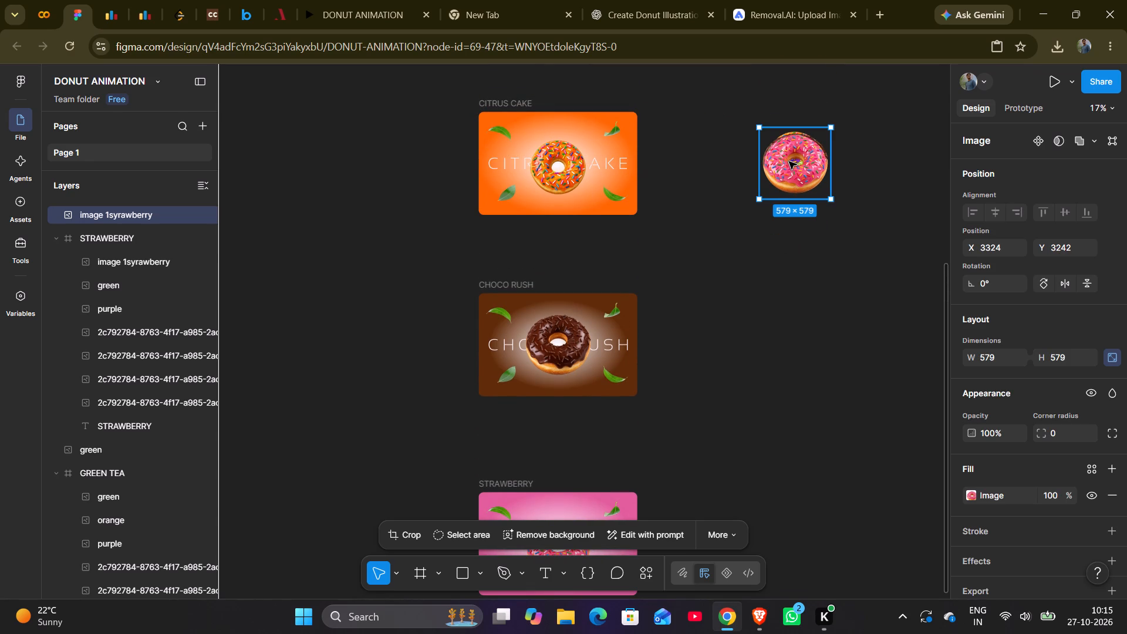
Copy all five stacked donut images and place a duplicate stack in the gap between the CITRUS CAKE and CHOCO RUSH frames.
drag(859, 224, 816, 181)
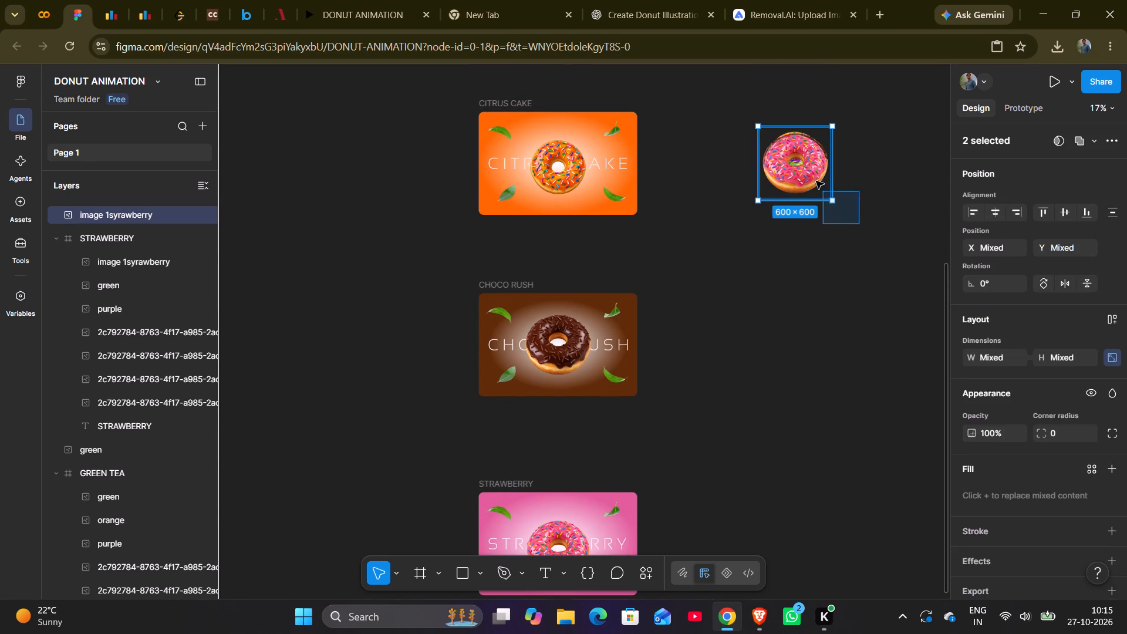
drag(816, 181, 748, 119)
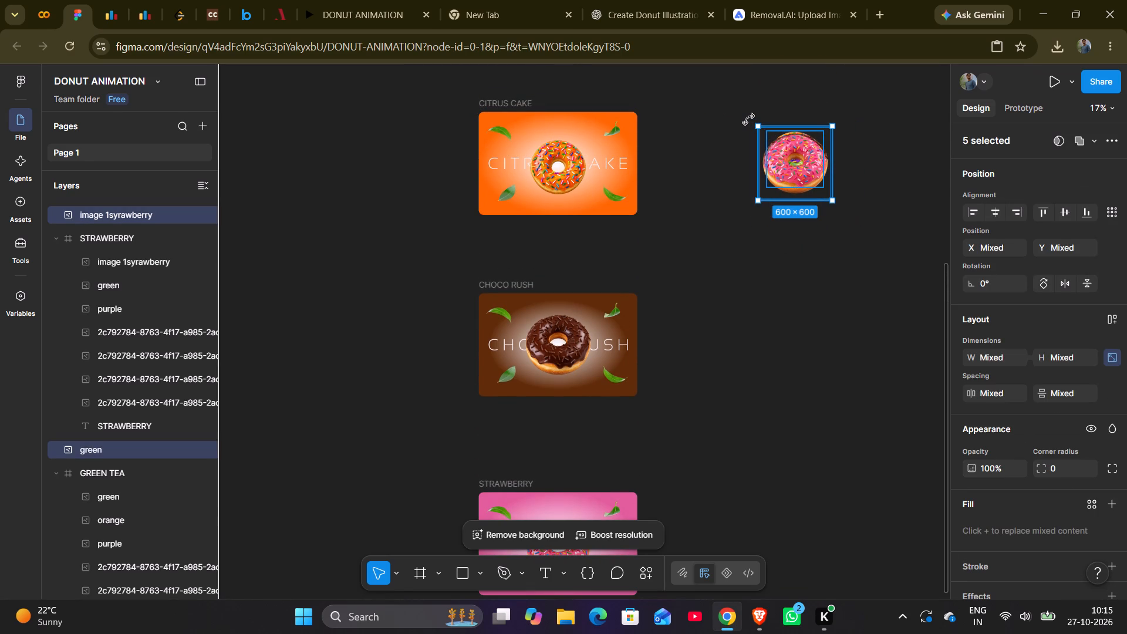
key(ctrl+c)
click(751, 235)
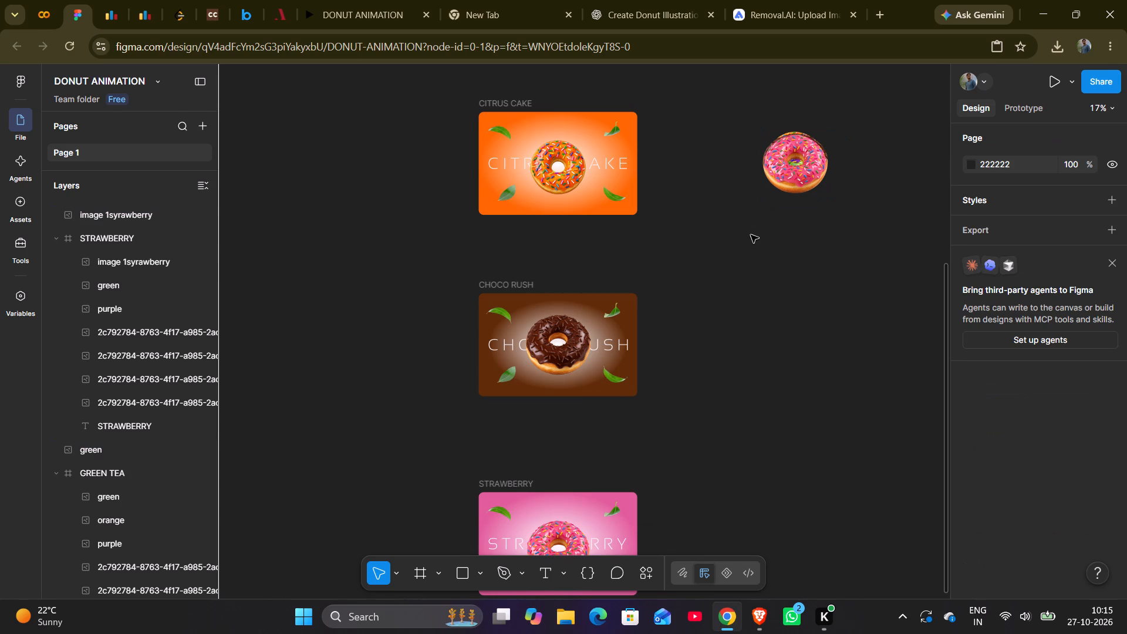
key(ctrl+v)
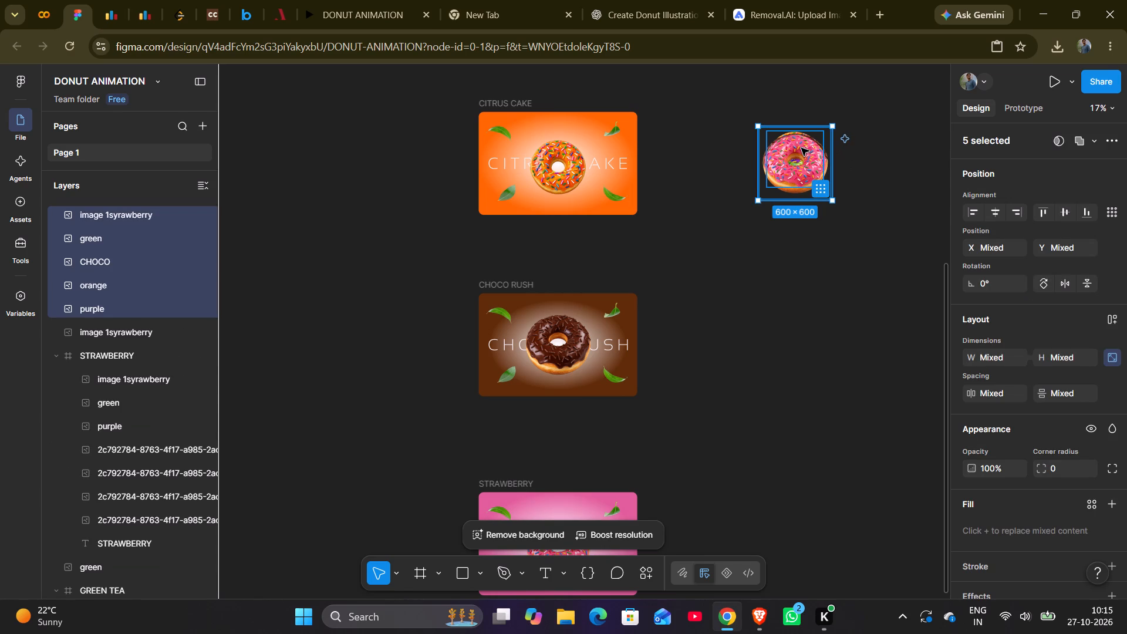
drag(801, 148, 569, 241)
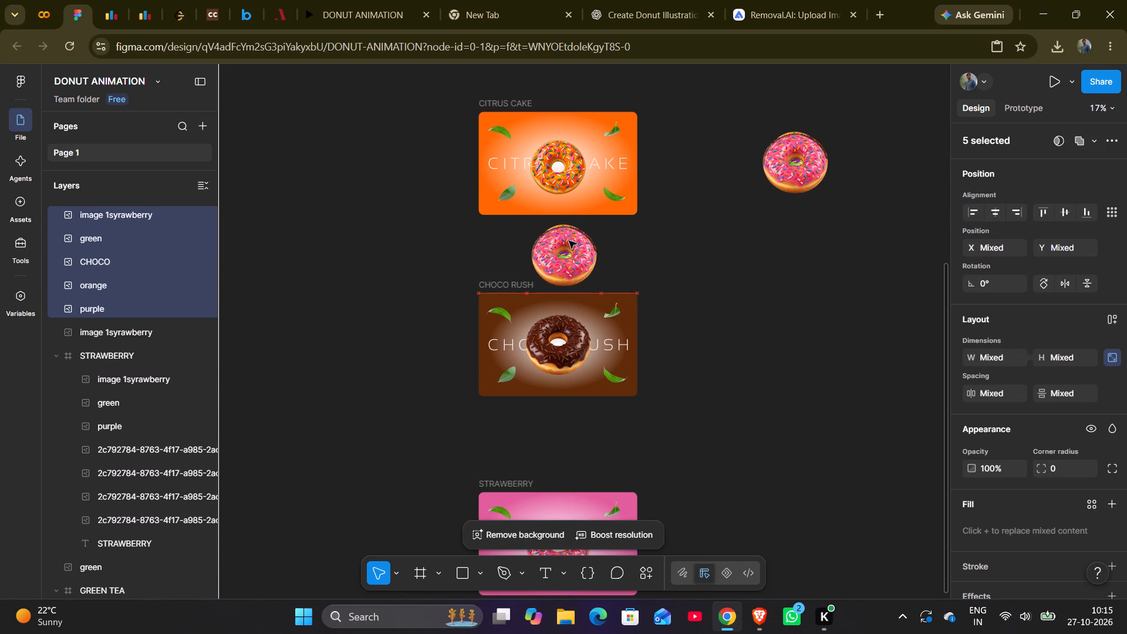
drag(569, 241, 566, 241)
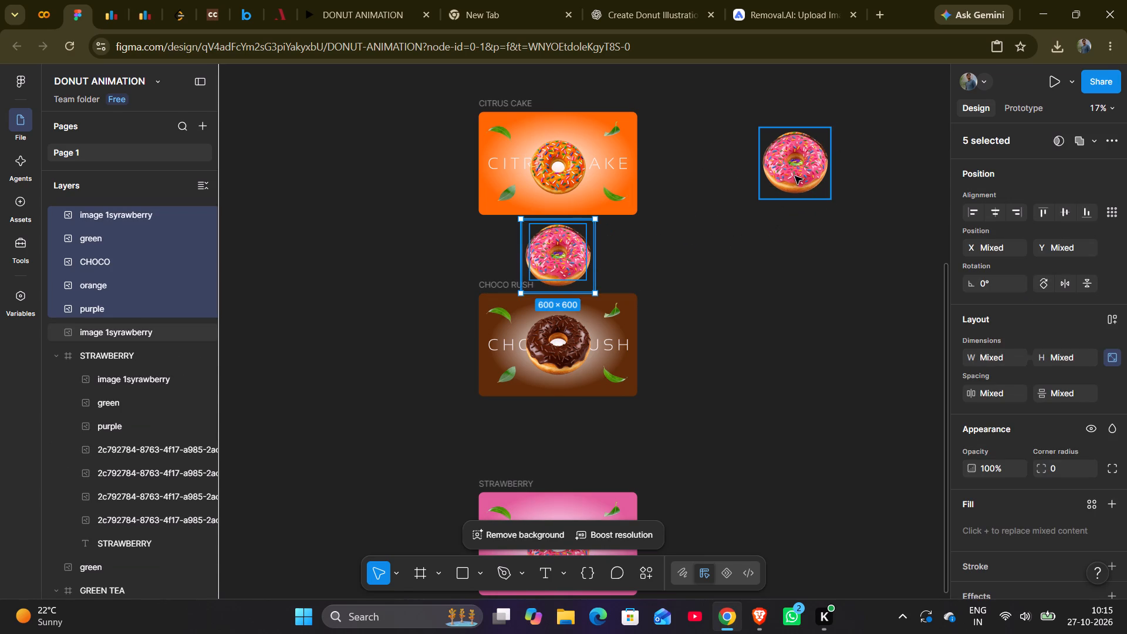
Paste another five-donut stack and place it centred in the gap between the CHOCO RUSH and STRAWBERRY frames.
key(ctrl+v)
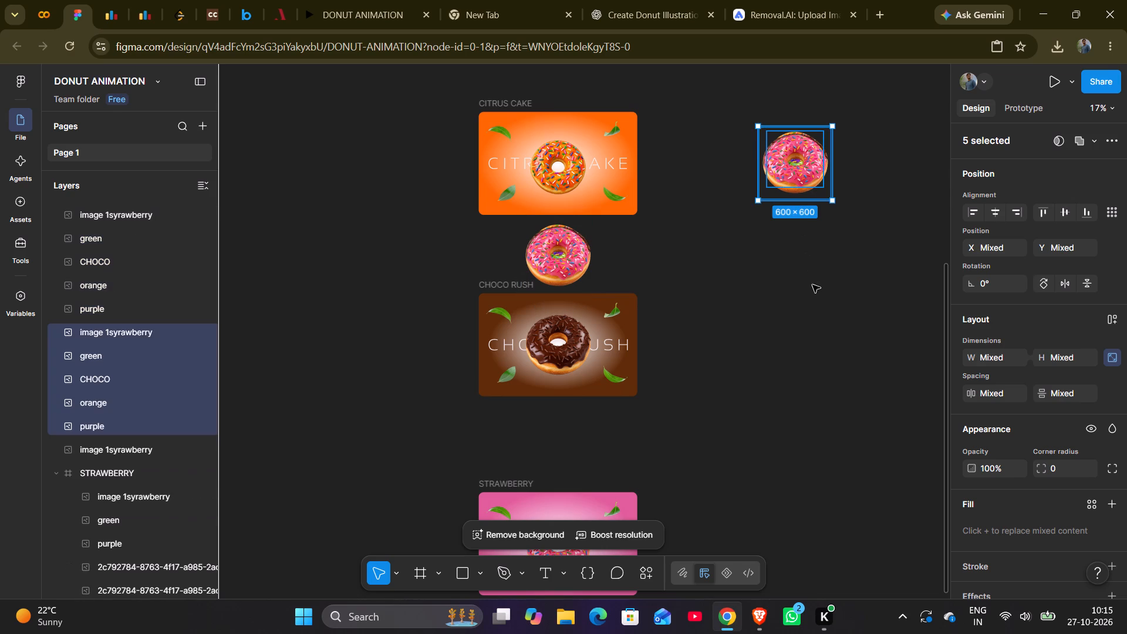
drag(802, 182, 569, 459)
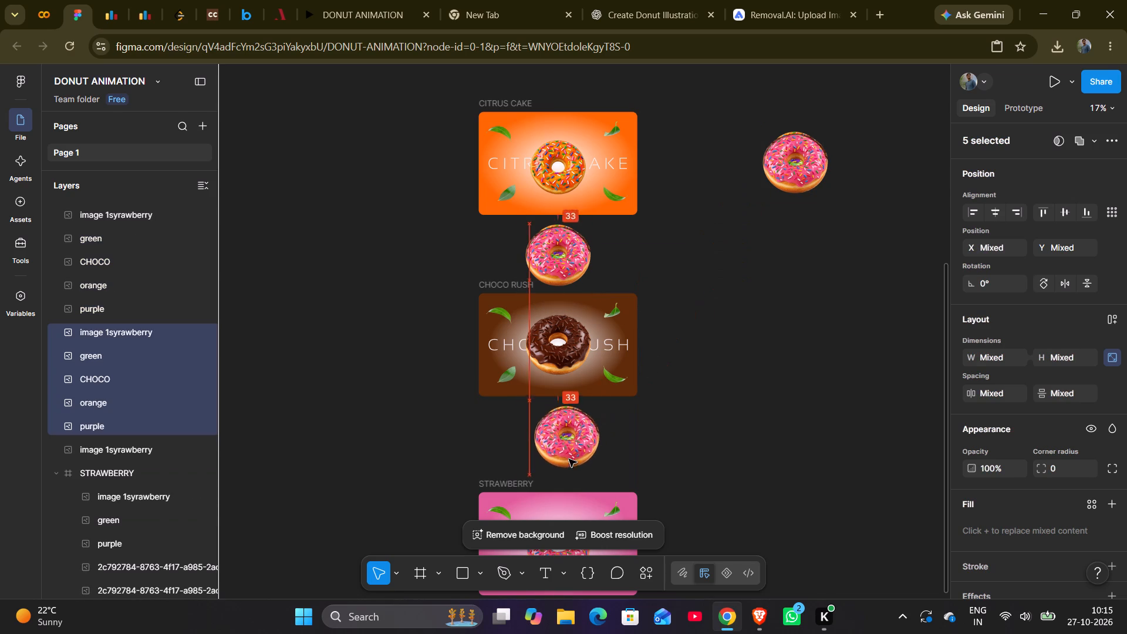
drag(569, 459, 564, 464)
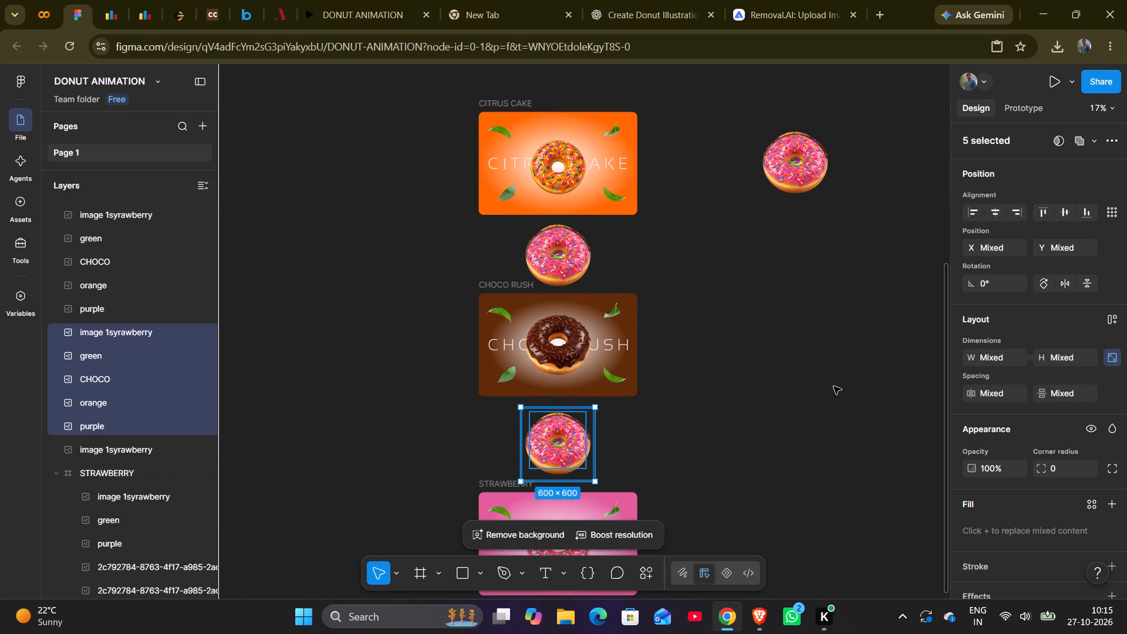
Paste another five-donut stack and place it just below the STRAWBERRY frame, roughly centred on it.
key(ctrl+v)
drag(788, 155, 727, 412)
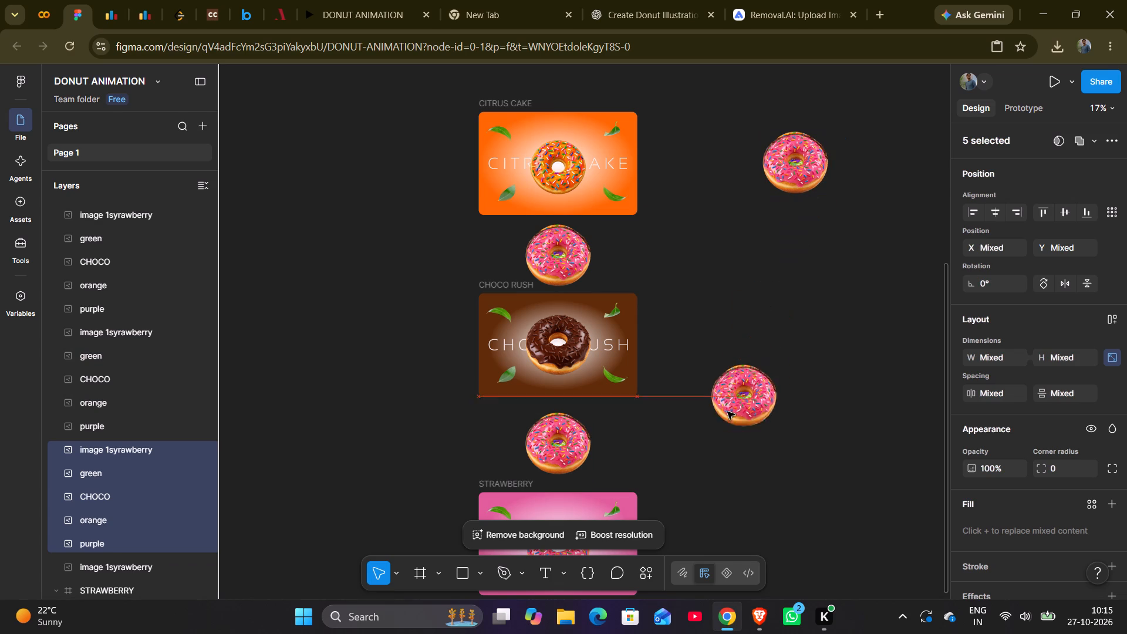
drag(727, 412, 555, 487)
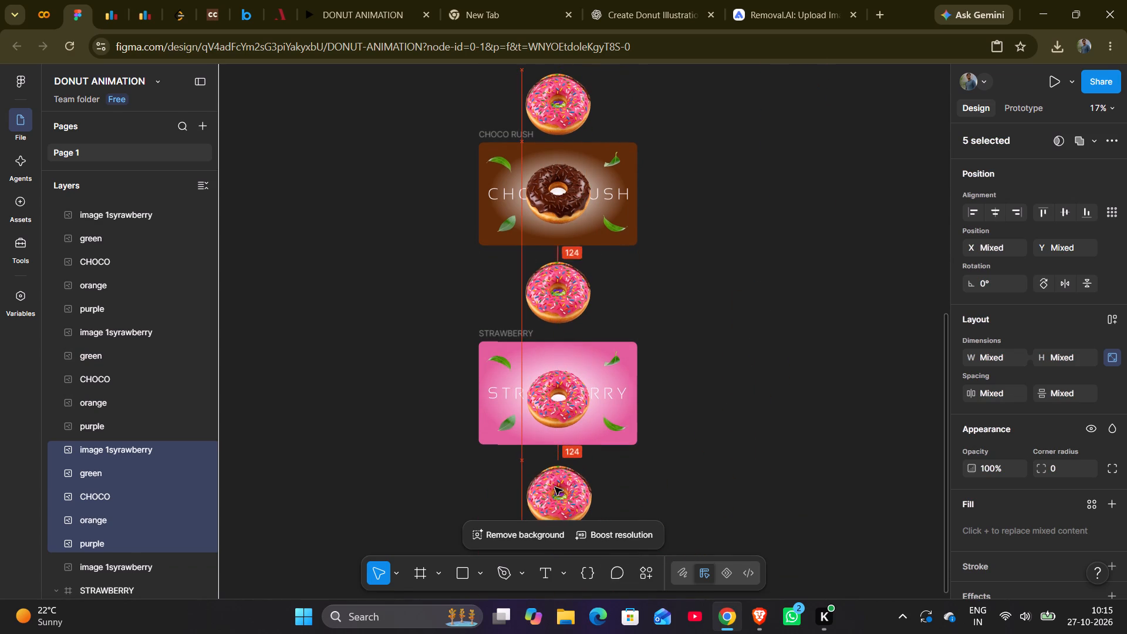
drag(555, 487, 554, 483)
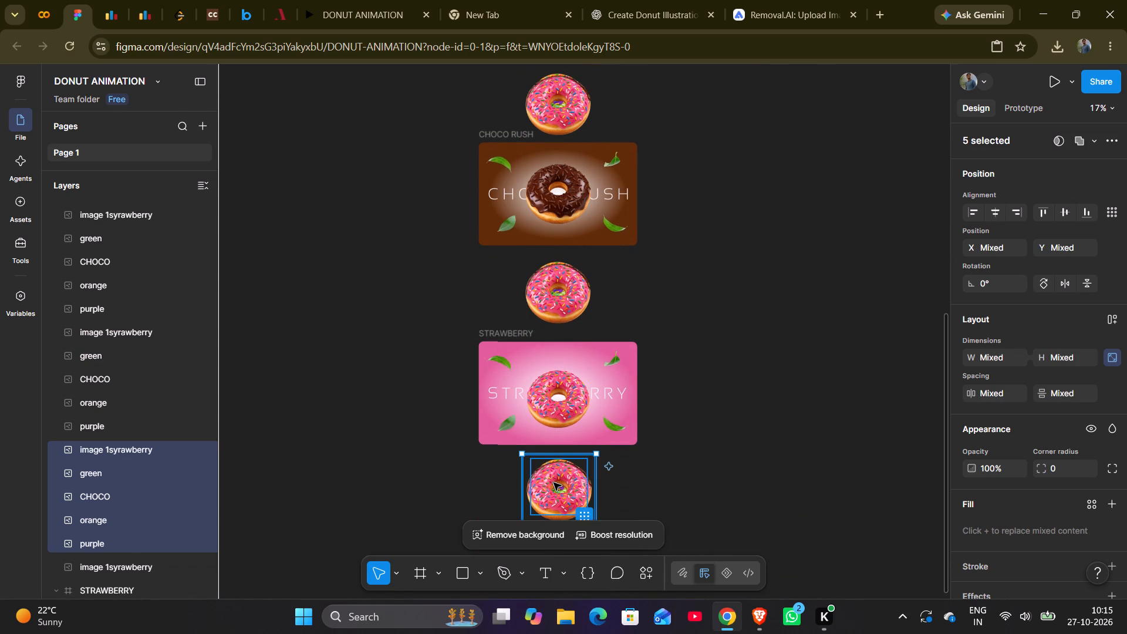
Paste another five-donut stack and place it in the gap between the GREEN TEA and CITRUS CAKE frames.
scroll(764, 356, up, 2)
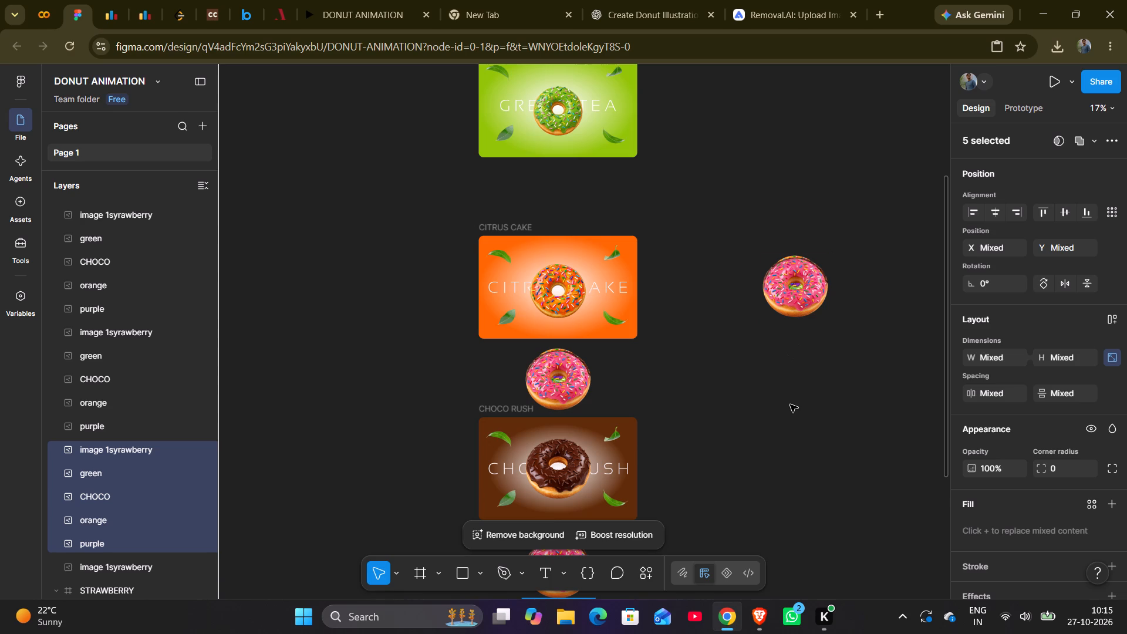
key(ctrl+v)
drag(791, 275, 563, 181)
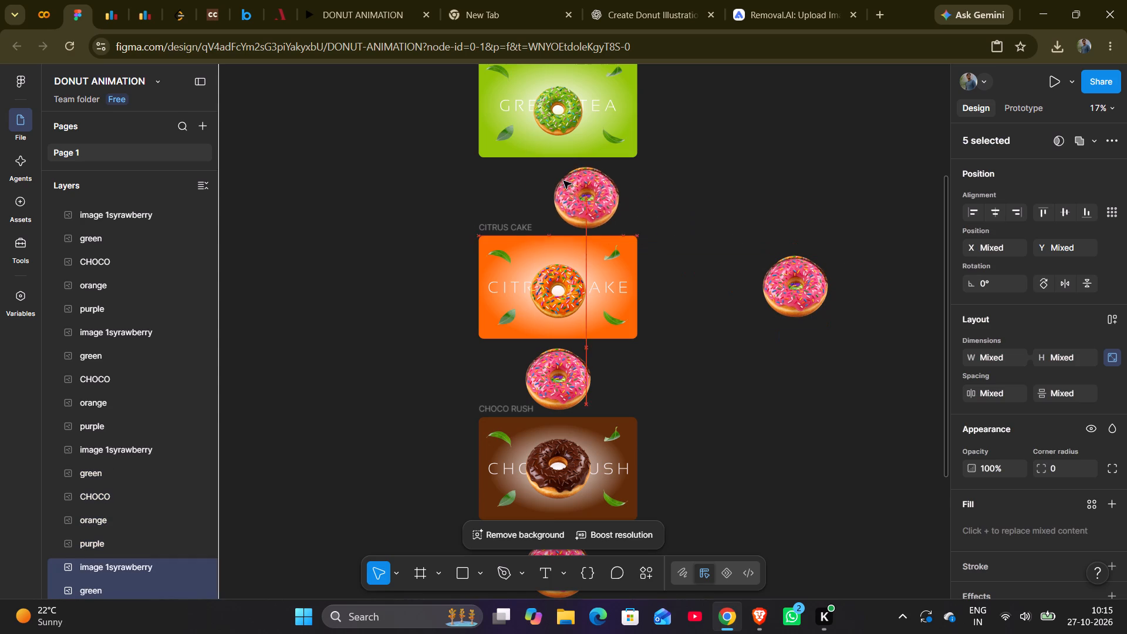
drag(563, 181, 551, 180)
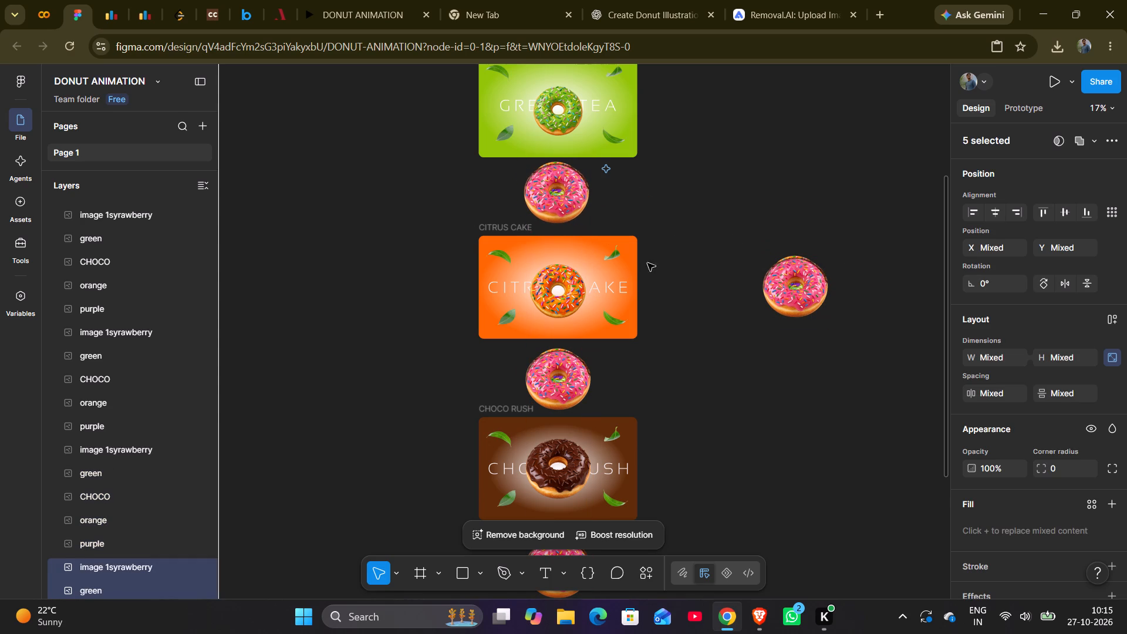
Paste another five-donut stack and place it just below the SPIDERLILY frame, centred and slightly overlapping its lower edge.
scroll(728, 382, up, 1)
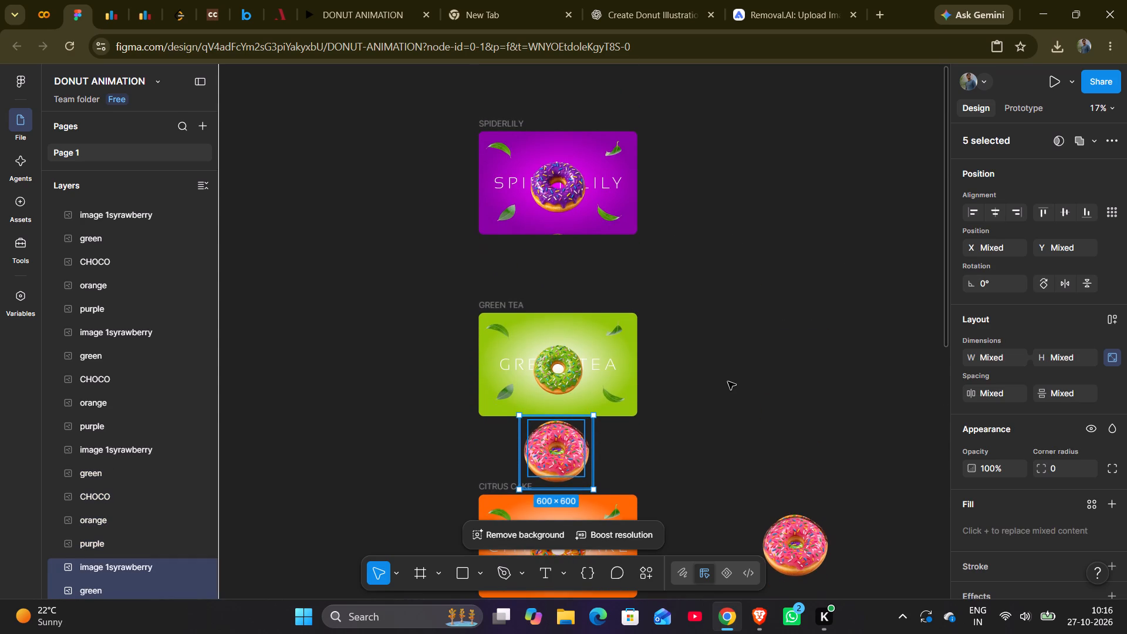
click(805, 447)
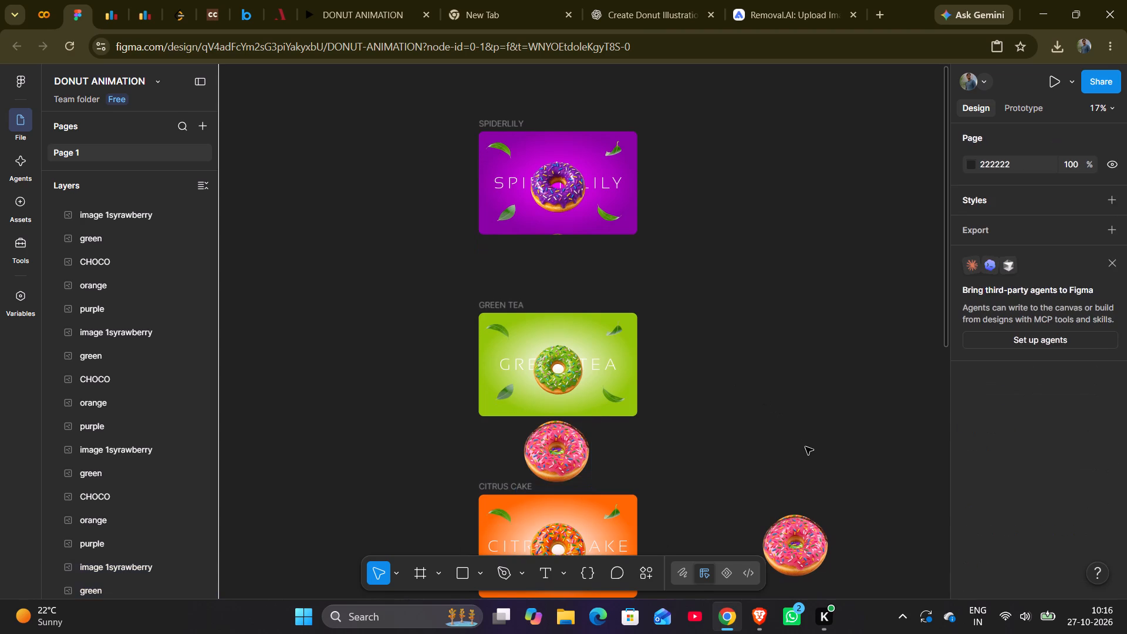
key(ctrl+v)
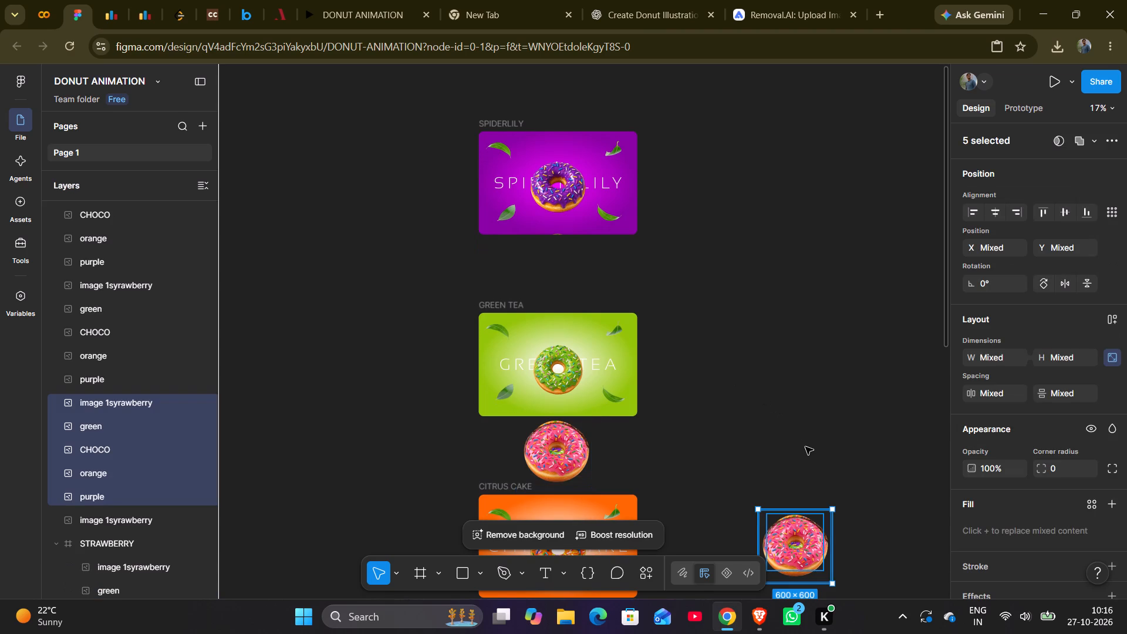
drag(799, 552, 678, 292)
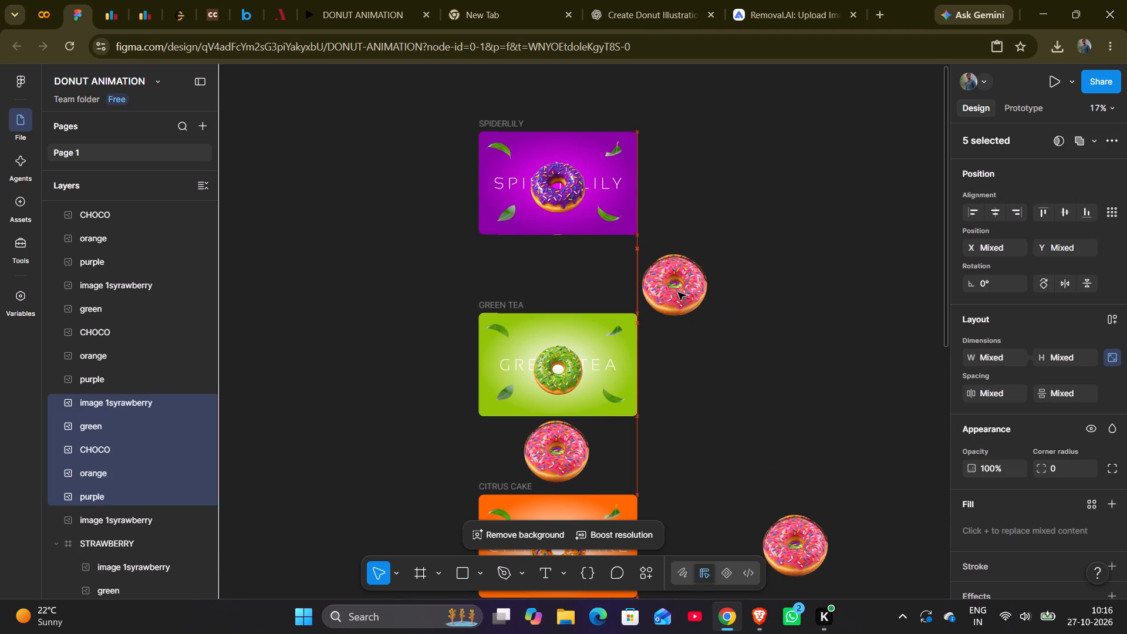
drag(678, 292, 564, 277)
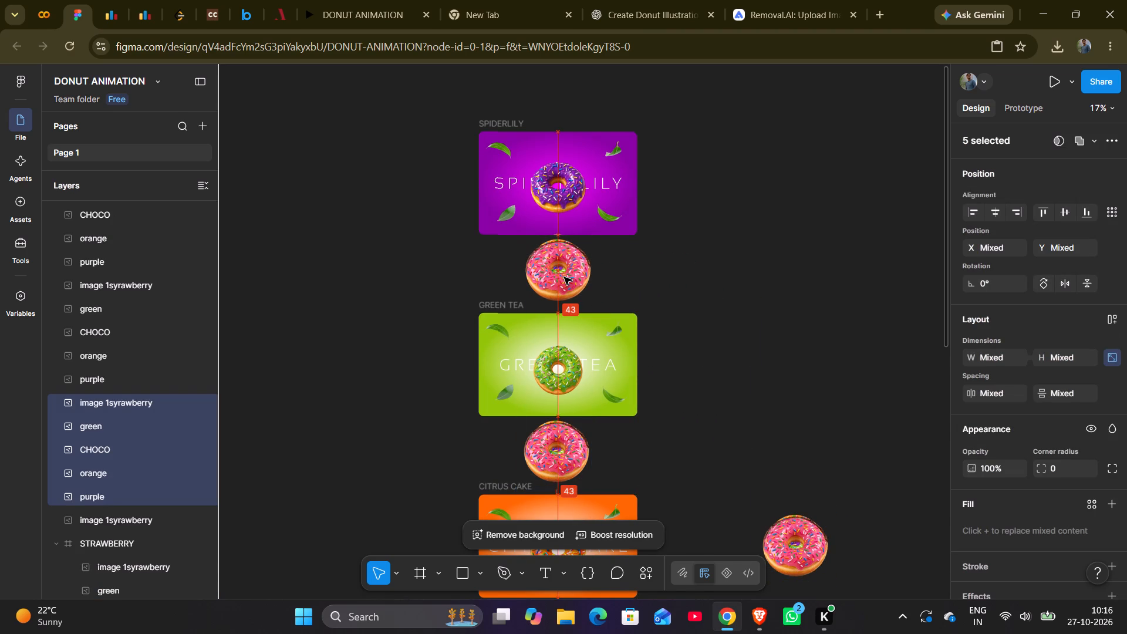
drag(564, 277, 562, 265)
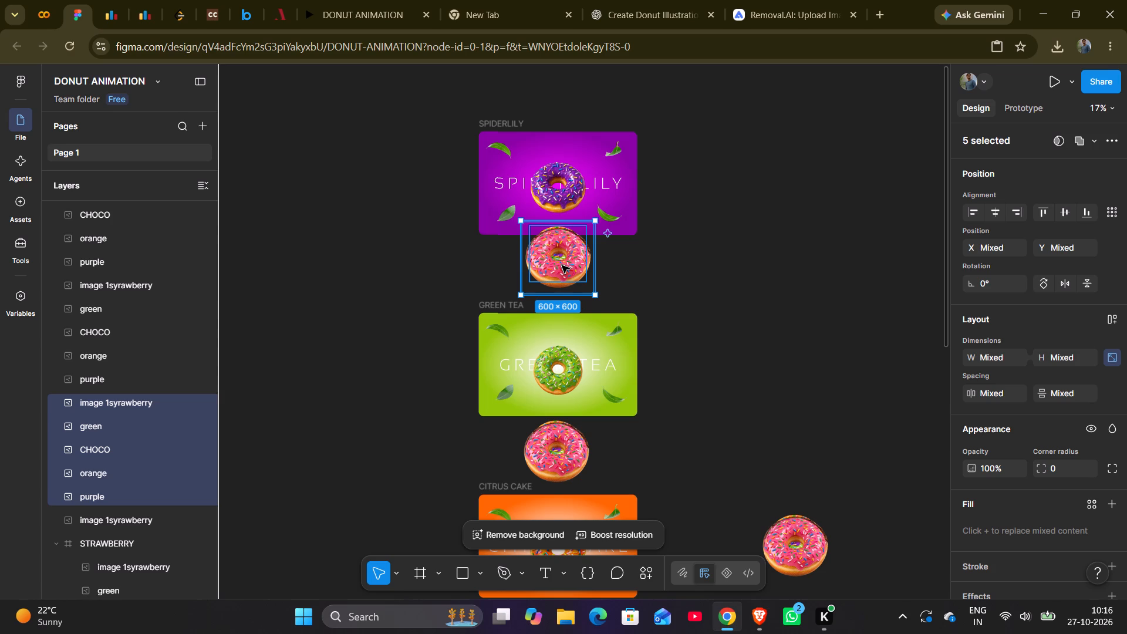
Move the new stack's purple layer into the SPIDERLILY frame's layers, between green and orange.
drag(365, 322, 492, 306)
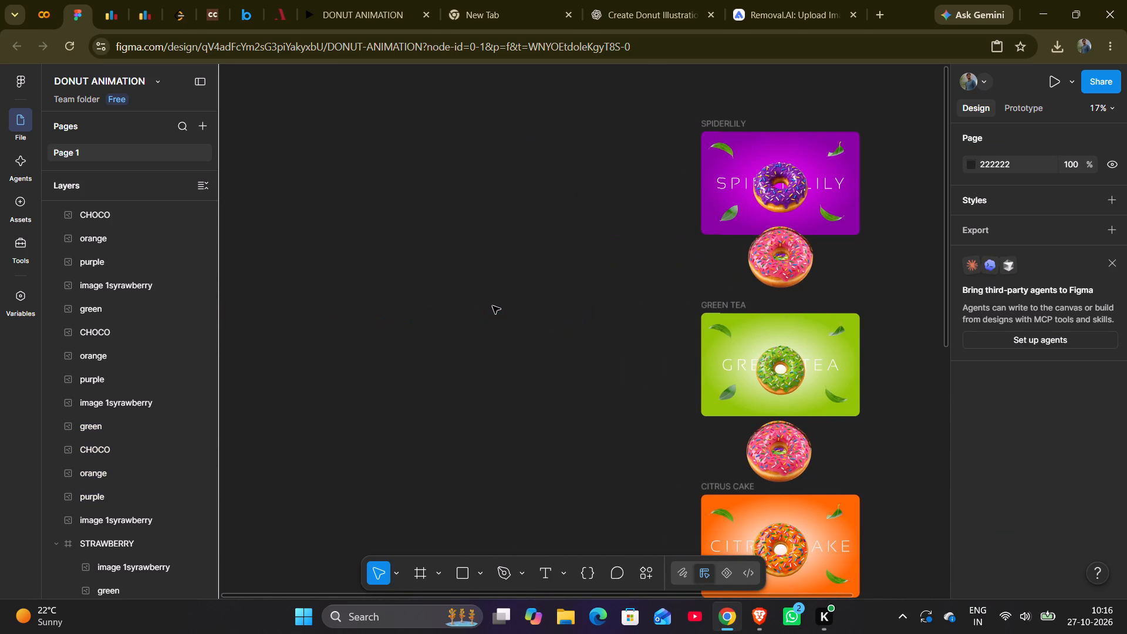
click(787, 271)
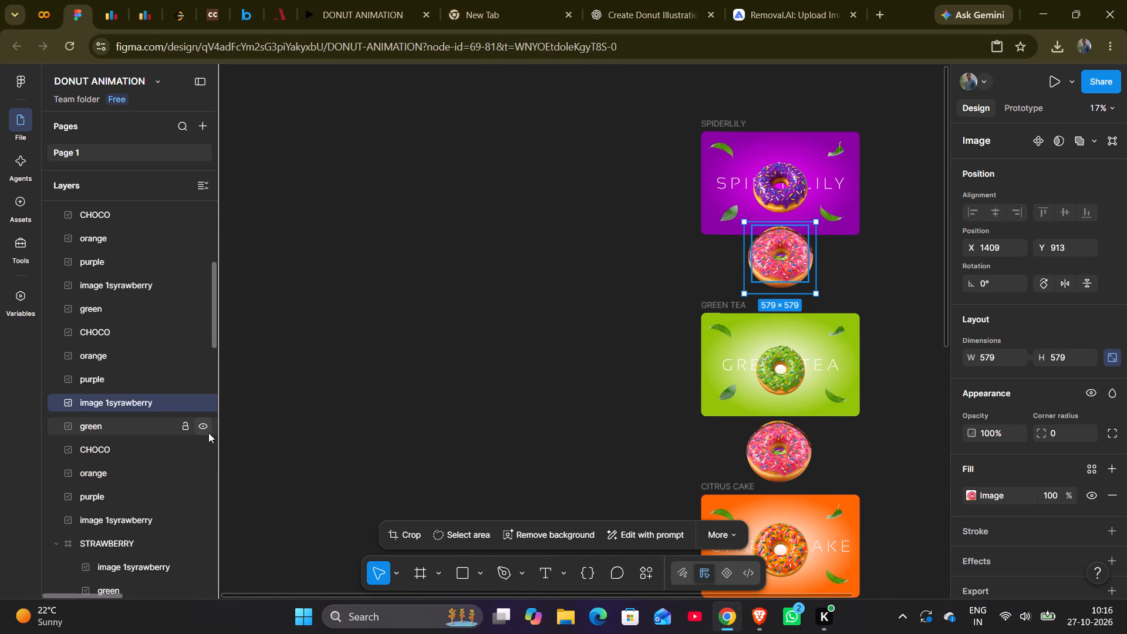
click(115, 491)
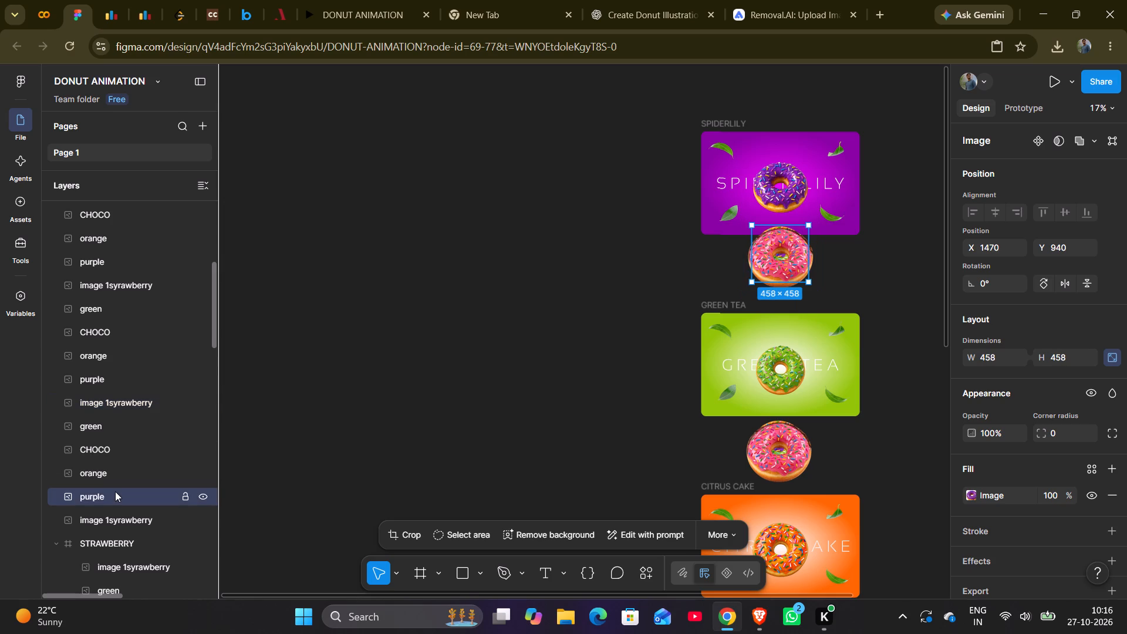
drag(115, 491, 130, 400)
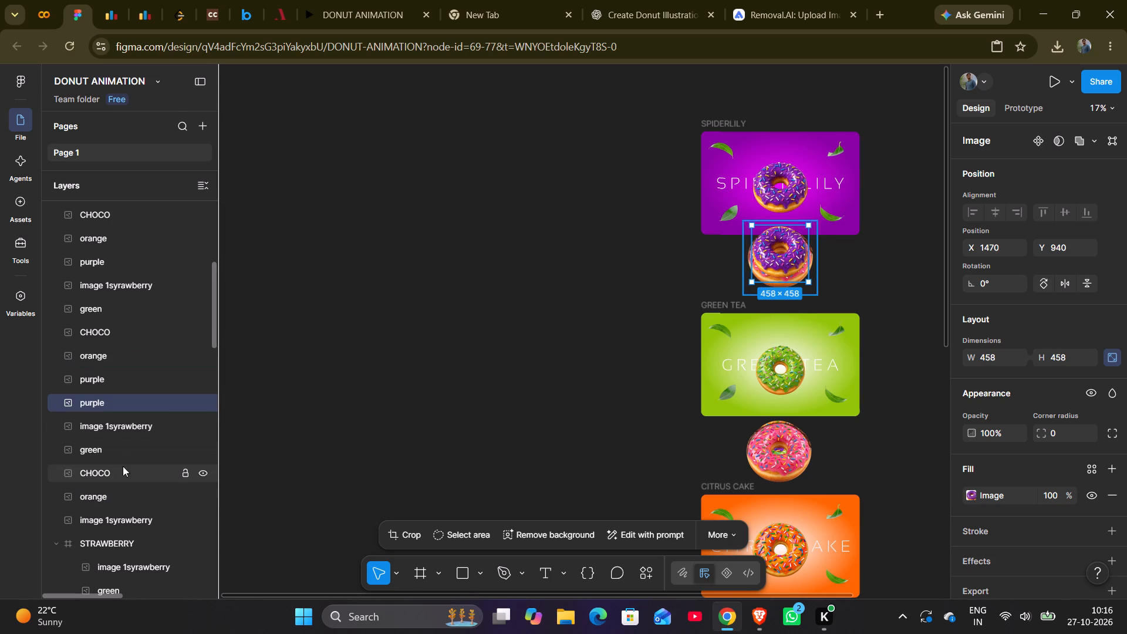
click(130, 400)
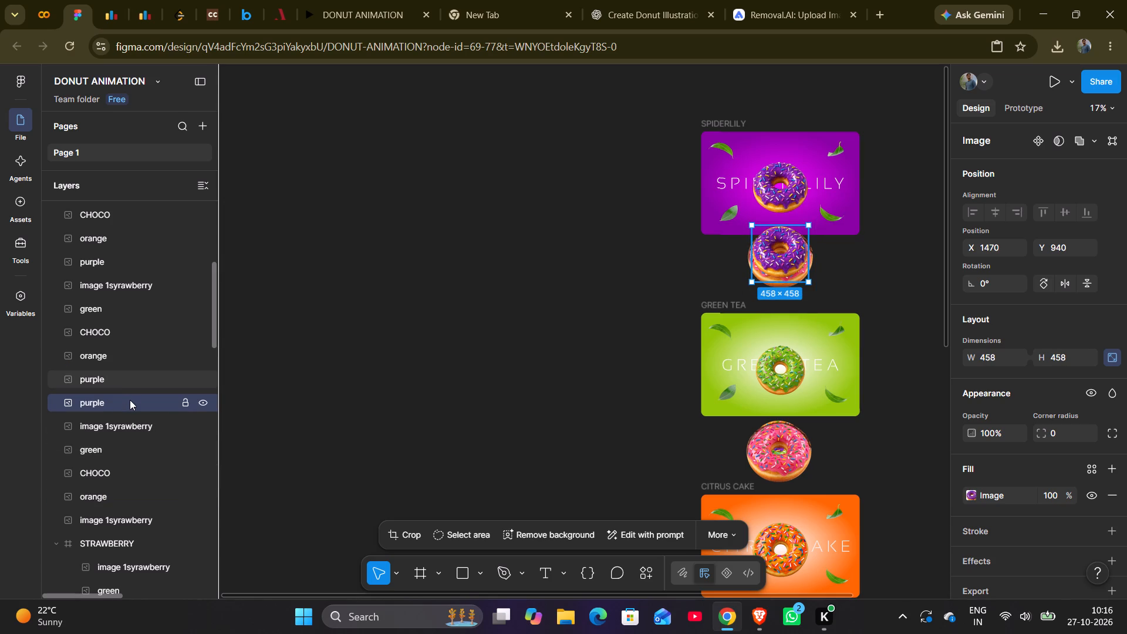
drag(130, 400, 141, 275)
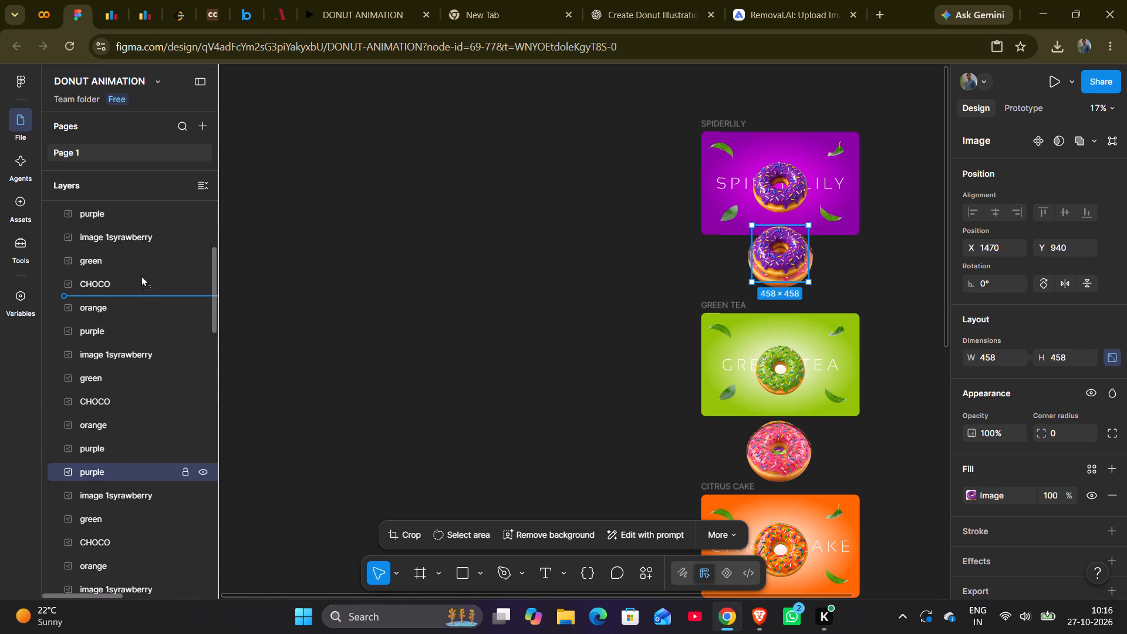
drag(141, 275, 153, 201)
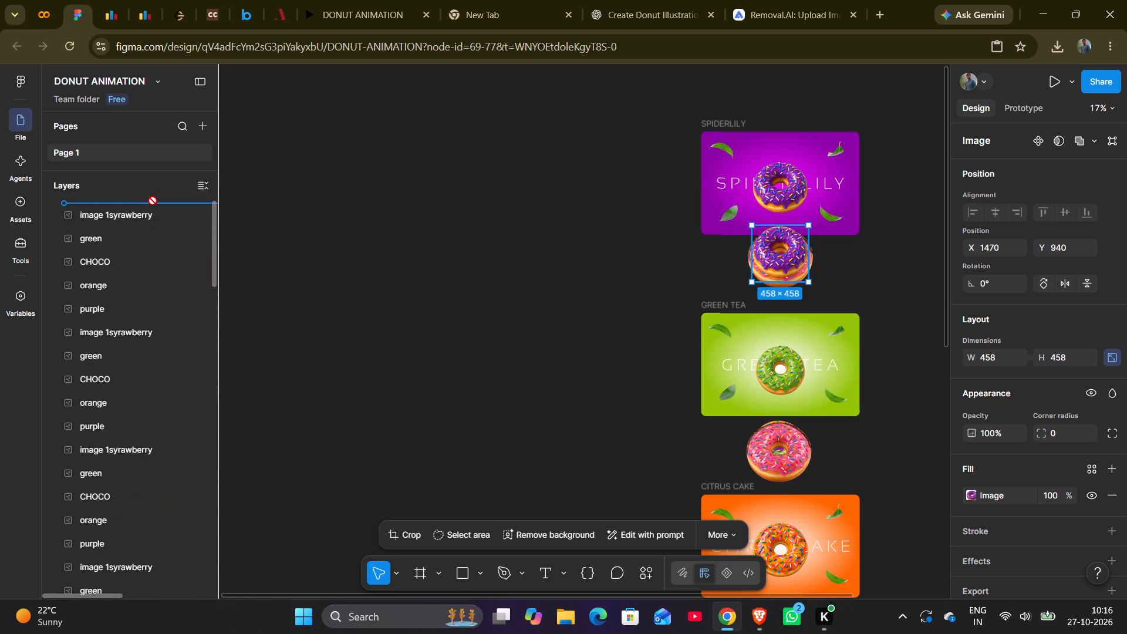
drag(153, 201, 145, 512)
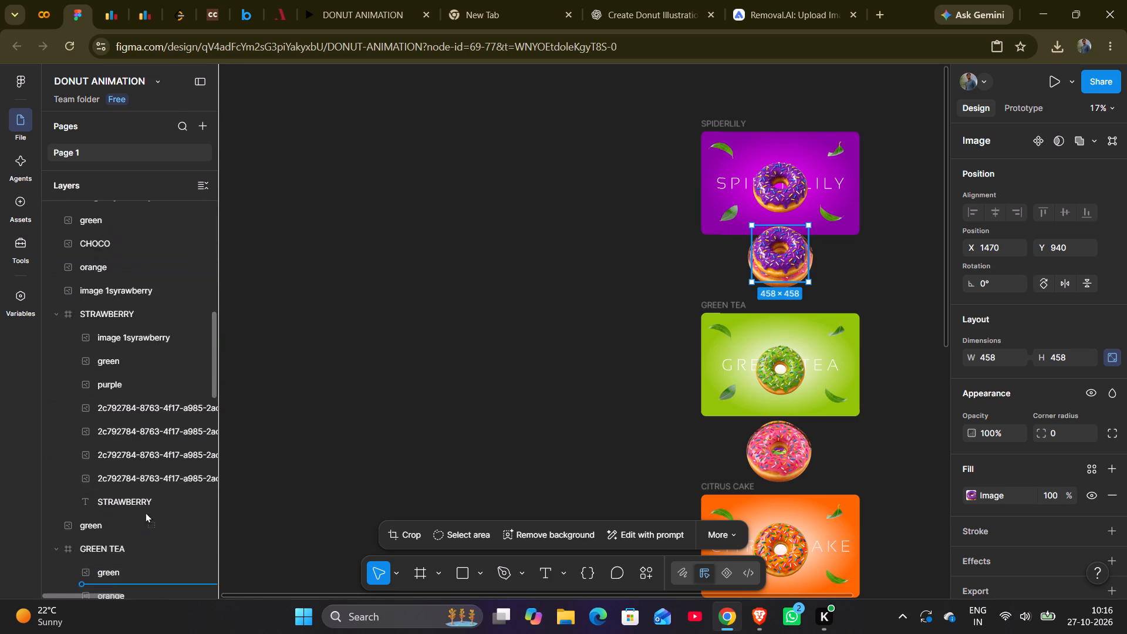
drag(145, 512, 148, 551)
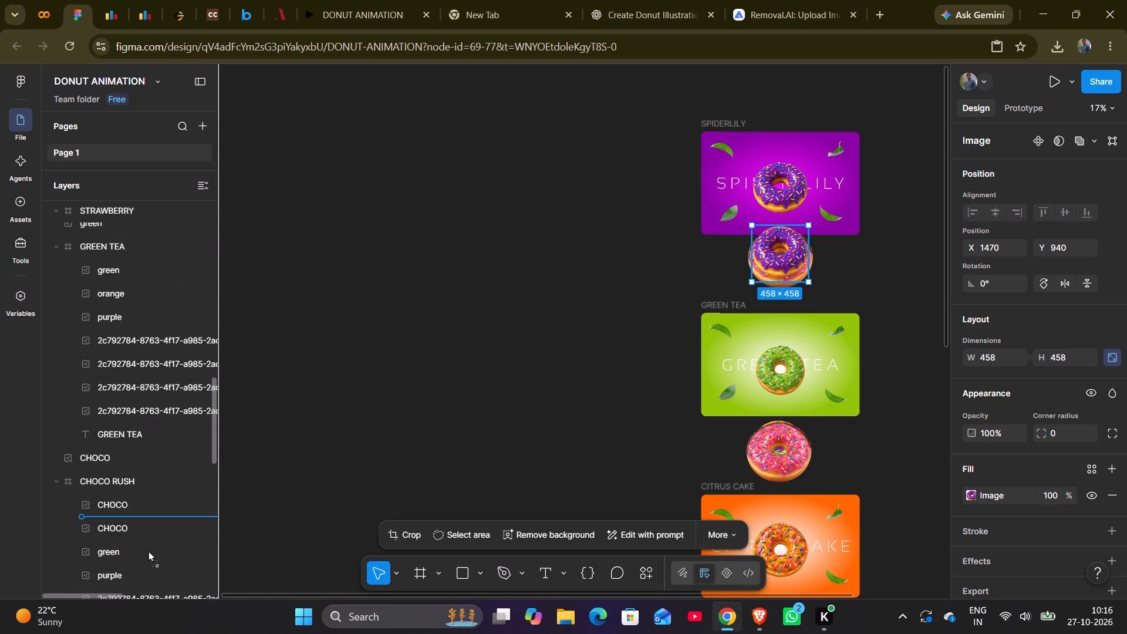
drag(148, 551, 161, 408)
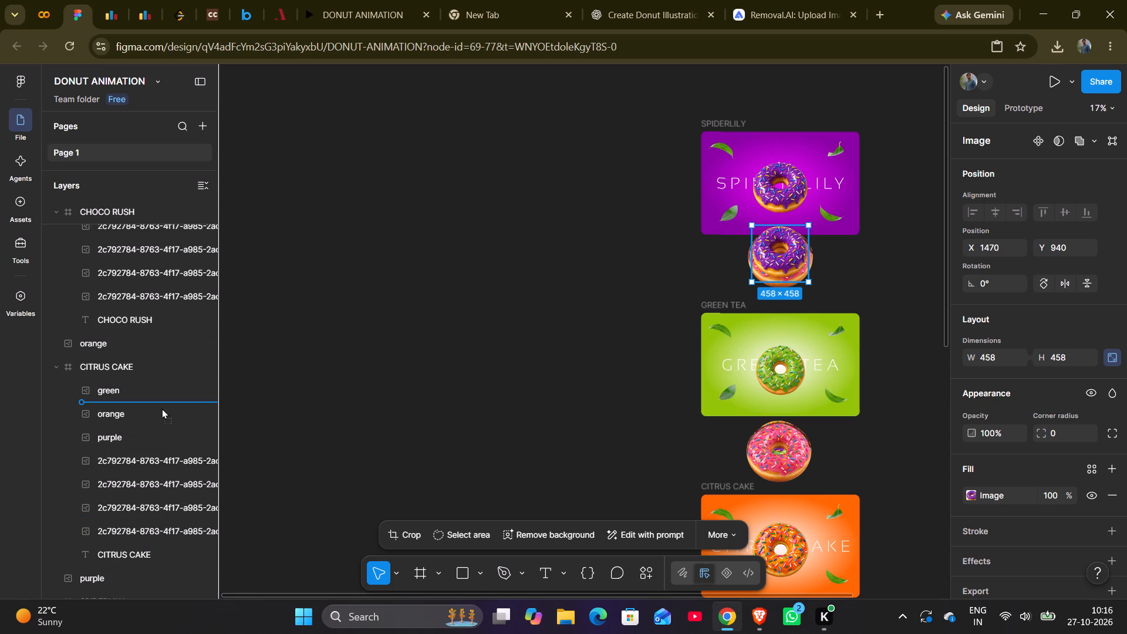
drag(161, 408, 171, 404)
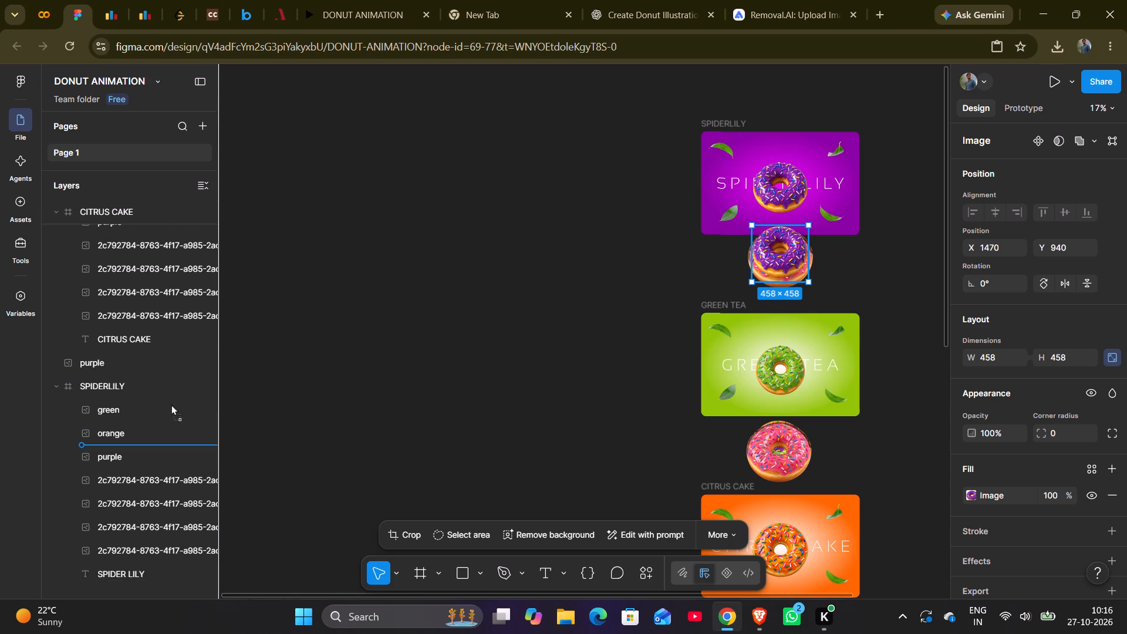
drag(171, 404, 167, 423)
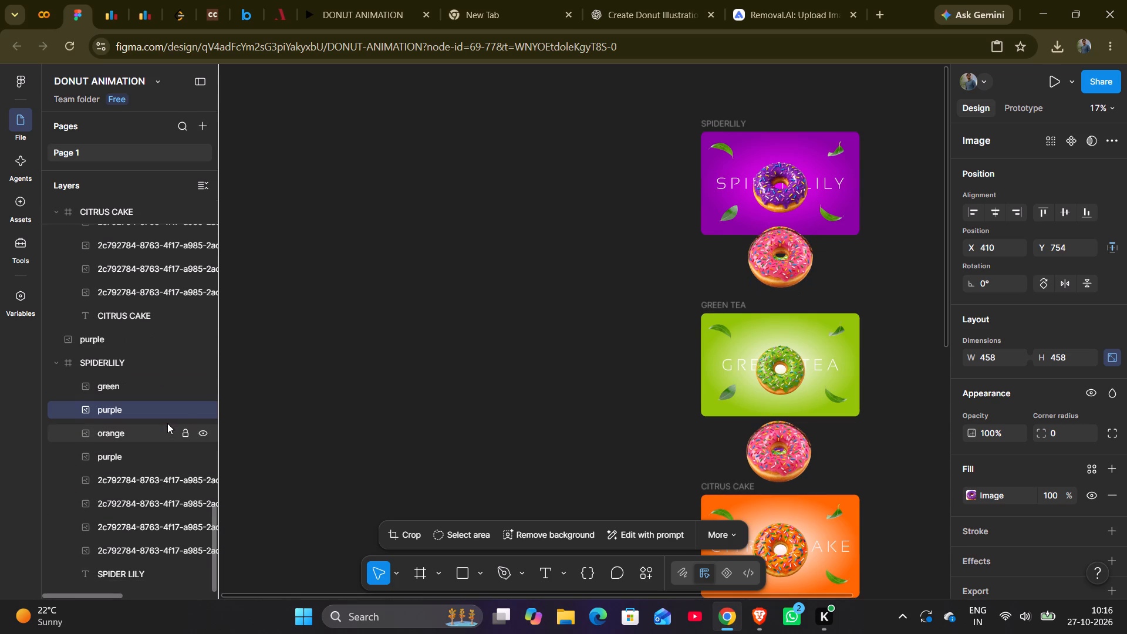
Delete the original purple donut at the centre of the SPIDERLILY frame.
click(779, 175)
key(Delete)
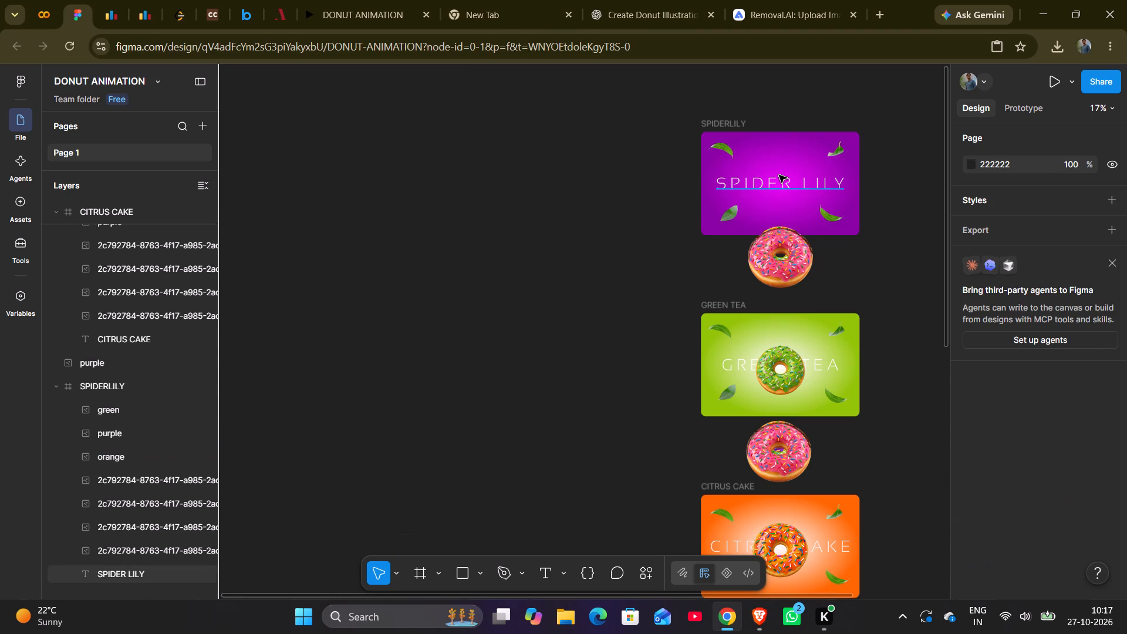
Move the new purple donut to the centre of the SPIDERLILY frame, at about X 411, Y 231.
click(148, 433)
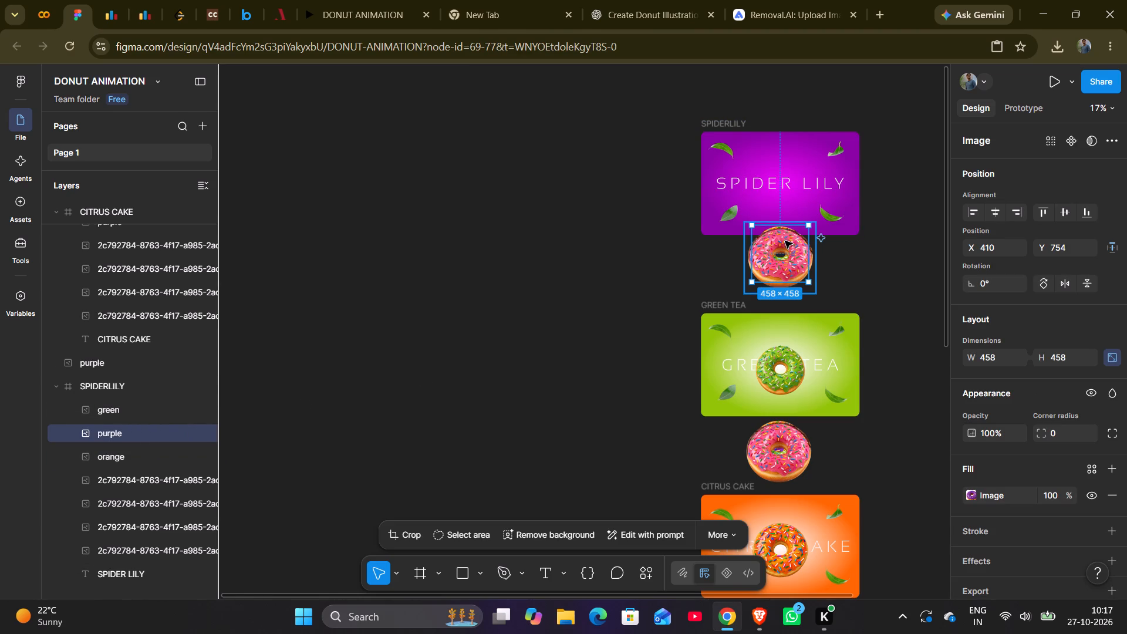
drag(775, 249, 777, 189)
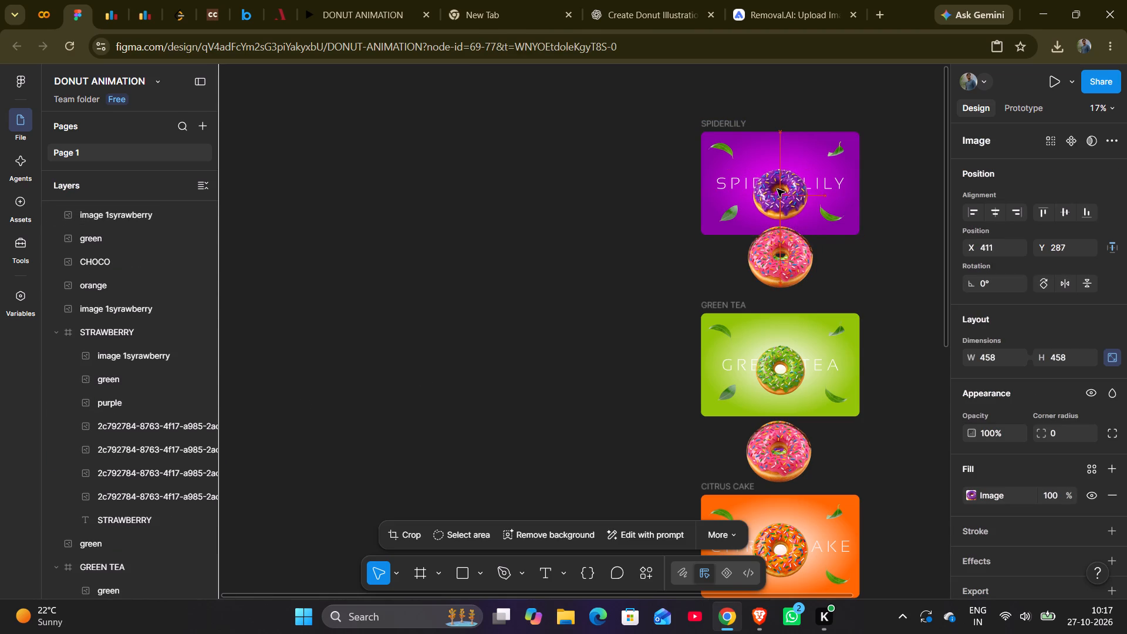
drag(777, 189, 774, 186)
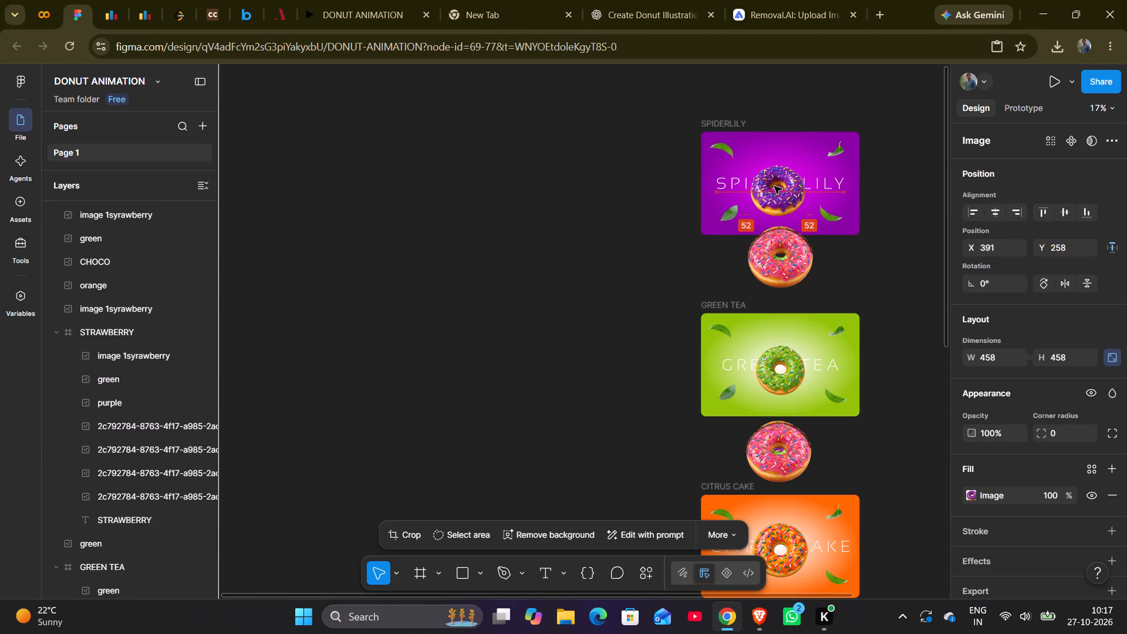
drag(774, 186, 777, 185)
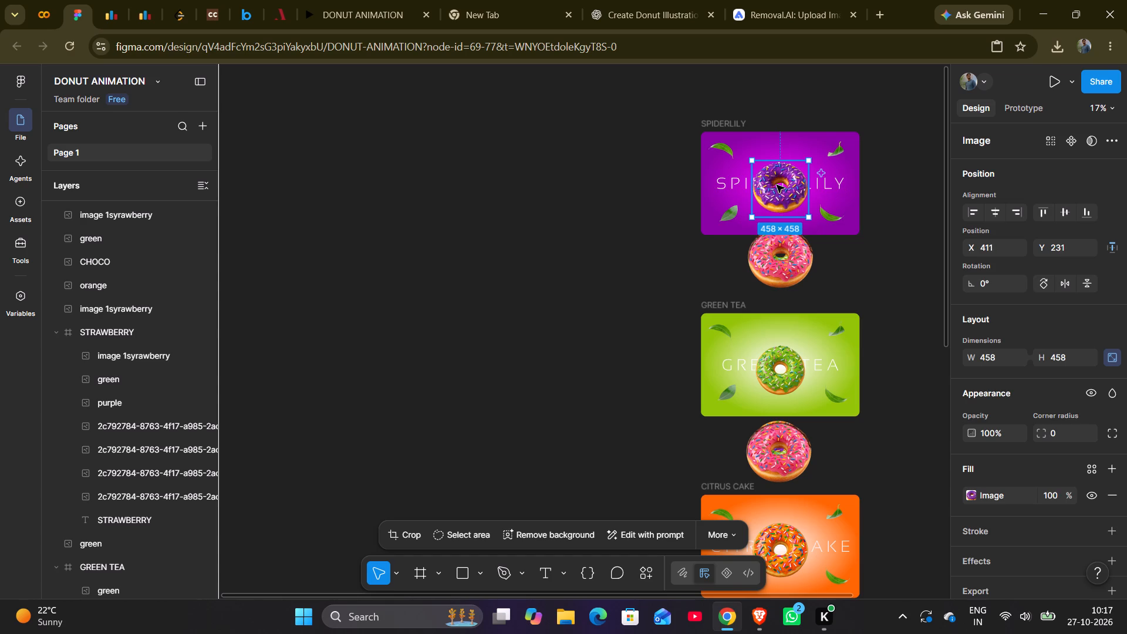
click(623, 231)
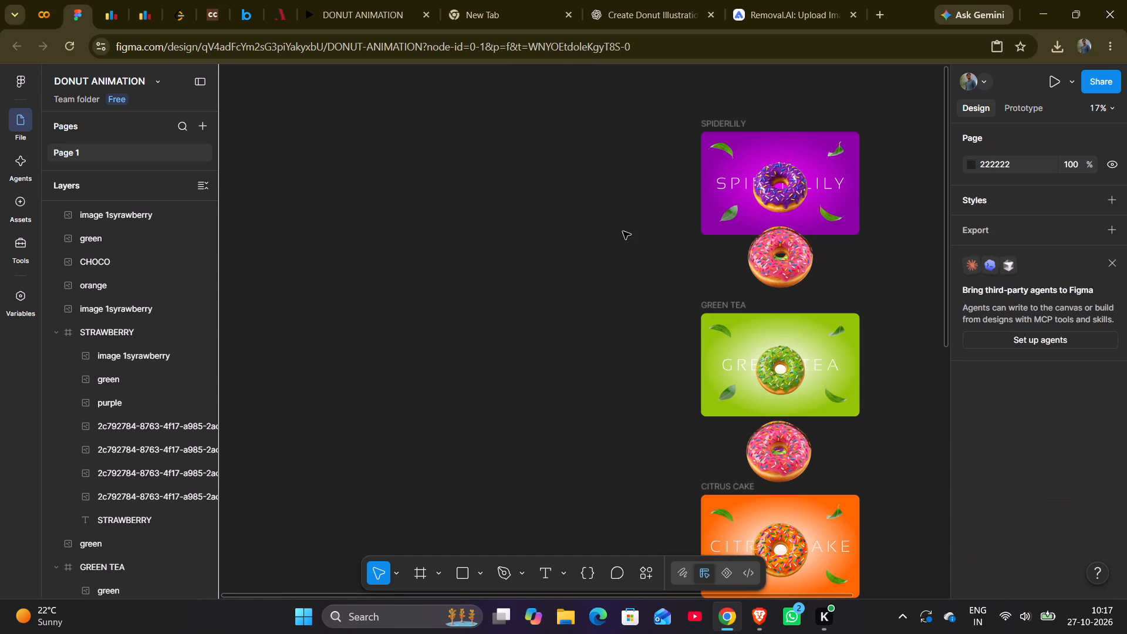
Select the four remaining strawberry, green, CHOCO and orange donuts and move them inside the SPIDERLILY frame, overhanging its lower edge left of centre.
scroll(623, 231, left, 2)
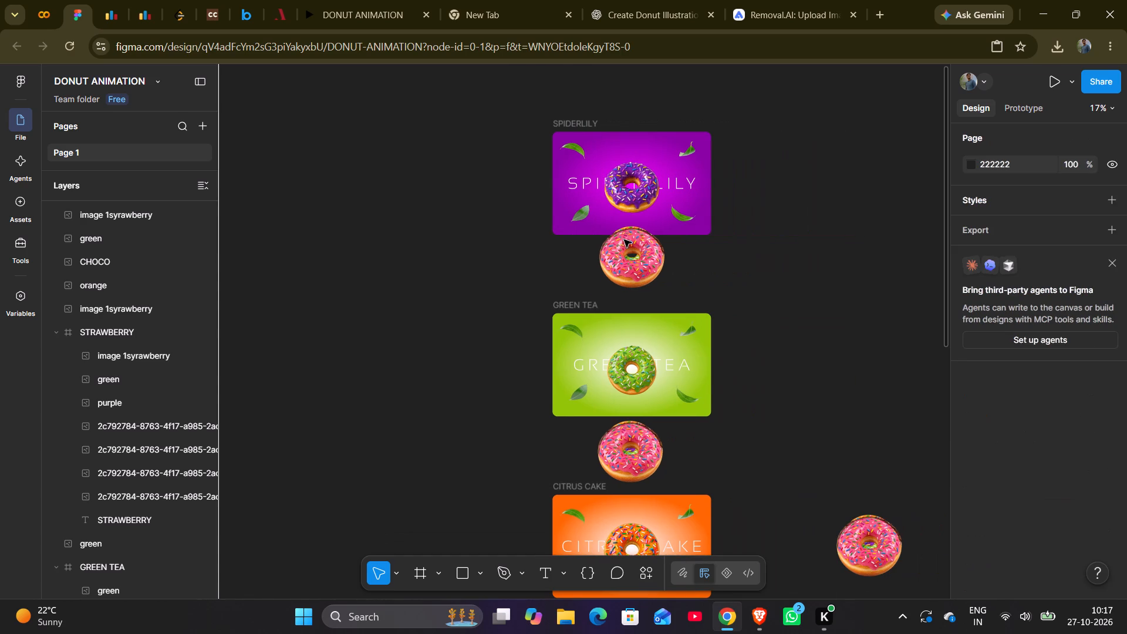
click(628, 252)
click(628, 252)
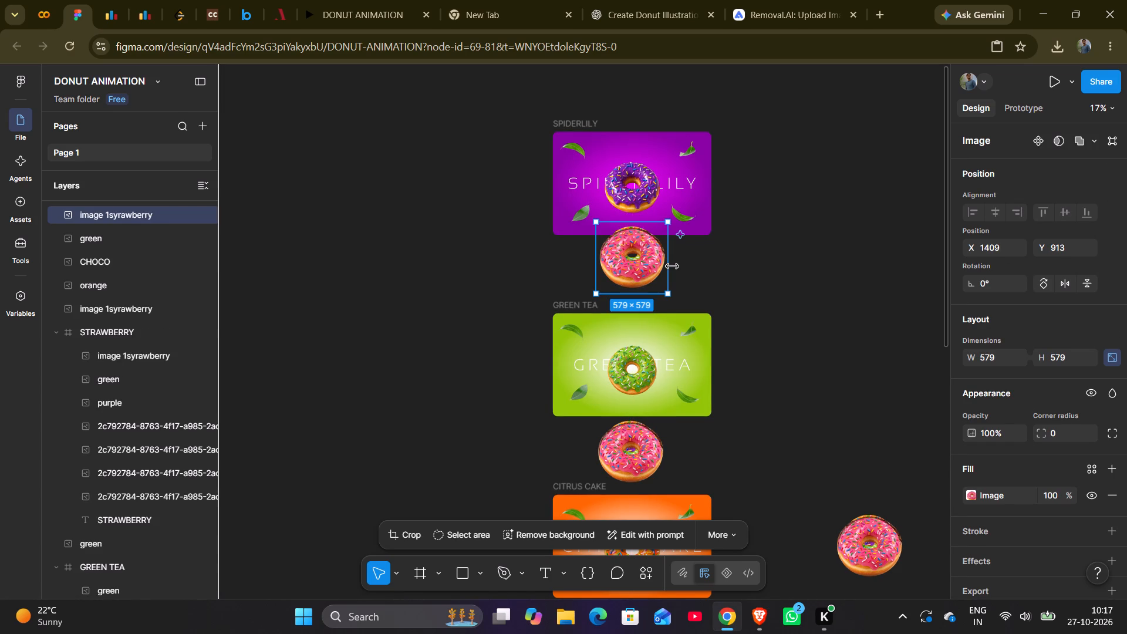
click(696, 282)
drag(696, 282, 629, 258)
drag(629, 258, 629, 242)
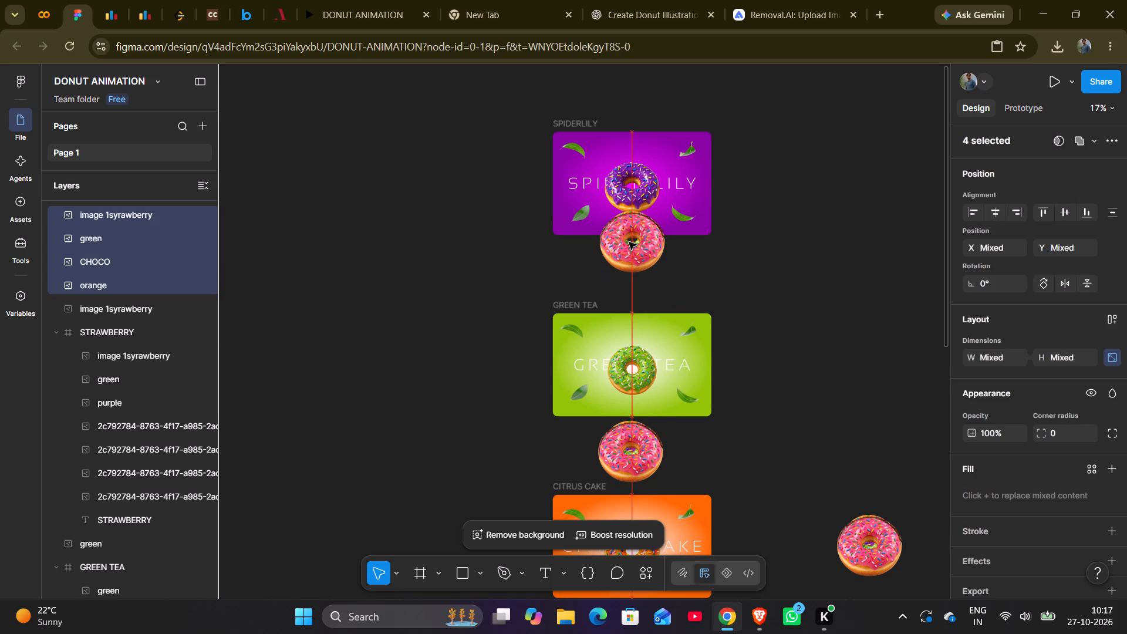
drag(629, 242, 690, 200)
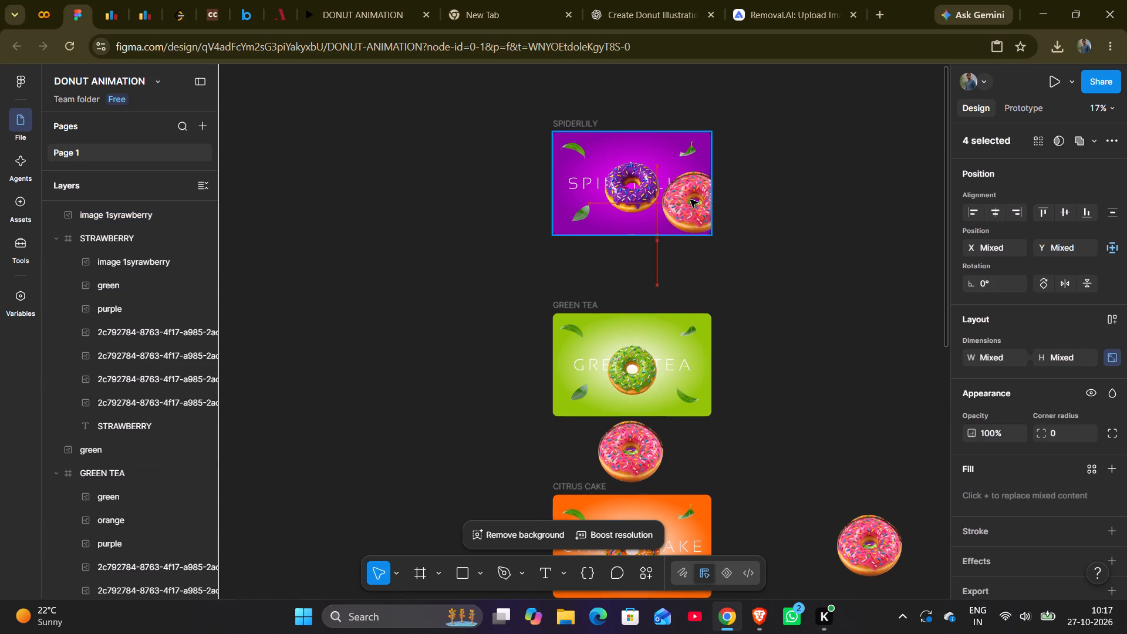
drag(690, 200, 676, 151)
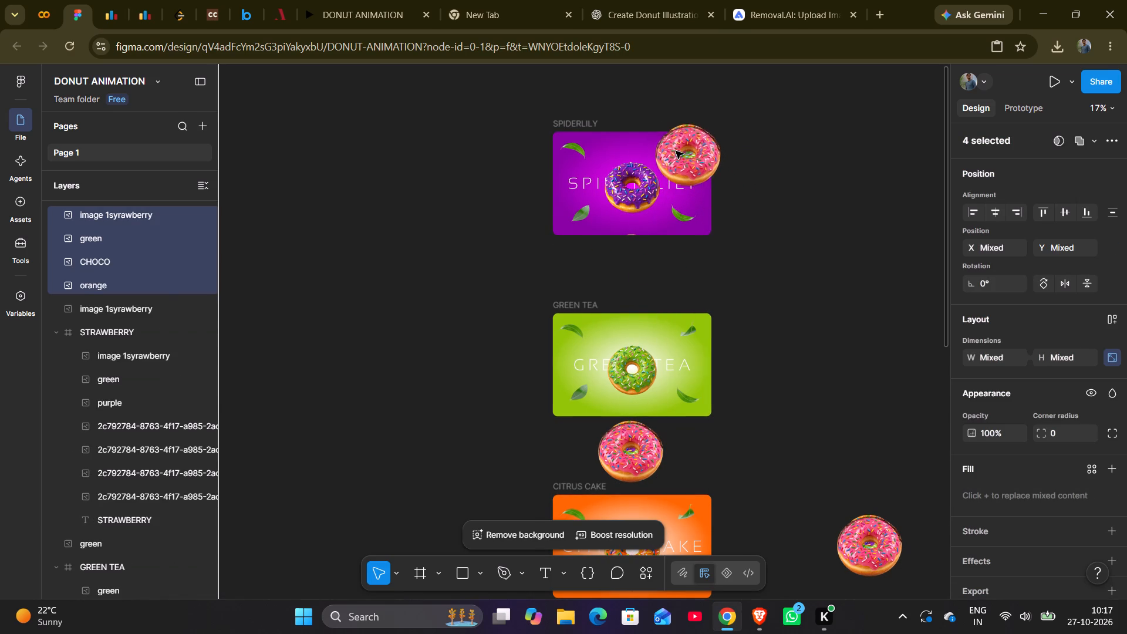
drag(676, 151, 612, 179)
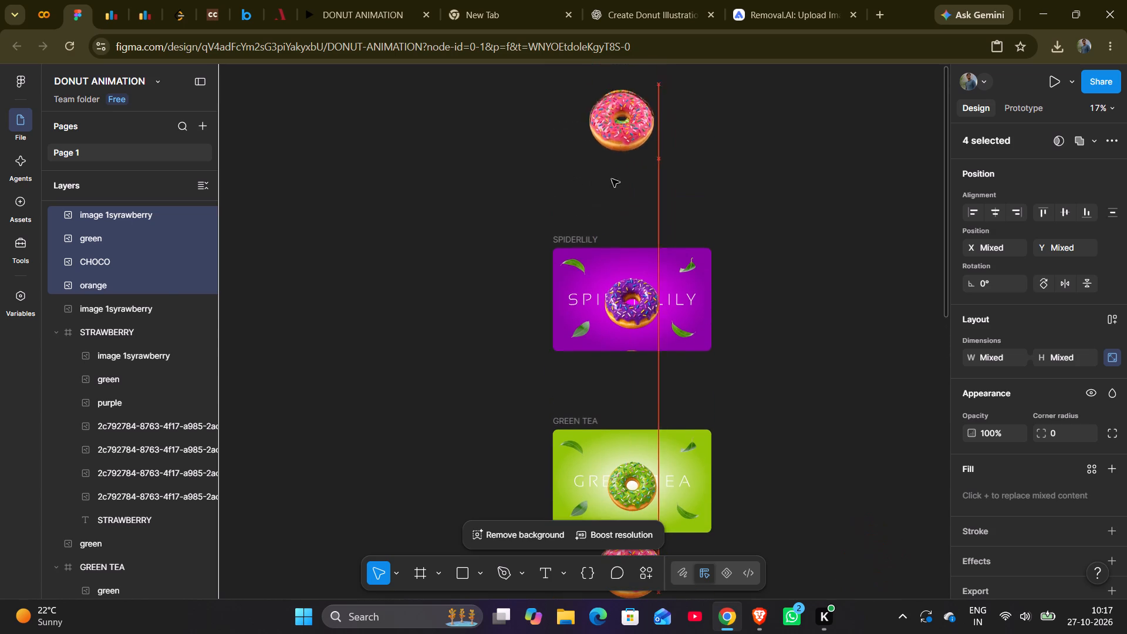
drag(612, 179, 625, 364)
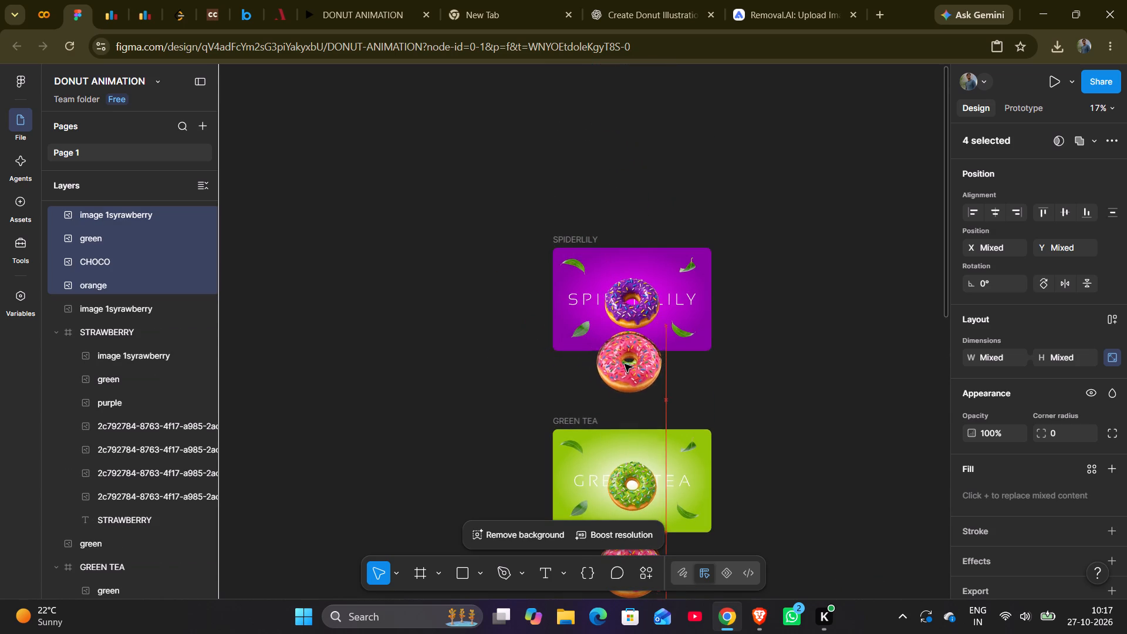
drag(625, 364, 626, 385)
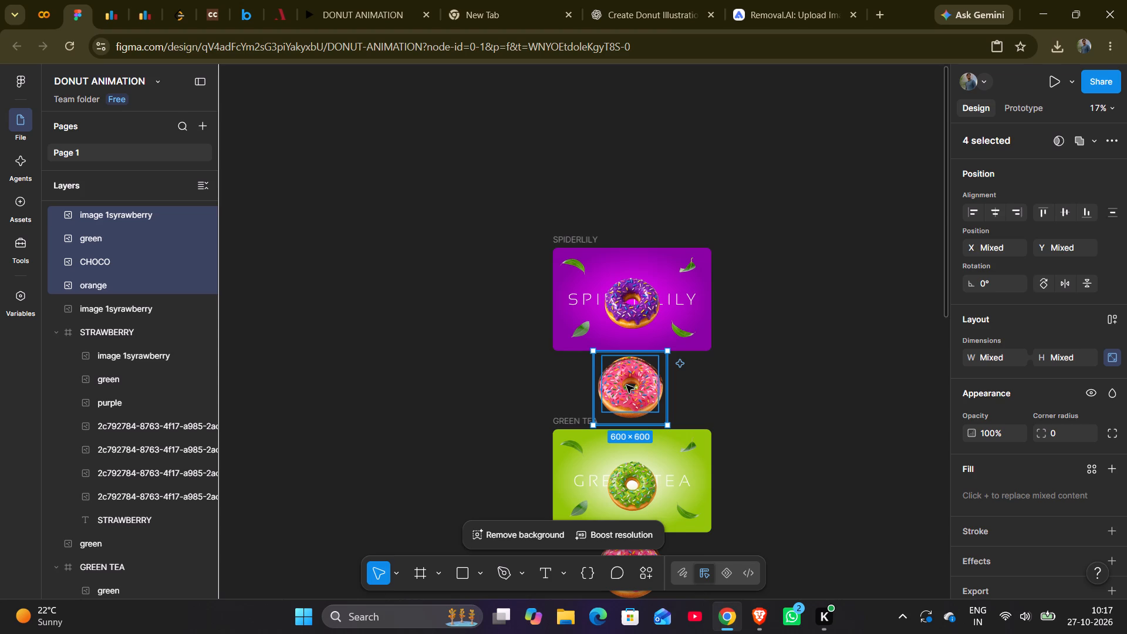
drag(626, 385, 626, 350)
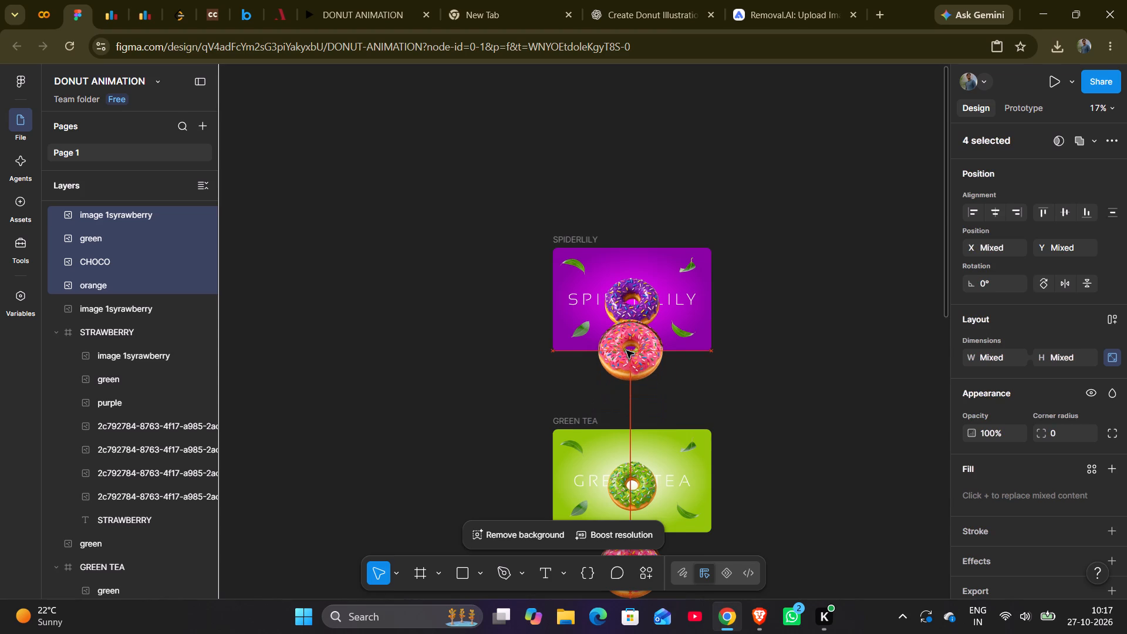
drag(626, 350, 593, 345)
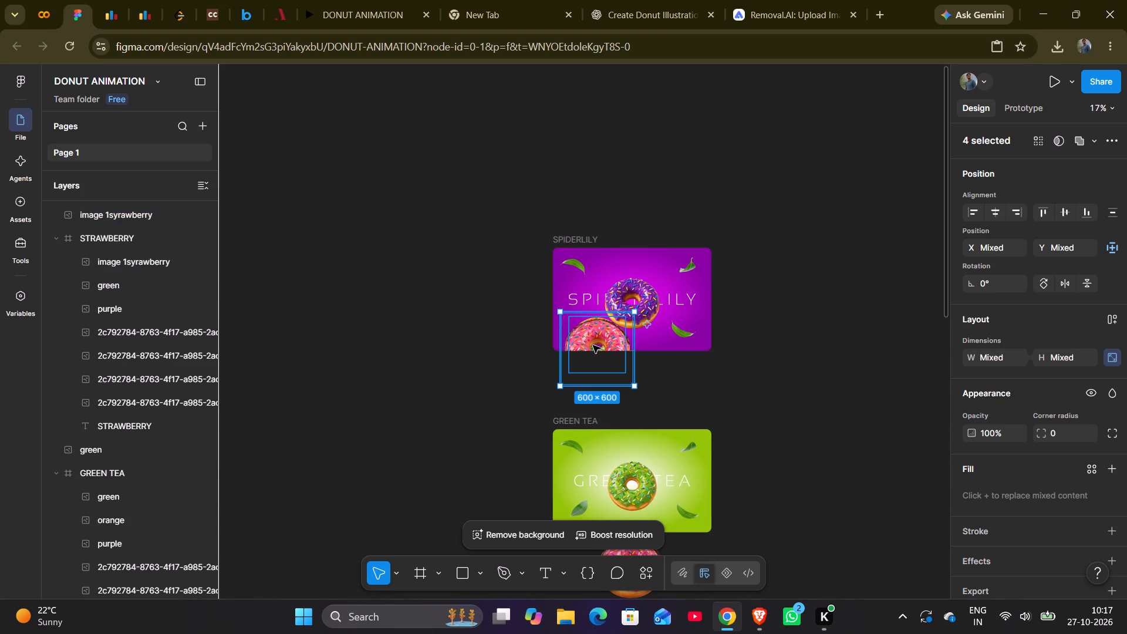
click(593, 345)
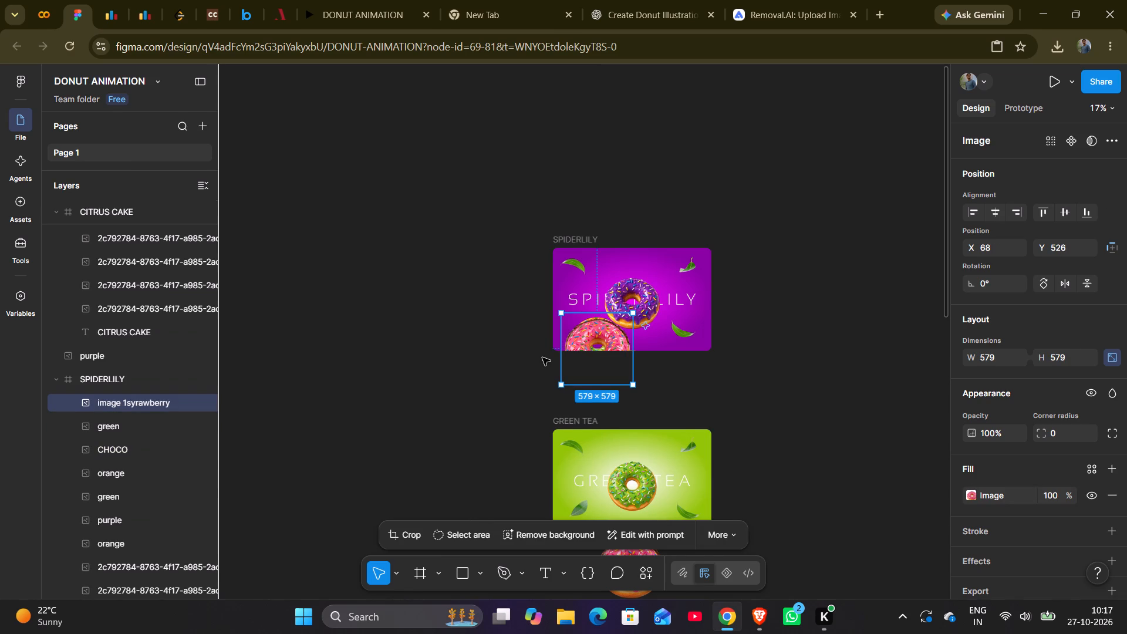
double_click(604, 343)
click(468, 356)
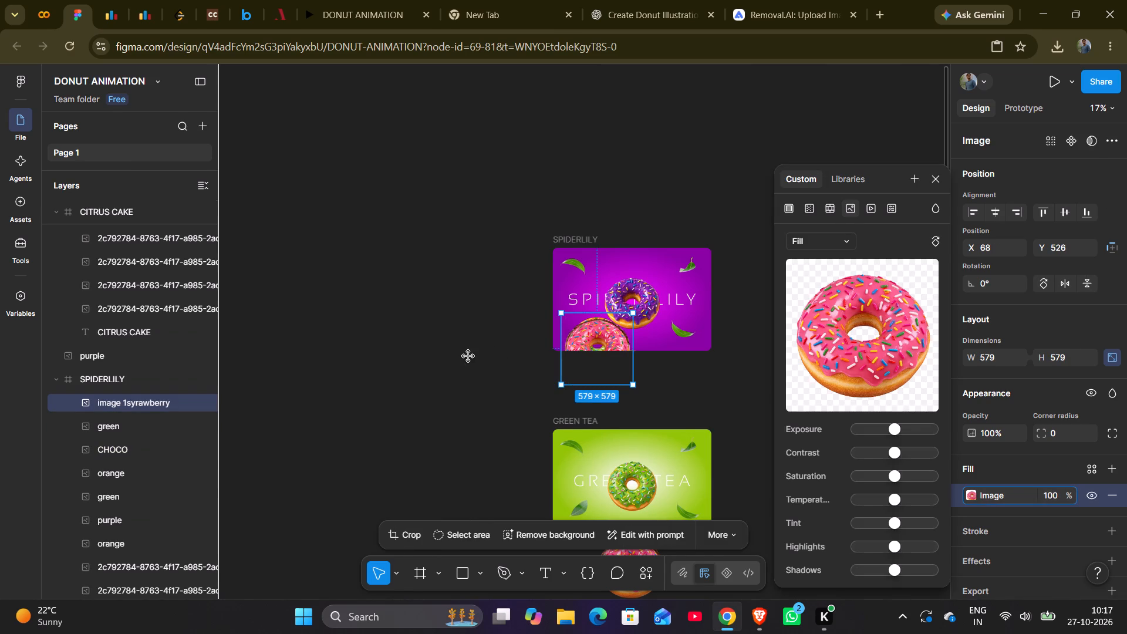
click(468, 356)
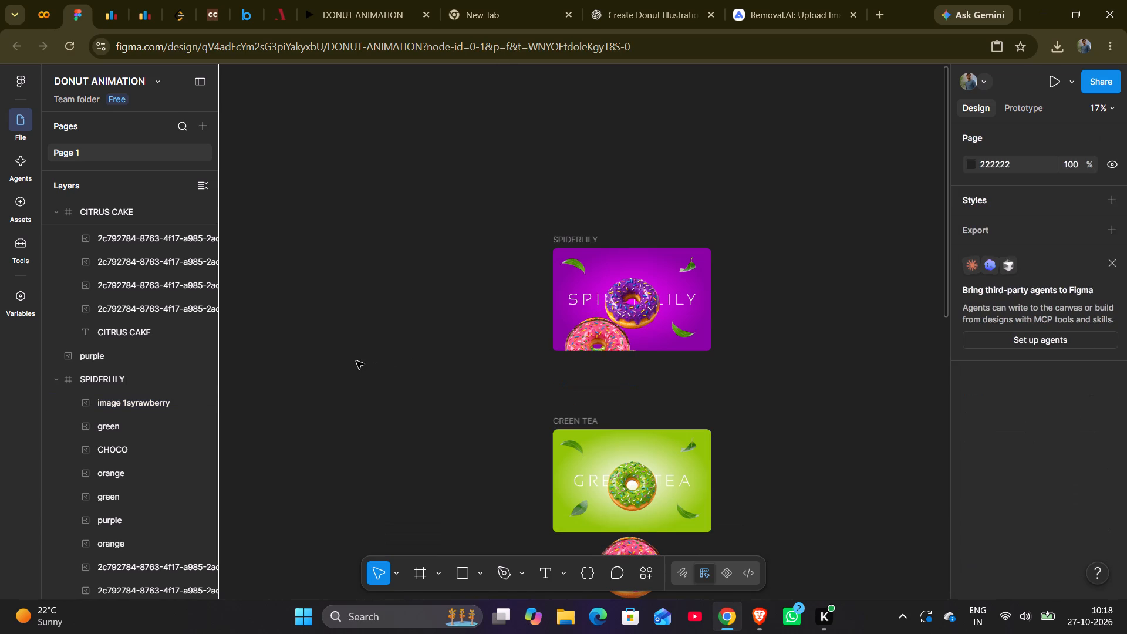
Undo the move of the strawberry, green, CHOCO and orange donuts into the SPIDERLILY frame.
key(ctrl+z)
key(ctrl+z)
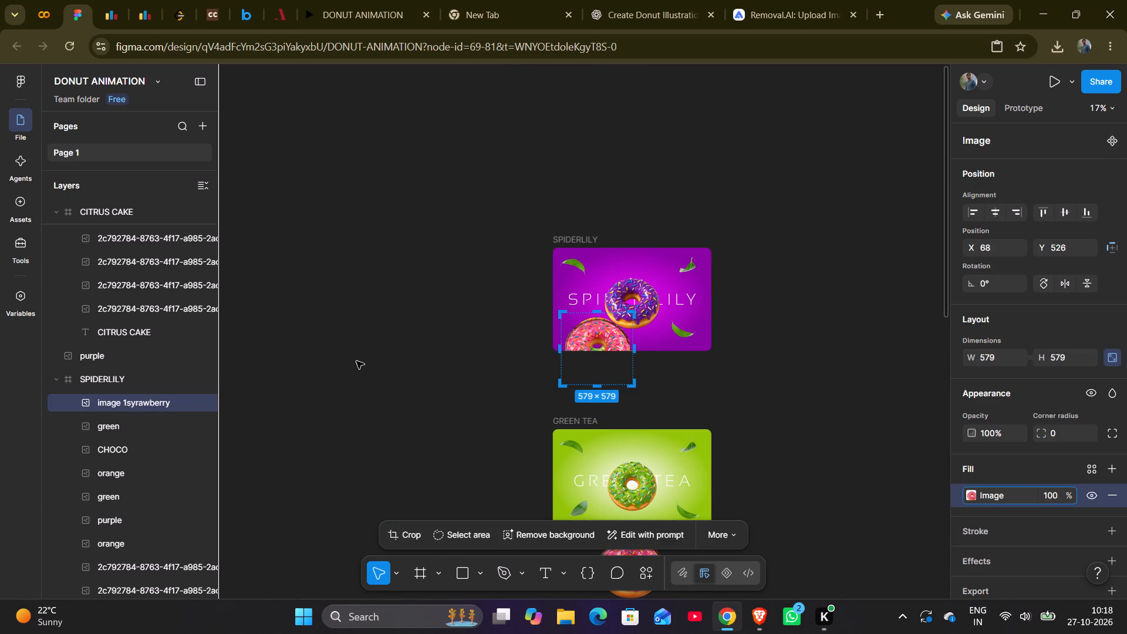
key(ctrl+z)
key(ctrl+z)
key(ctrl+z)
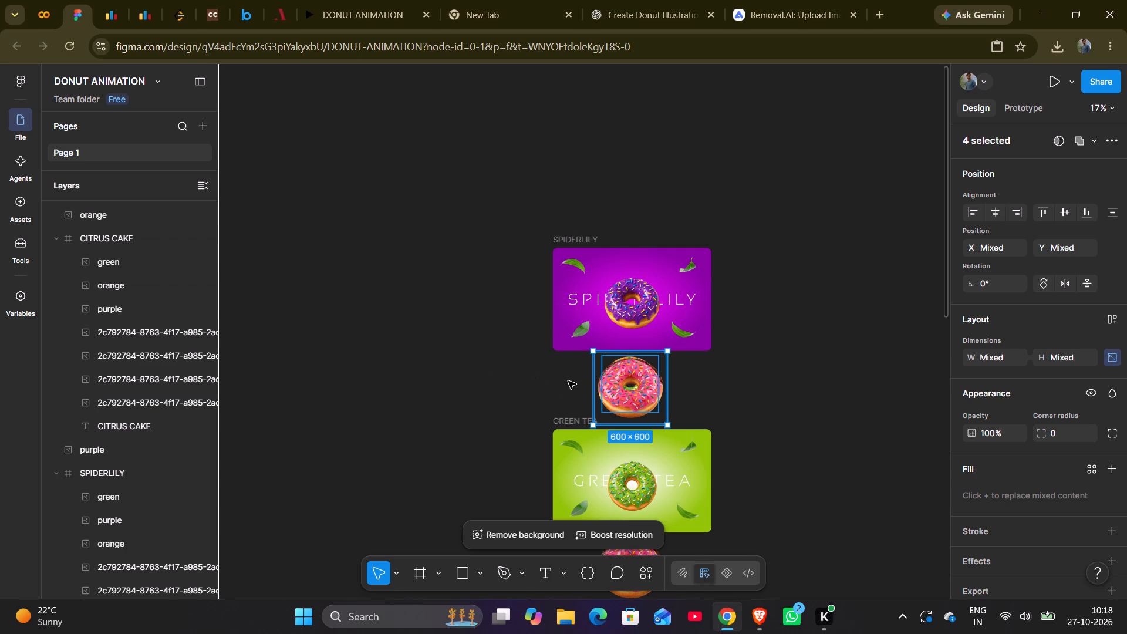
Select the four stacked donuts below the SPIDERLILY frame and move them into the frame, overhanging its upper-right corner.
click(638, 377)
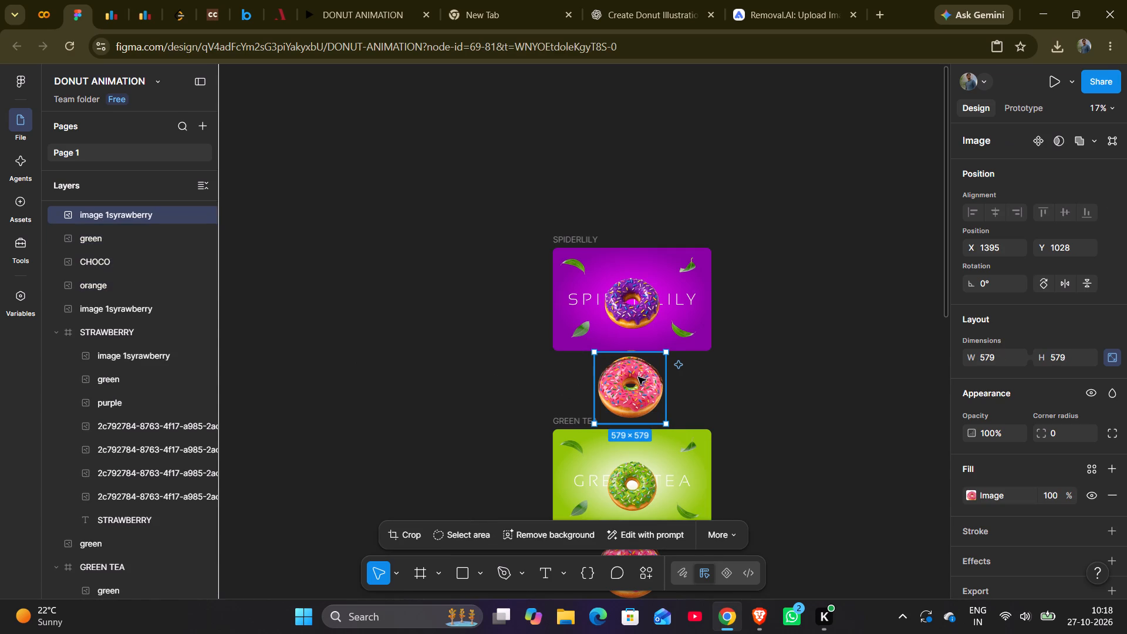
click(727, 414)
drag(678, 385, 610, 381)
right_click(610, 381)
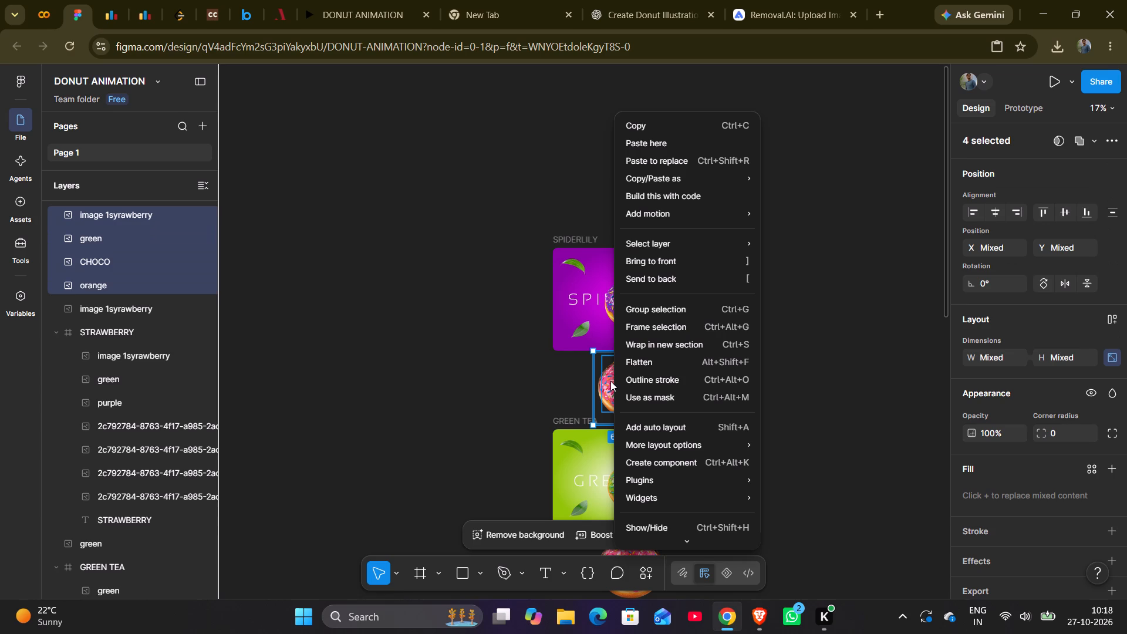
drag(606, 390, 605, 372)
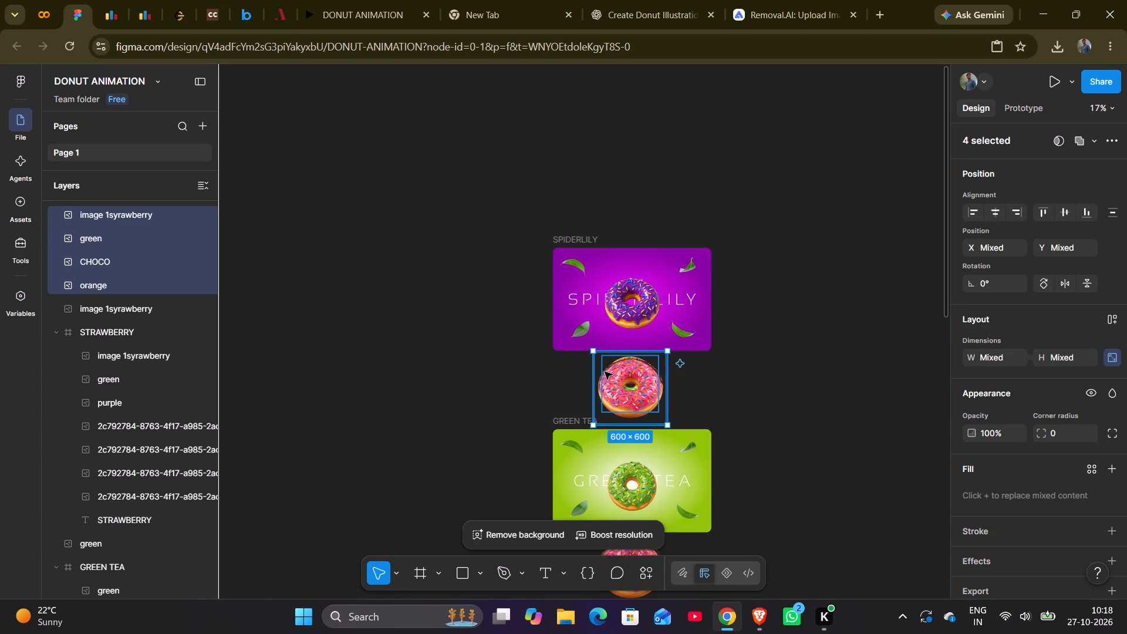
drag(605, 372, 610, 372)
drag(618, 390, 587, 283)
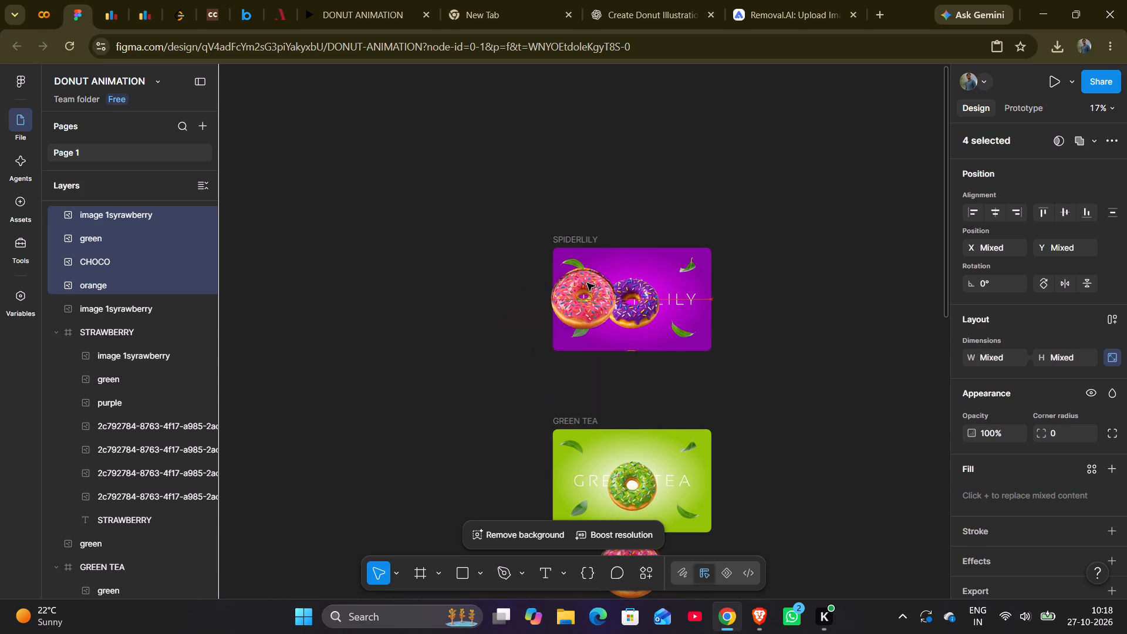
drag(587, 283, 710, 269)
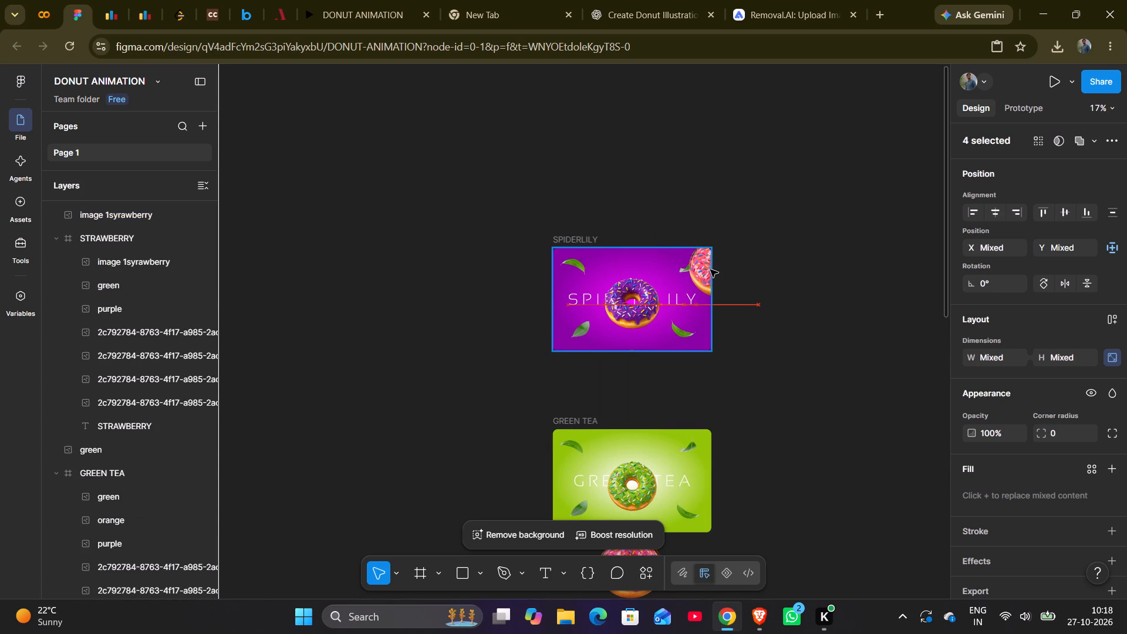
drag(710, 269, 702, 268)
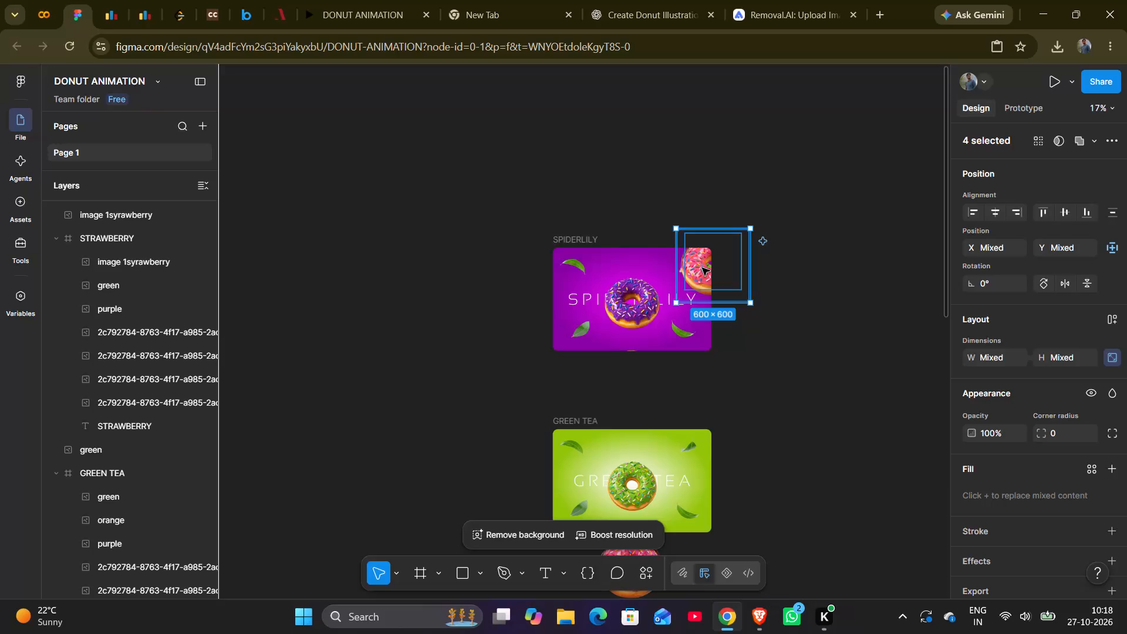
Send the four selected donuts to the back of the SPIDERLILY frame's layers.
right_click(702, 268)
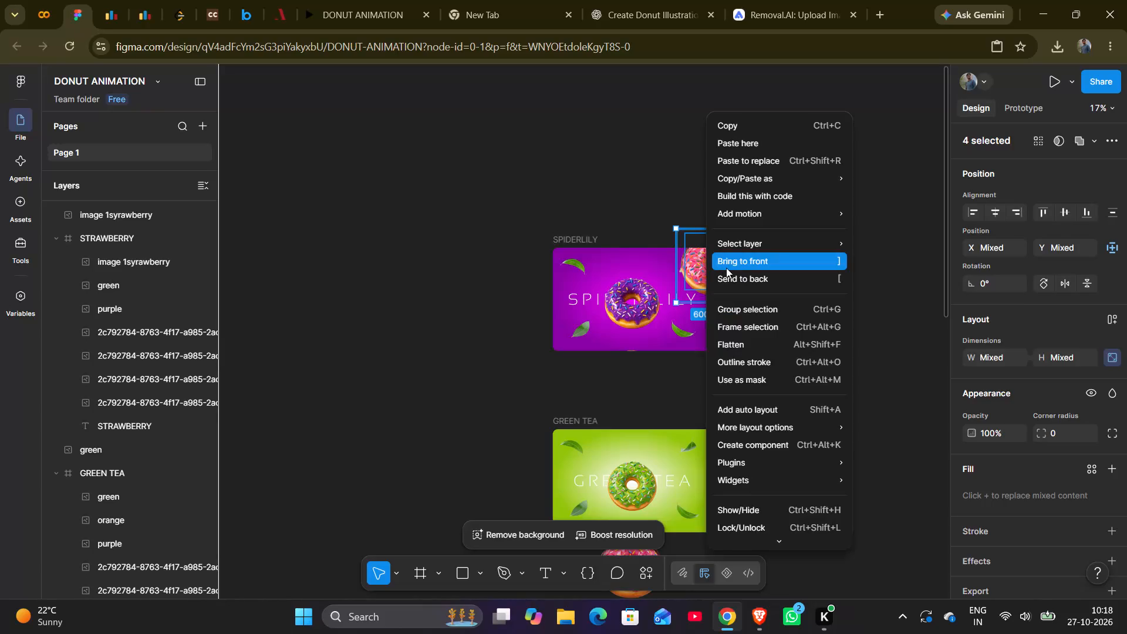
click(756, 280)
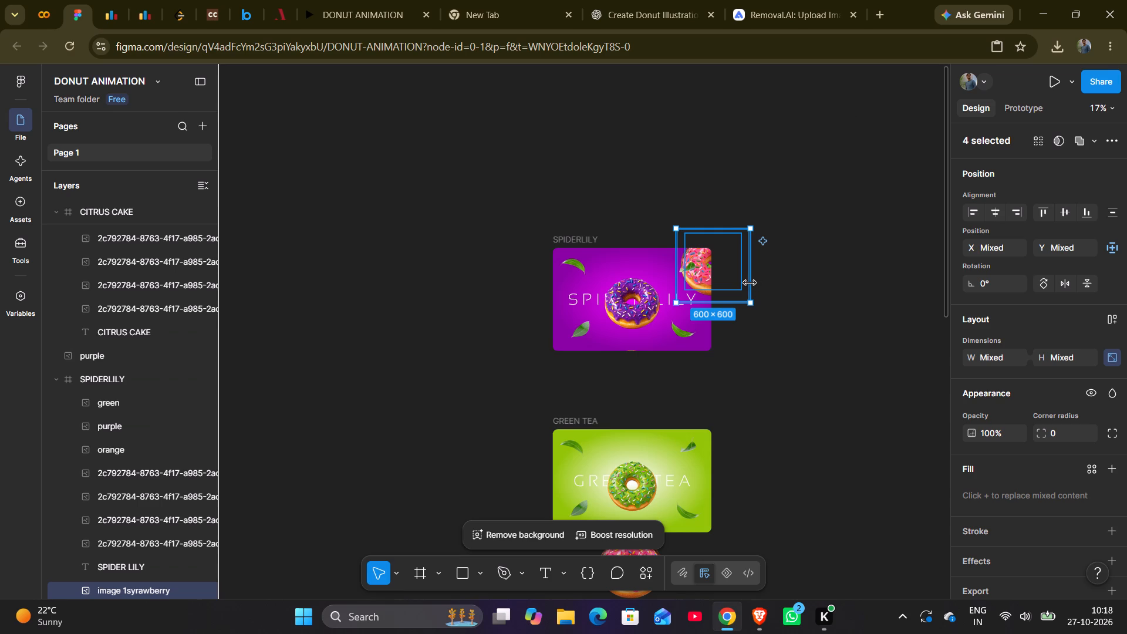
Move the four selected donuts outside the SPIDERLILY artwork, just beyond its lower-right corner, keeping them nested in the frame.
scroll(742, 283, left, 1)
drag(722, 267, 789, 360)
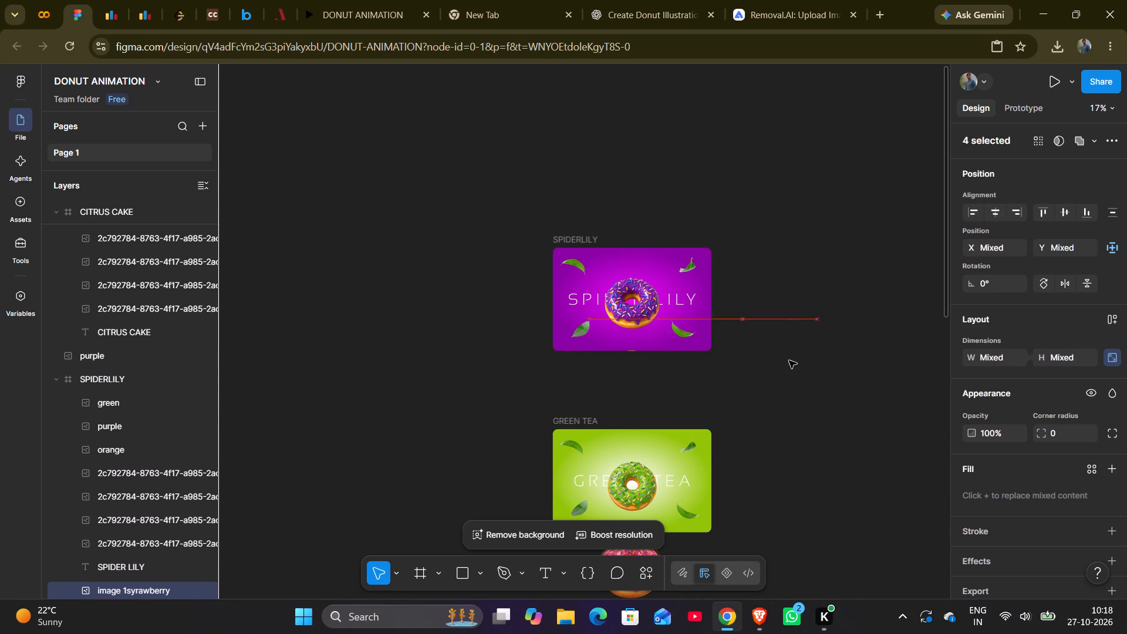
drag(789, 360, 770, 385)
Delete the original green donut at the centre of the GREEN TEA frame.
scroll(770, 385, down, 1)
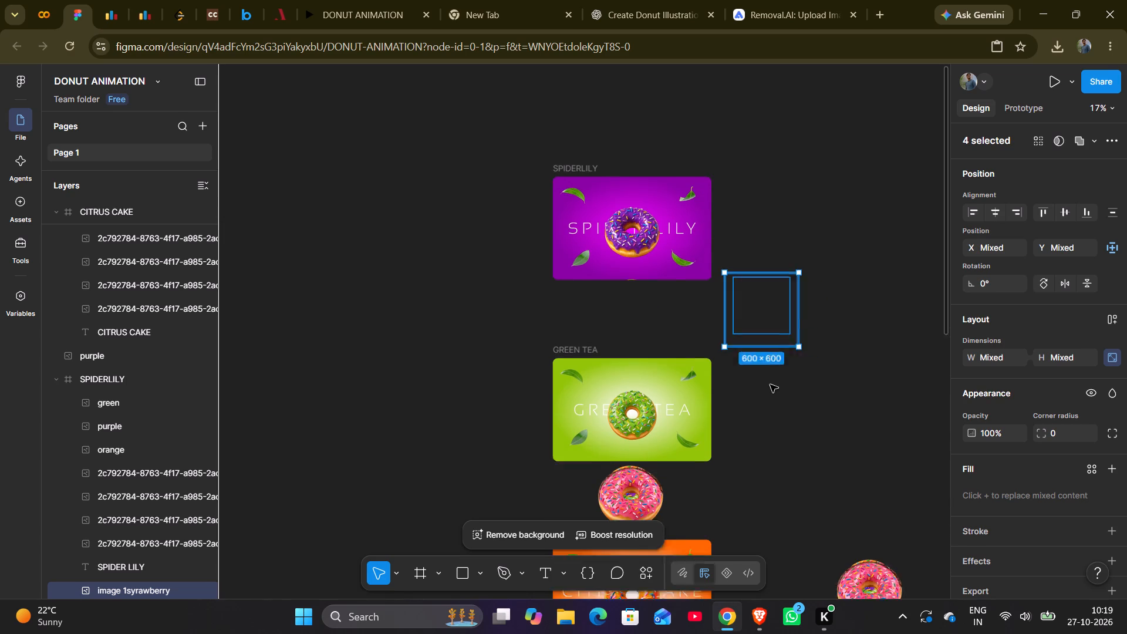
scroll(770, 385, down, 2)
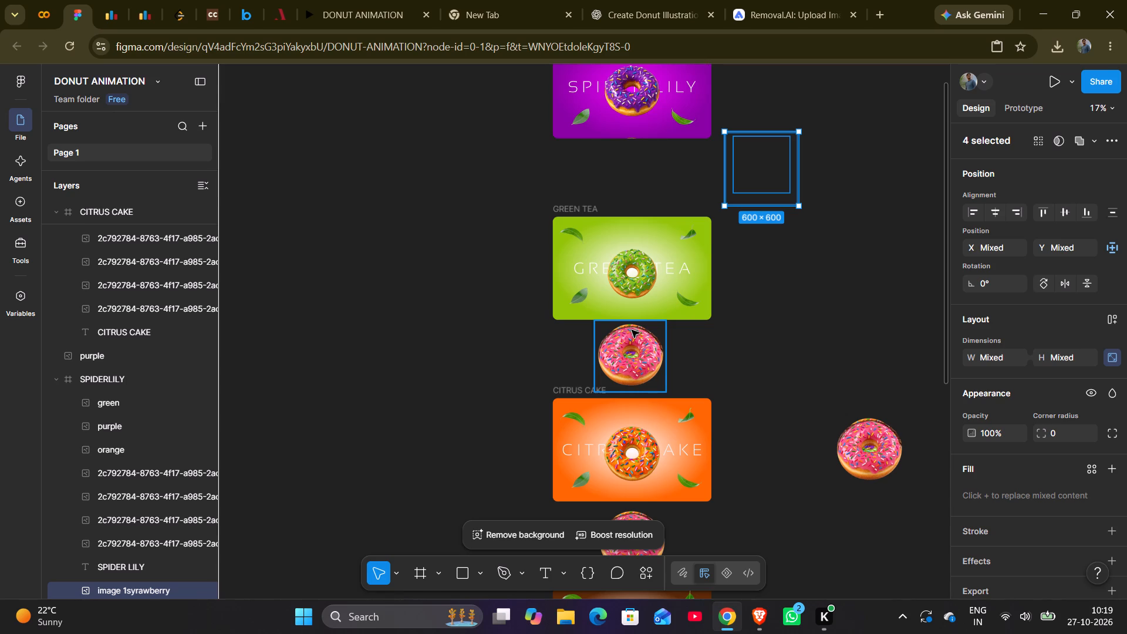
click(630, 284)
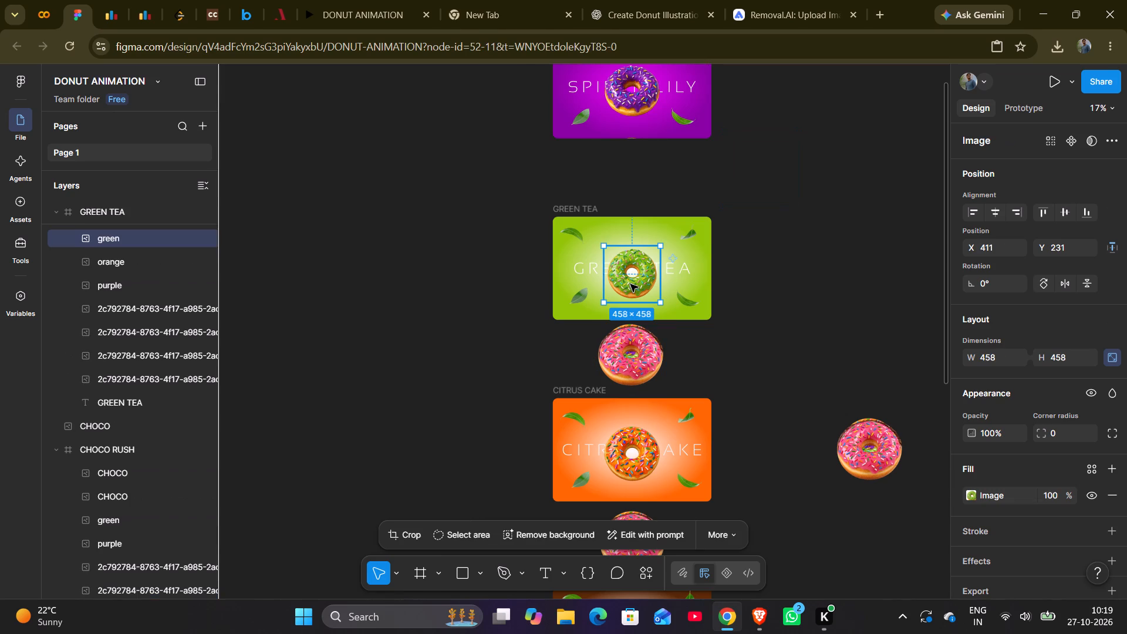
key(Delete)
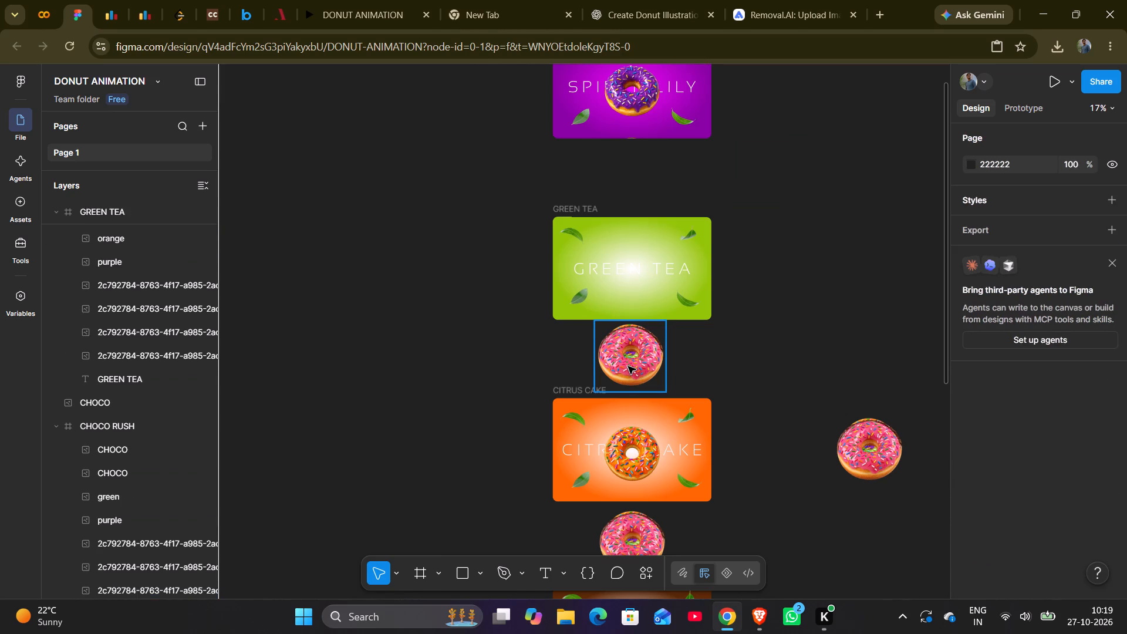
Move the green layer of the stack below GREEN TEA into that frame's layers, directly beneath purple.
drag(684, 372, 622, 356)
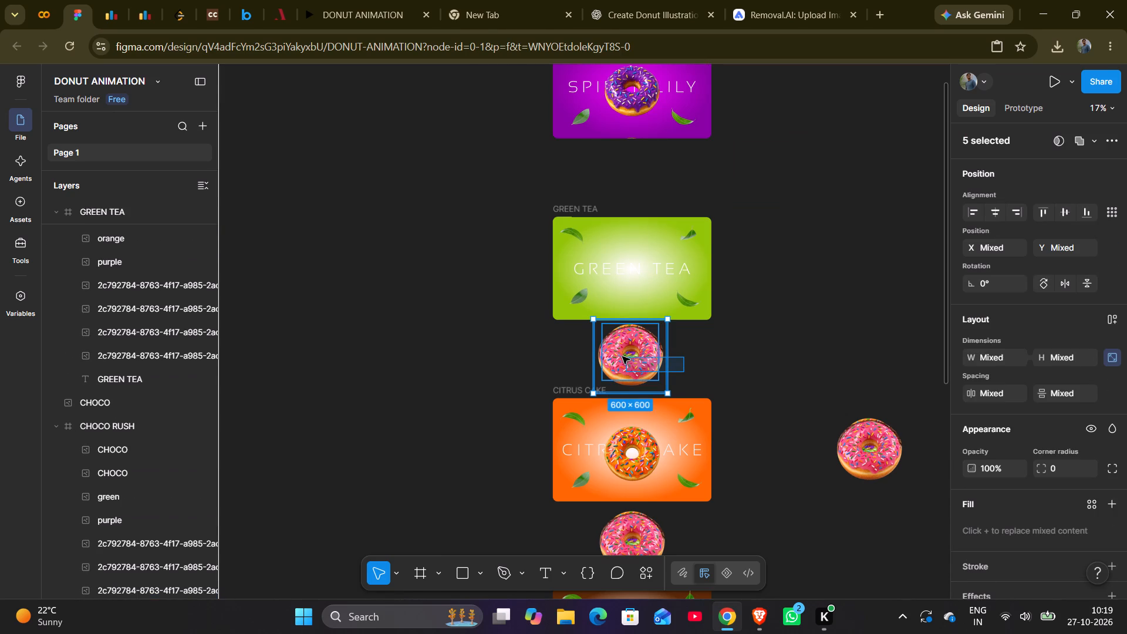
drag(622, 356, 618, 356)
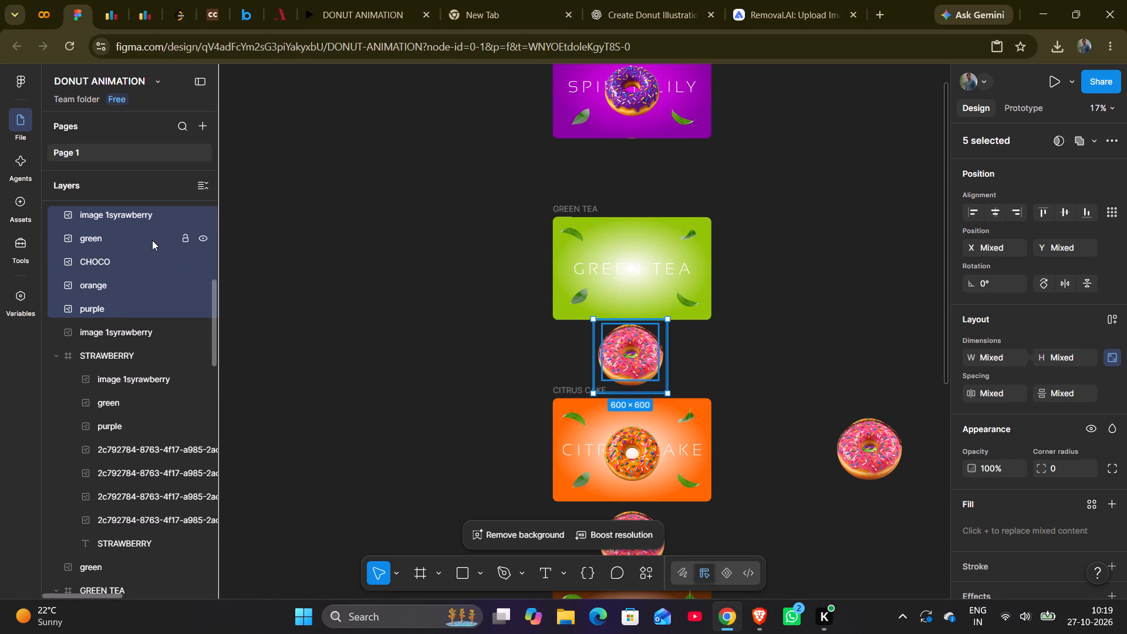
drag(113, 235, 103, 259)
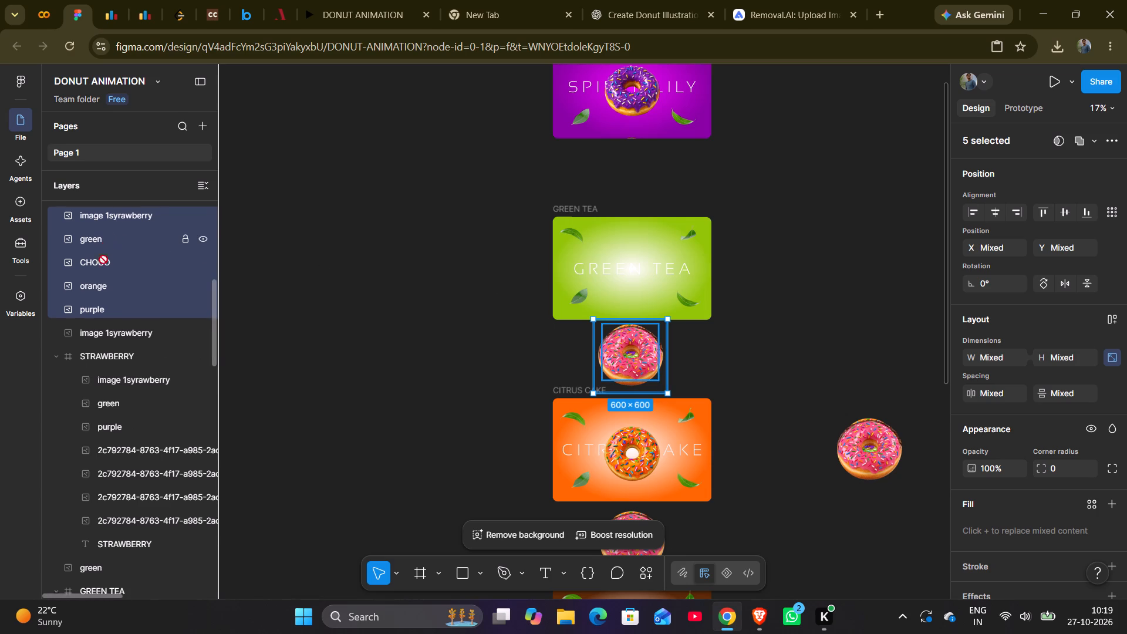
drag(103, 259, 106, 260)
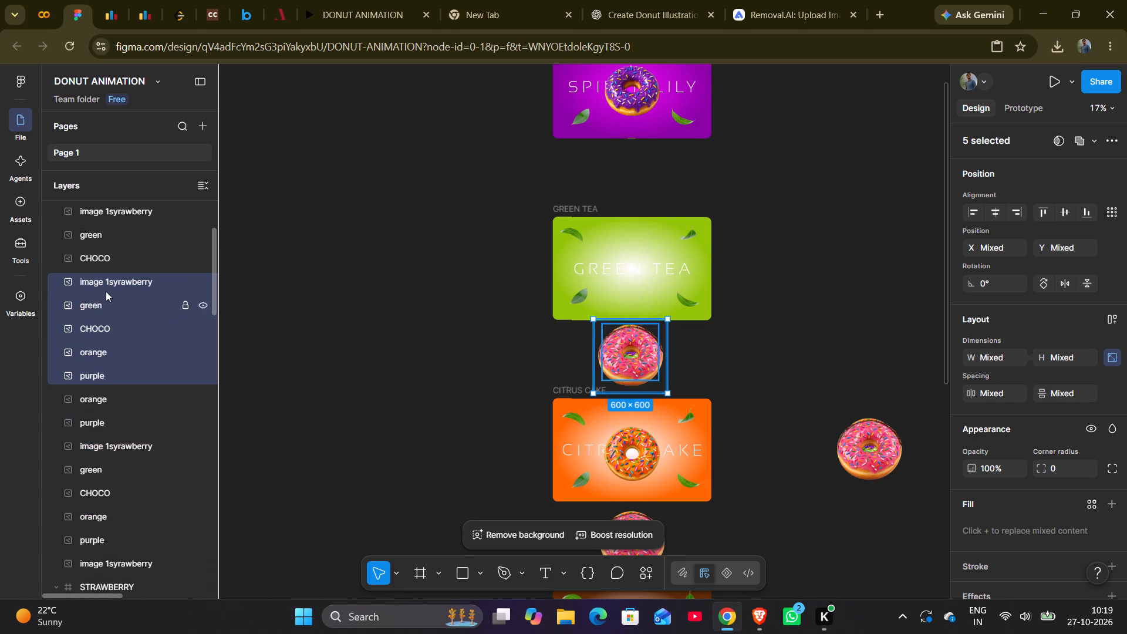
double_click(100, 306)
click(100, 306)
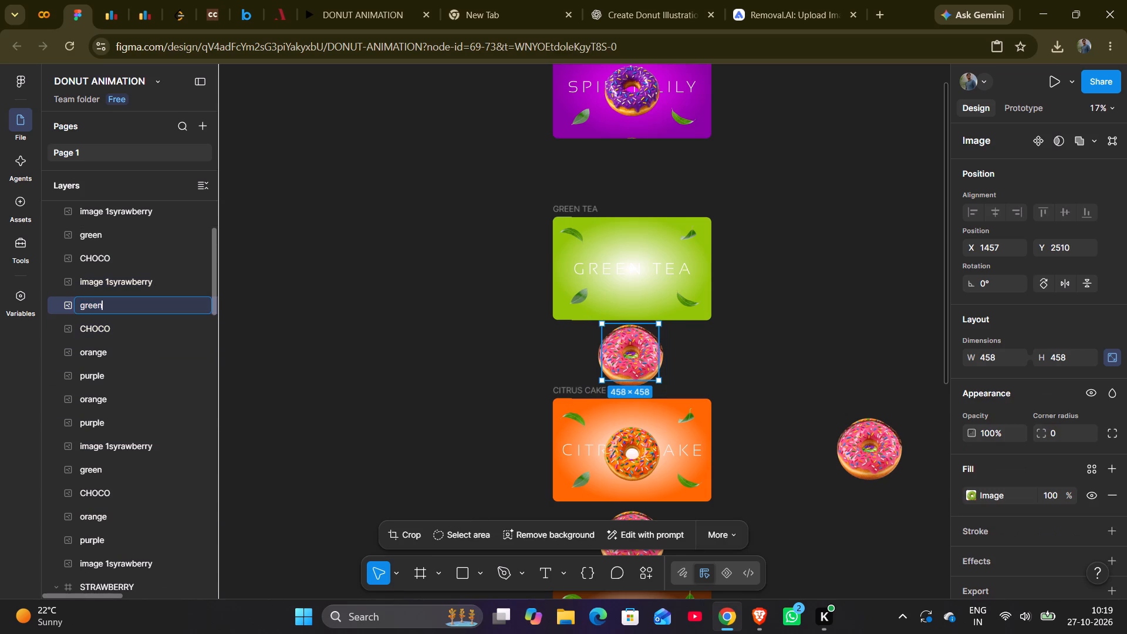
click(118, 310)
click(118, 310)
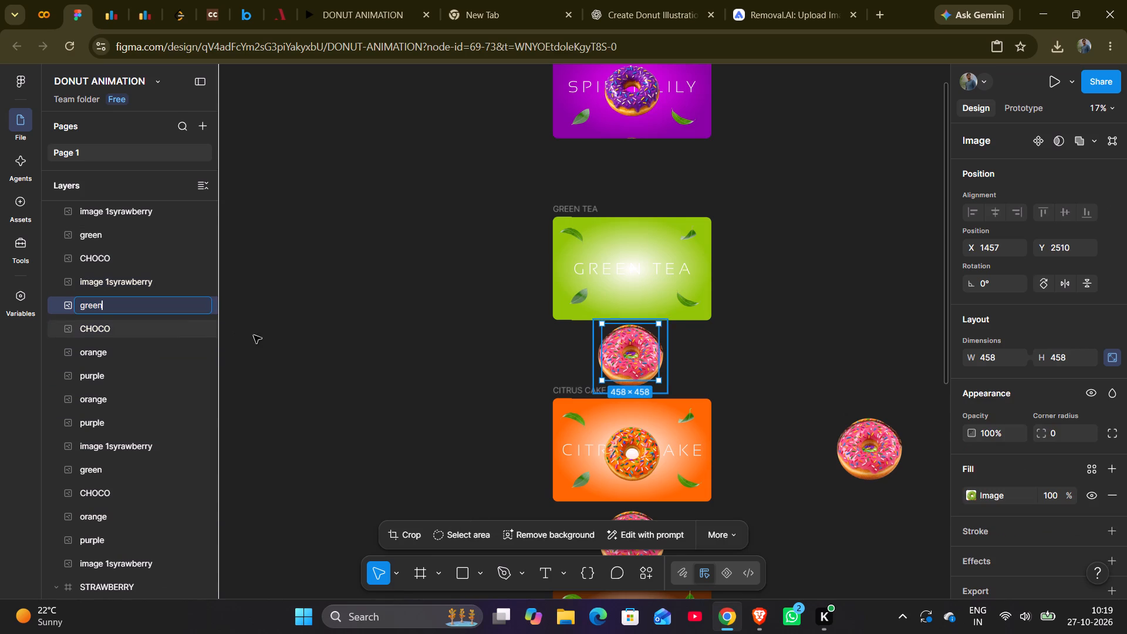
click(269, 339)
drag(143, 303, 137, 336)
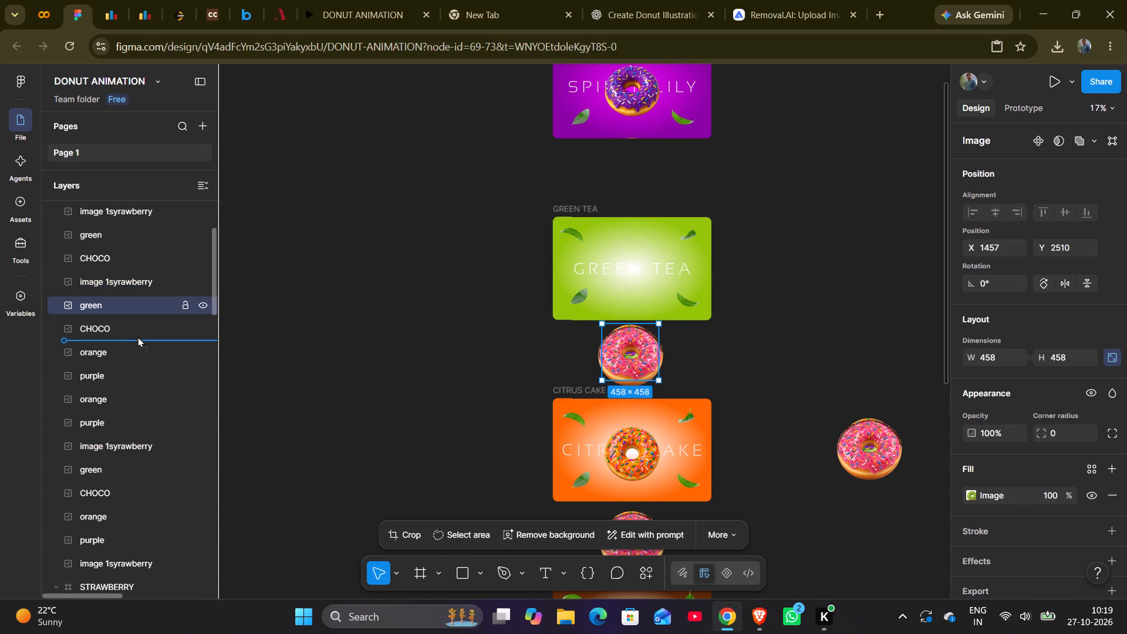
drag(137, 336, 123, 538)
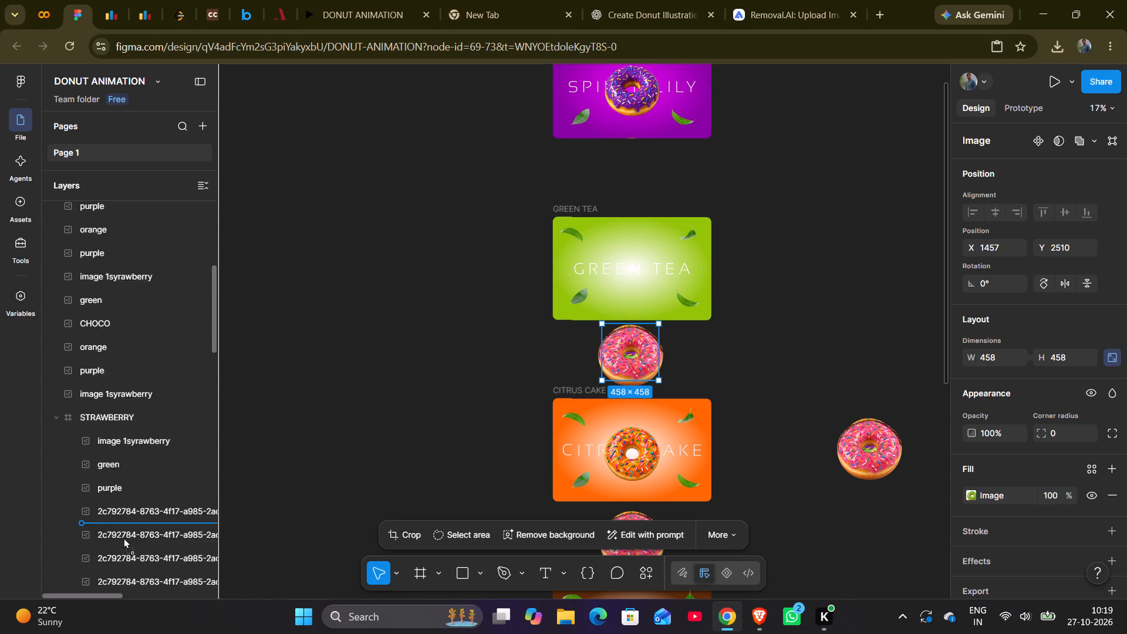
drag(123, 538, 113, 432)
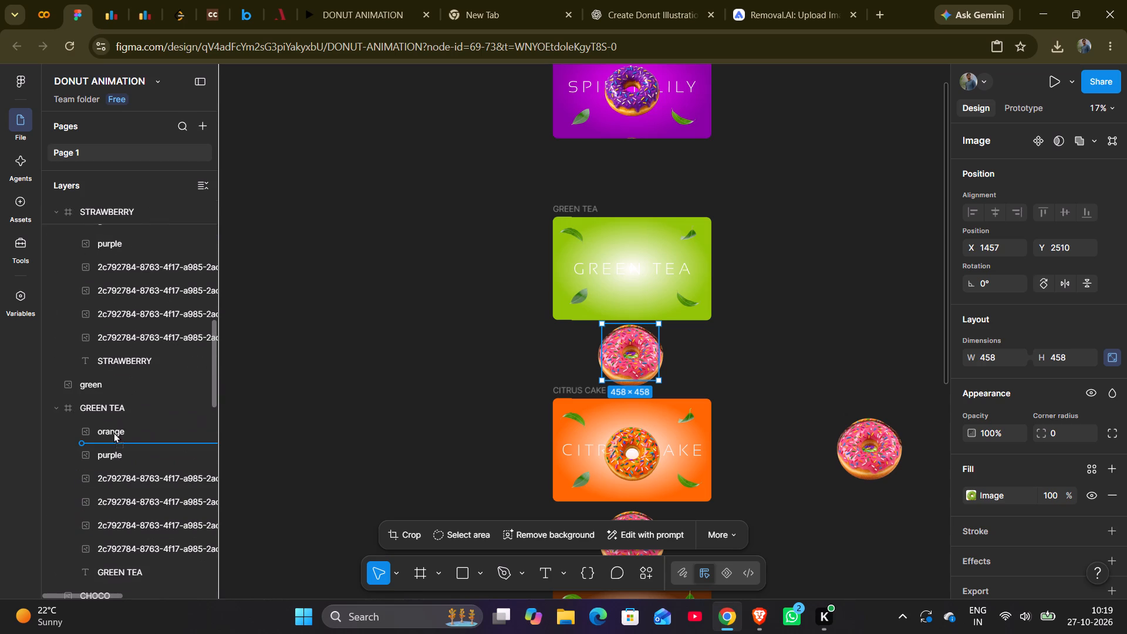
drag(113, 432, 112, 466)
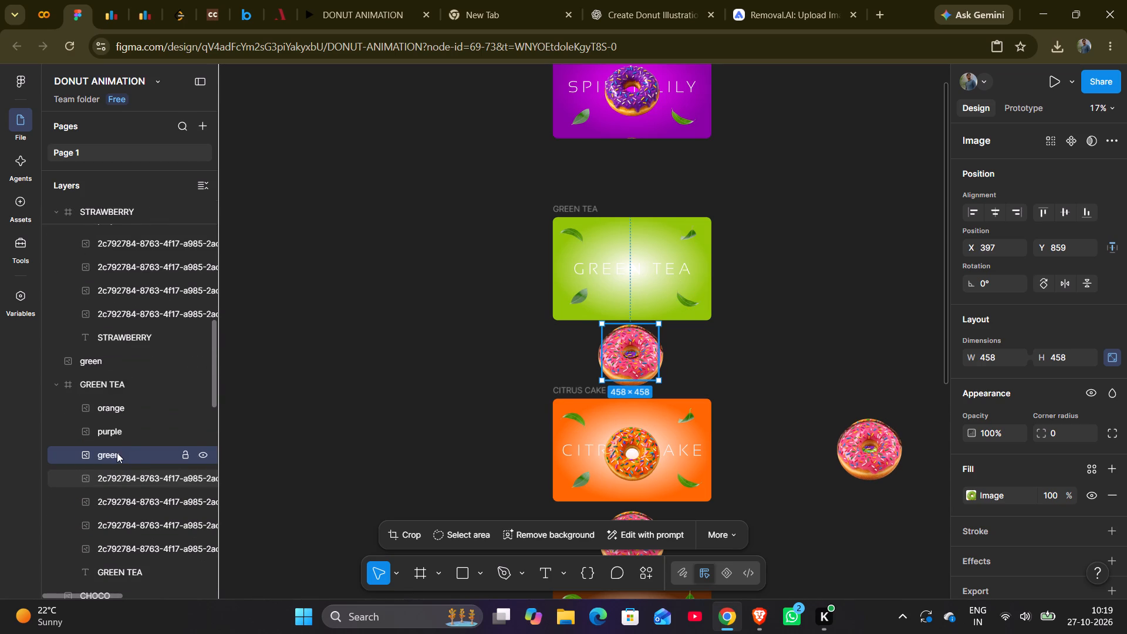
Move the new green donut to the centre of the GREEN TEA frame, at X 411, Y 231.
click(117, 453)
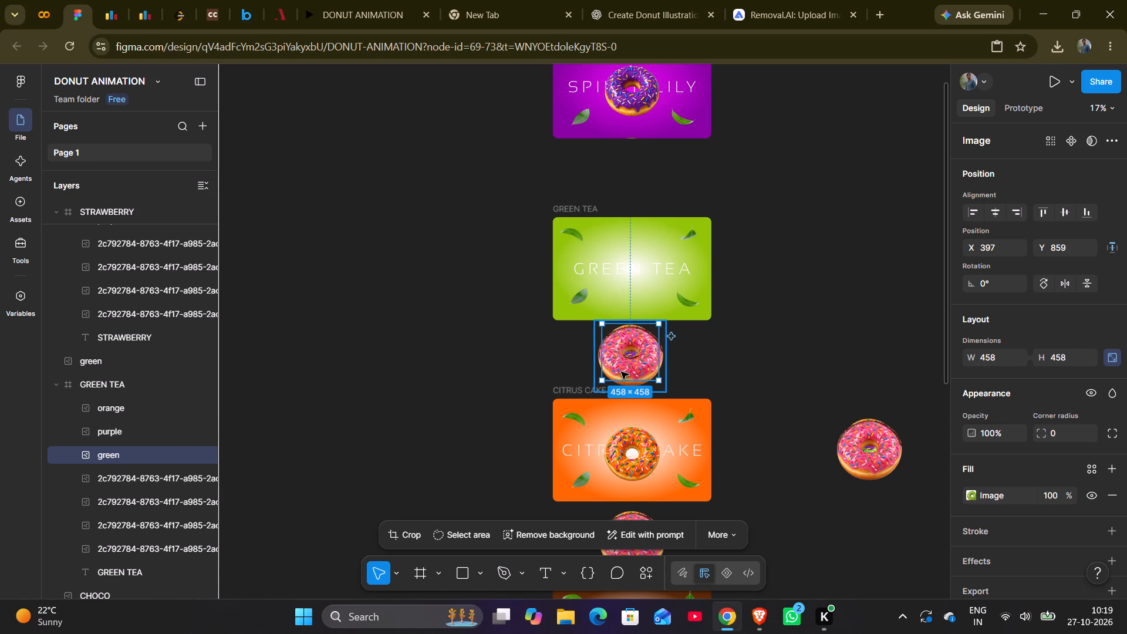
drag(628, 366, 630, 285)
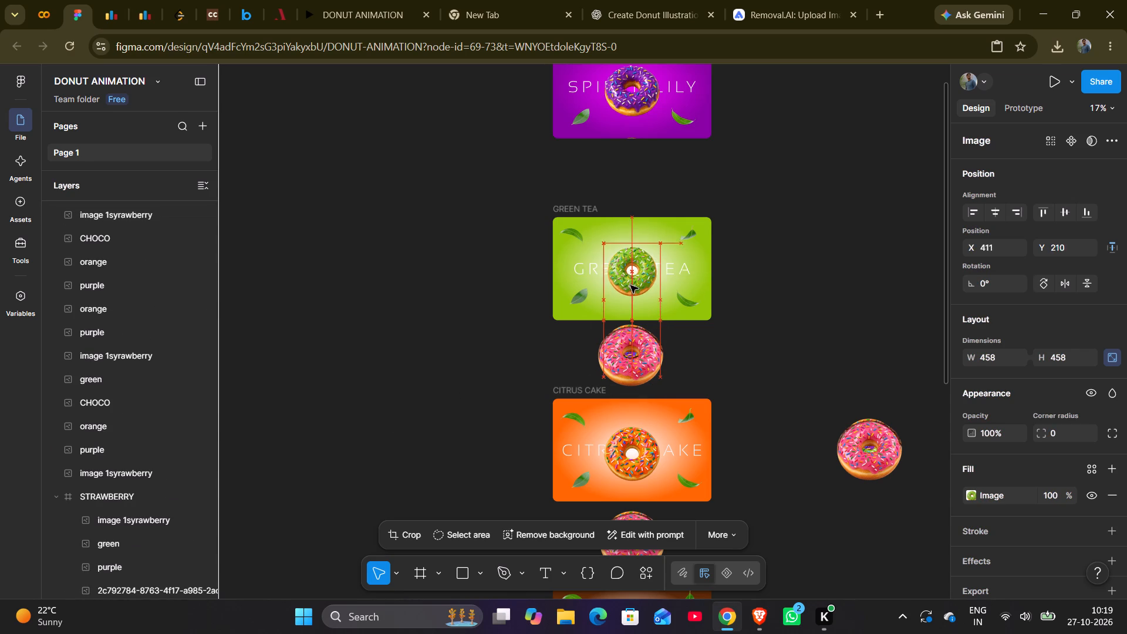
drag(630, 285, 627, 286)
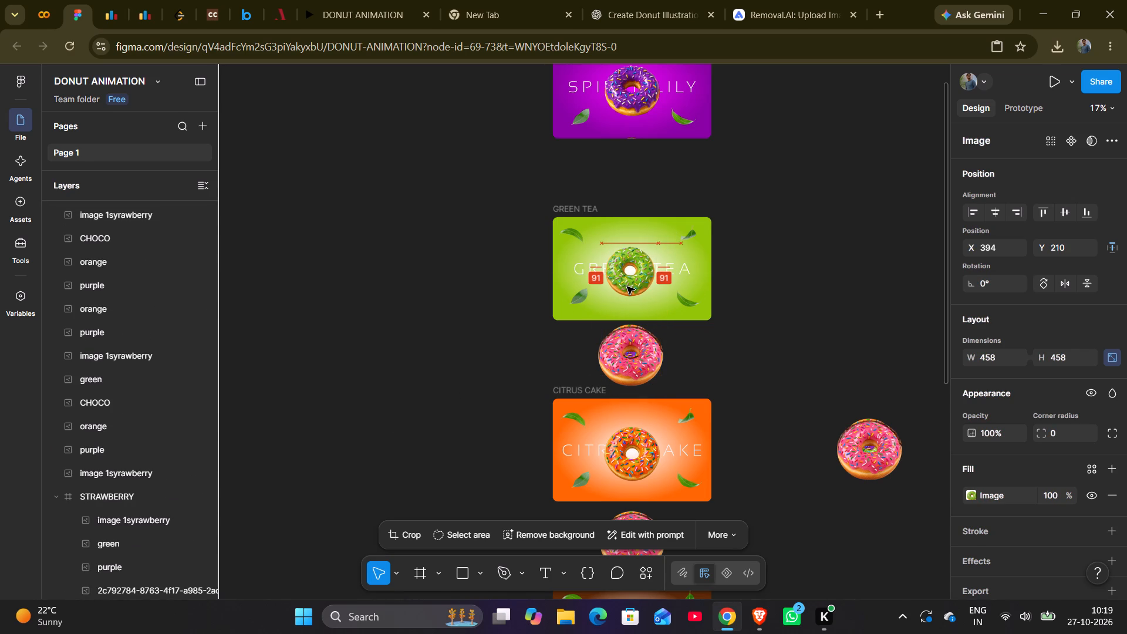
drag(627, 286, 632, 288)
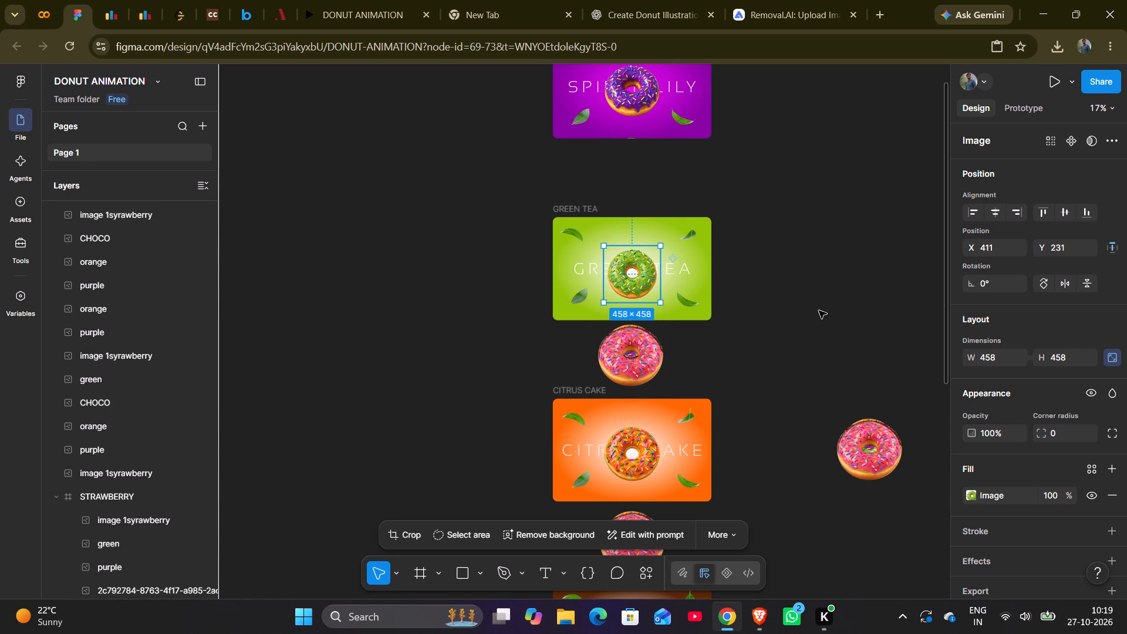
click(819, 311)
Select the strawberry donut on top of the stack between the GREEN TEA and CITRUS CAKE frames and move it.
scroll(819, 311, down, 1)
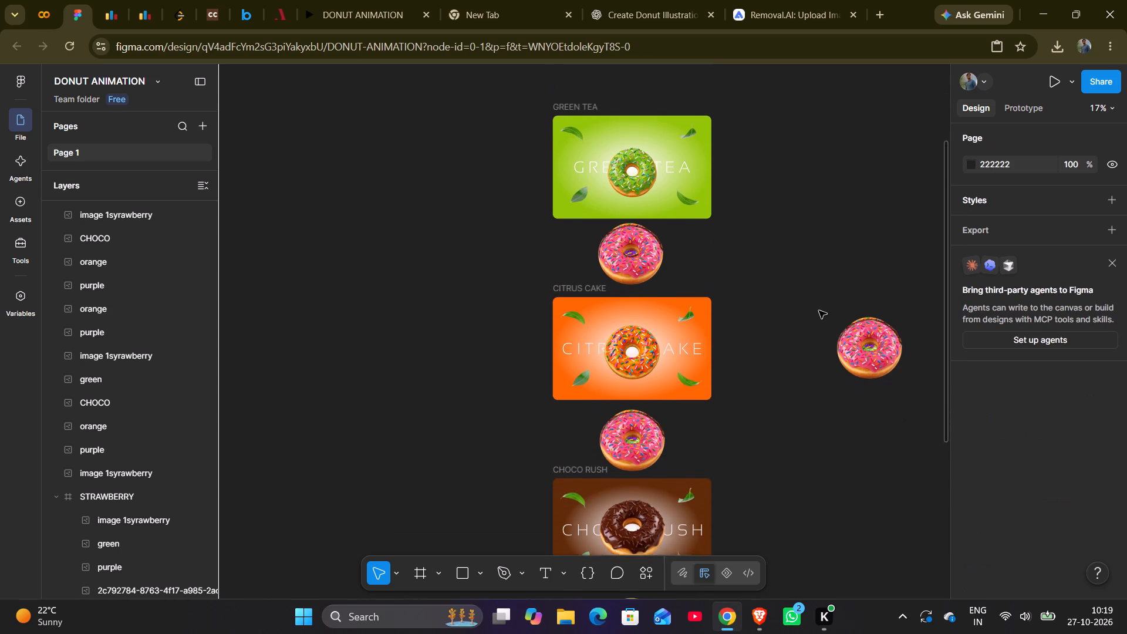
scroll(819, 311, down, 1)
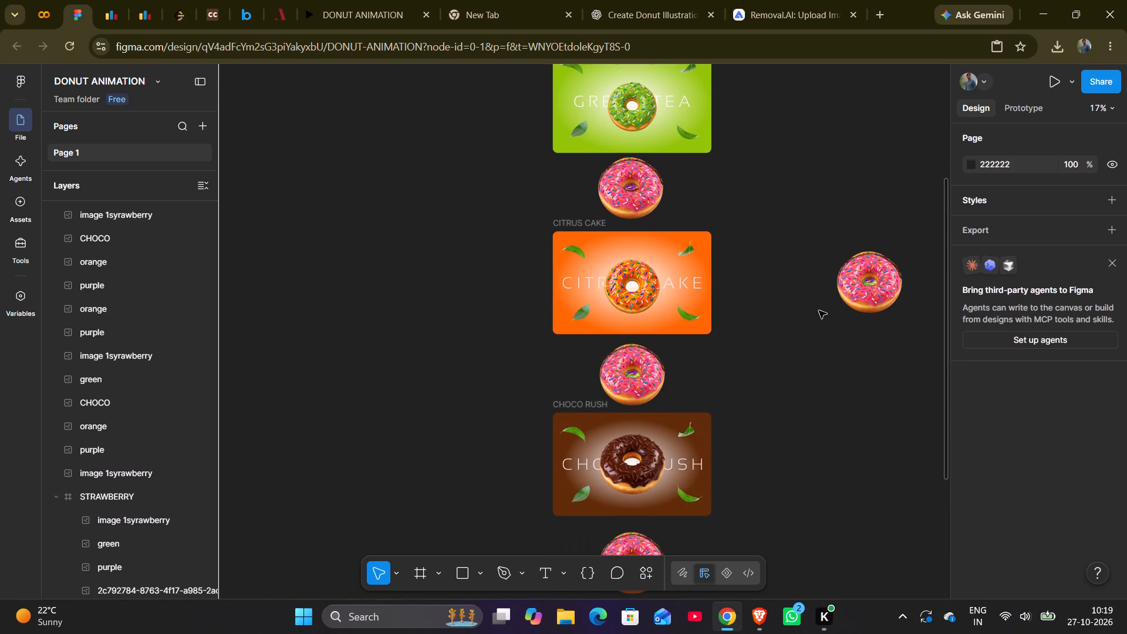
click(640, 181)
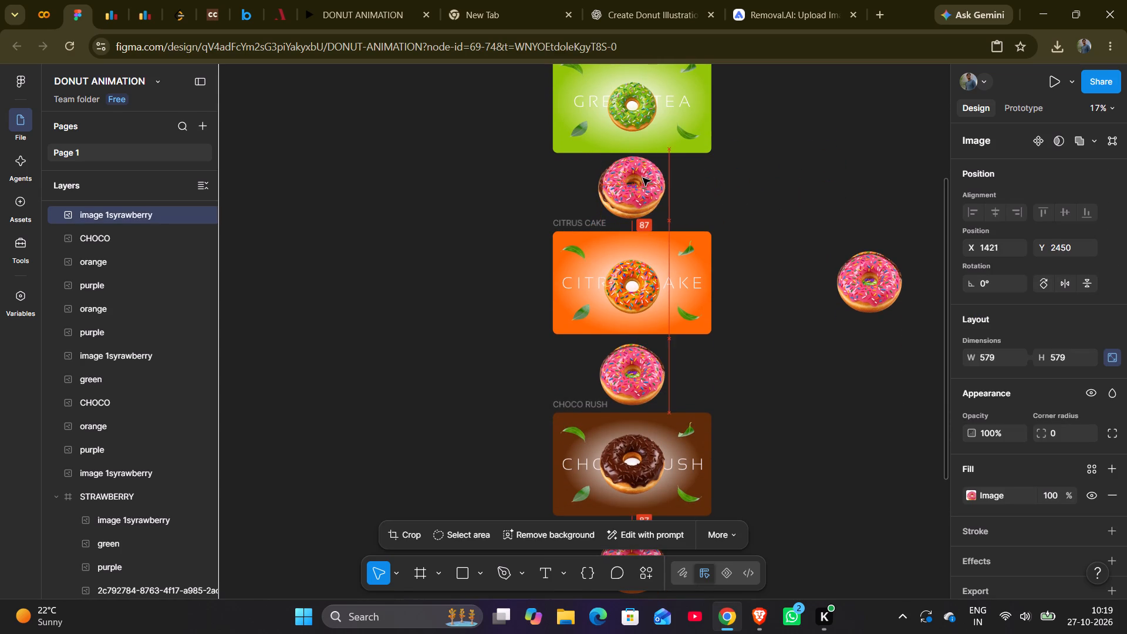
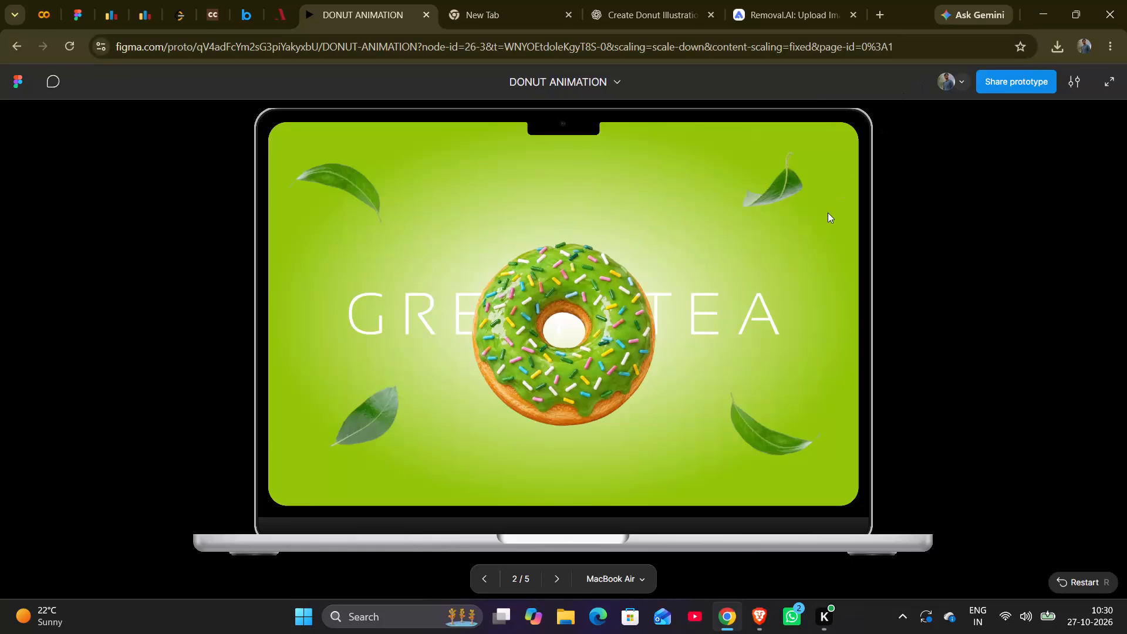
Advance the prototype preview from the GREEN TEA frame through CITRUS CAKE to the chocolate donut frame to check the transitions.
click(828, 213)
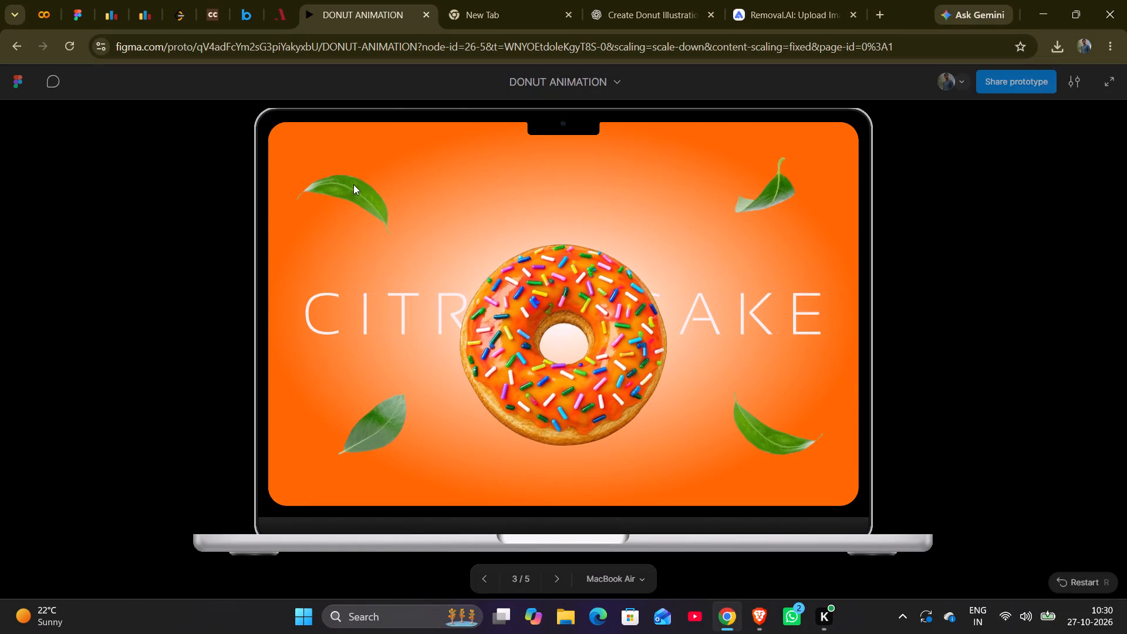
click(767, 217)
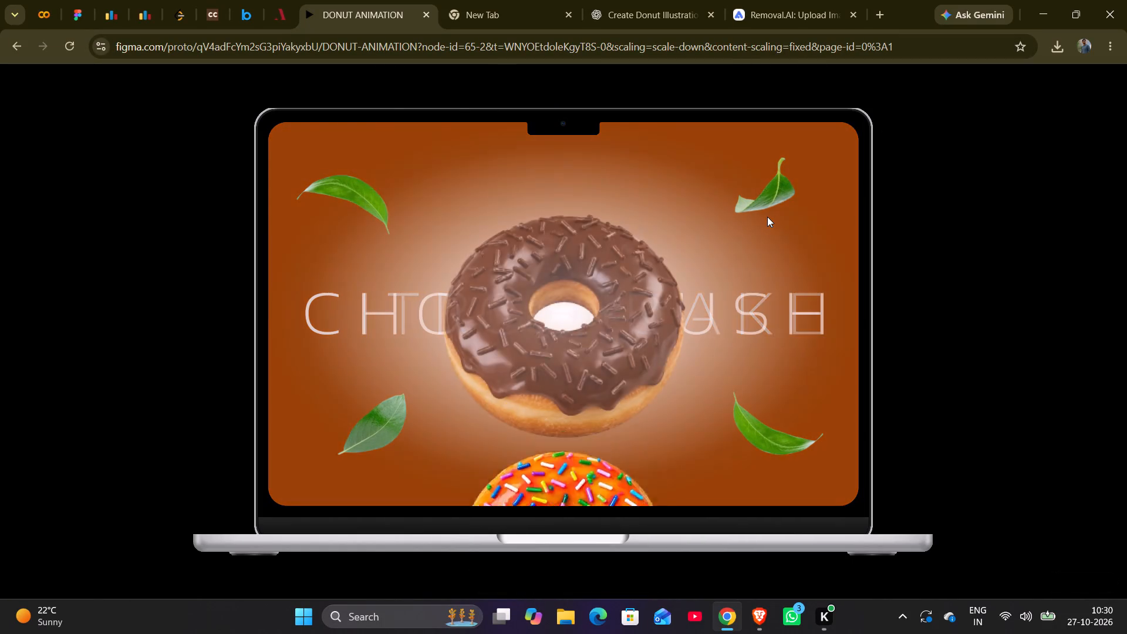
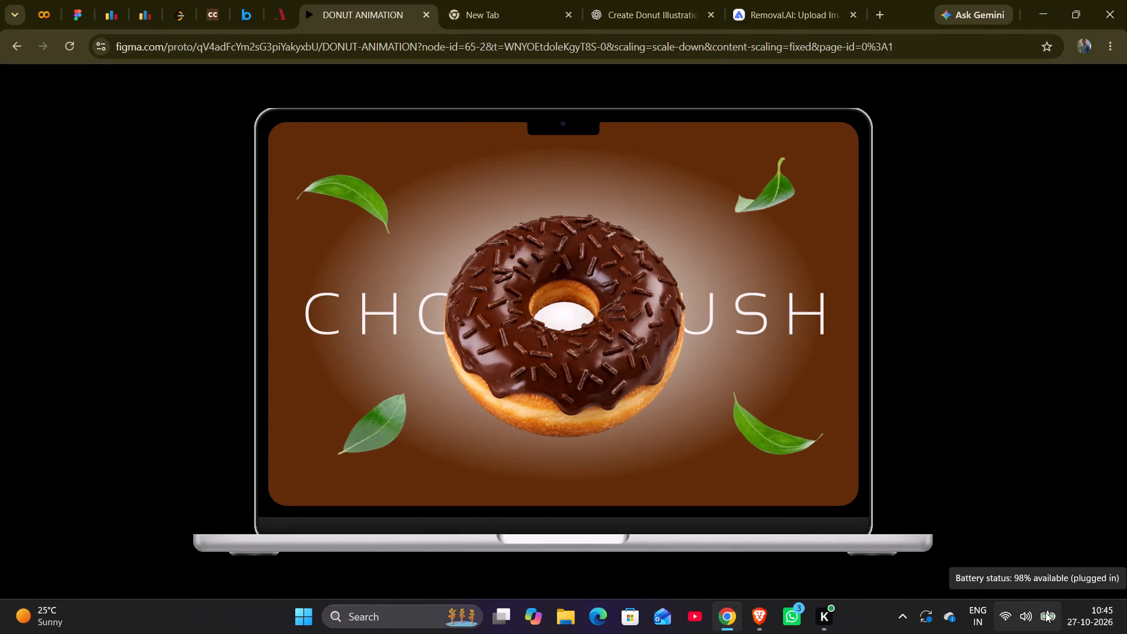
Play through the looping donut prototype several times, checking the transitions between the CHOCO RUSH, STRAWBERRY, SPIDER LILY, GREEN TEA and CITRUS CAKE frames.
click(797, 356)
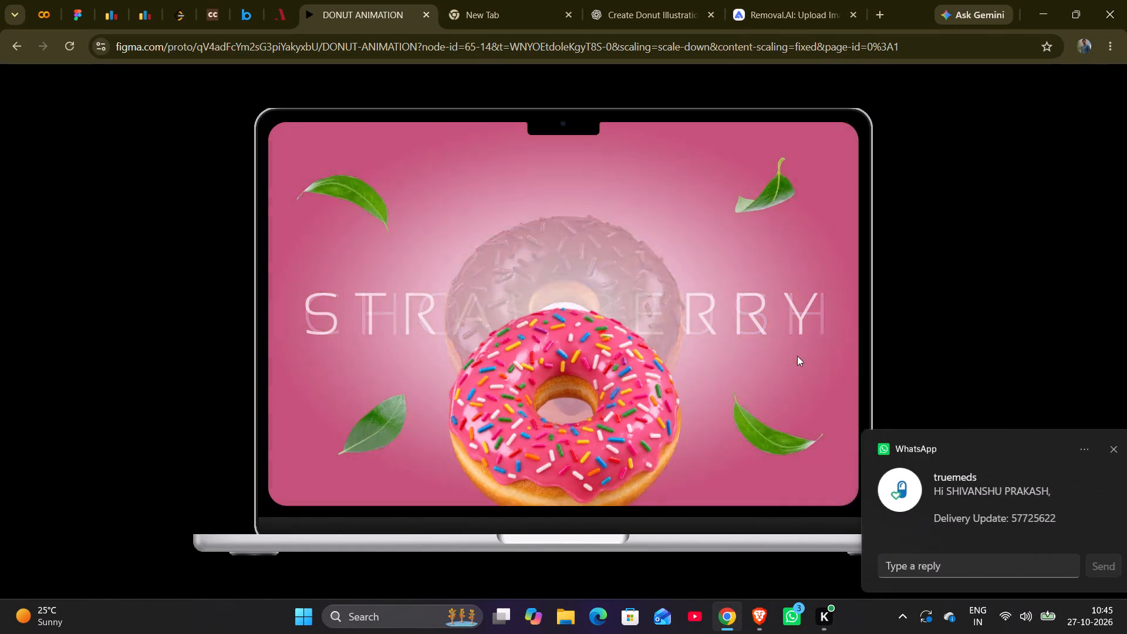
click(797, 356)
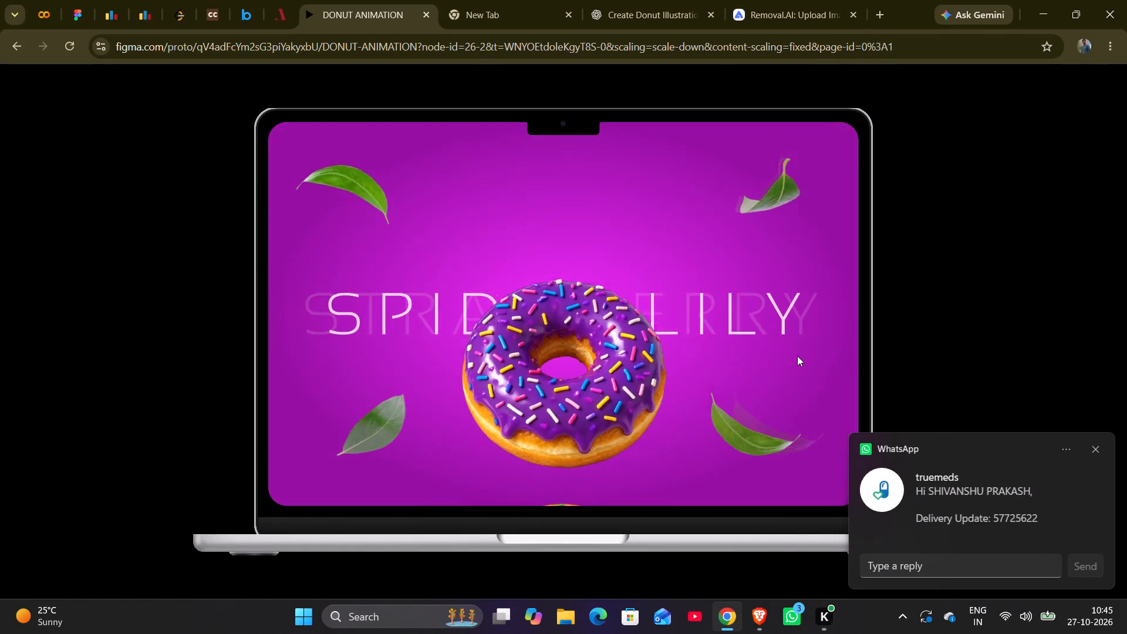
click(797, 356)
click(797, 356)
click(797, 356)
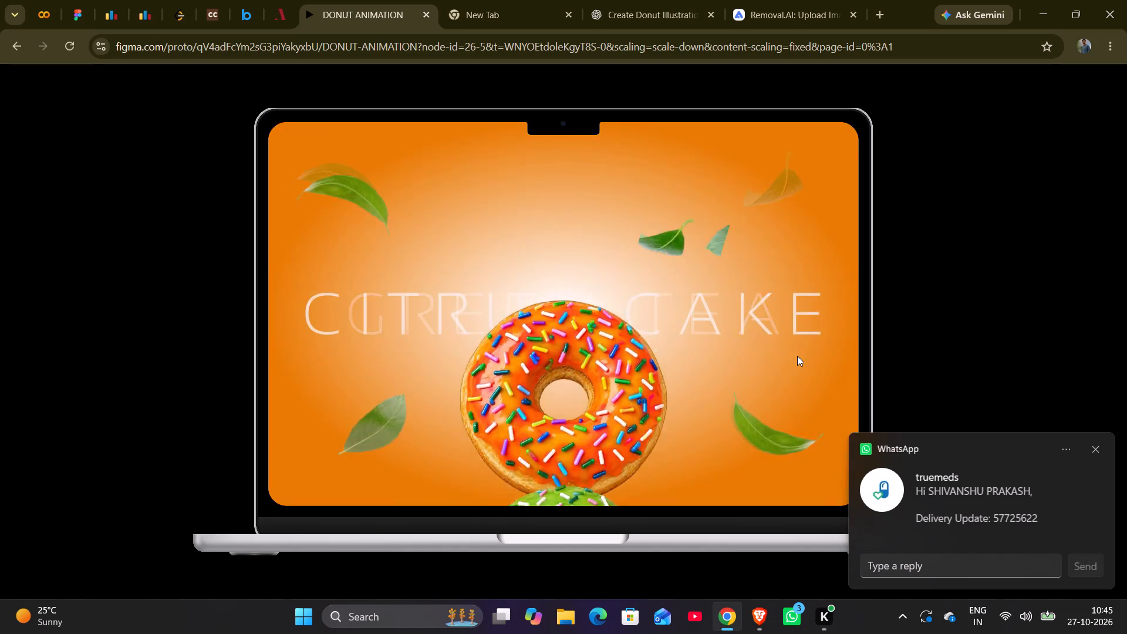
click(797, 356)
click(797, 356)
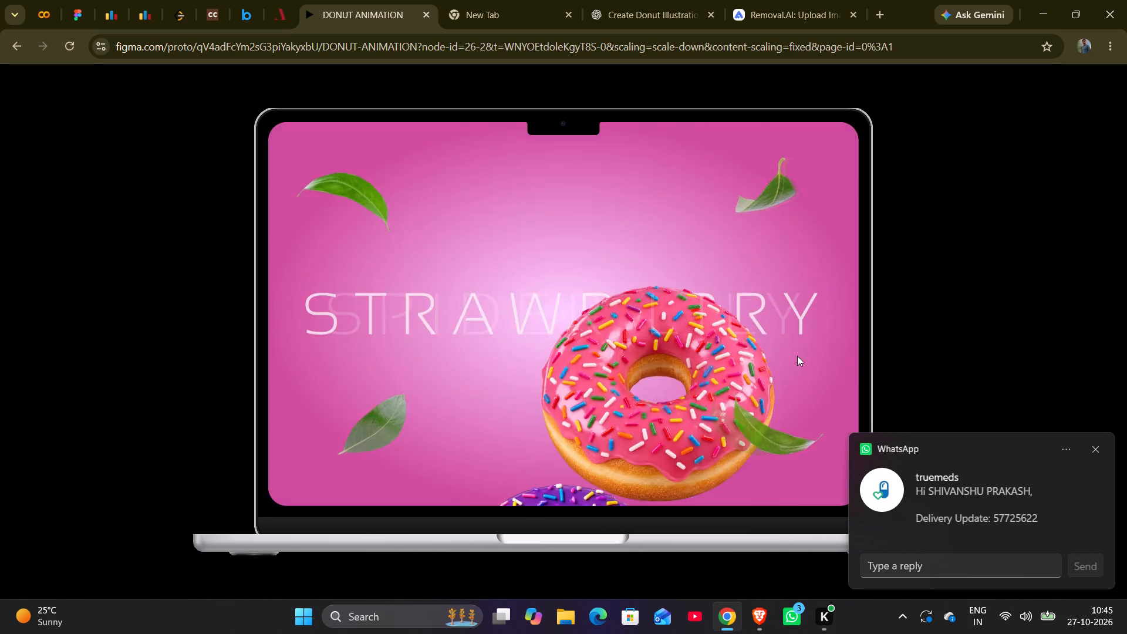
click(797, 356)
click(797, 356)
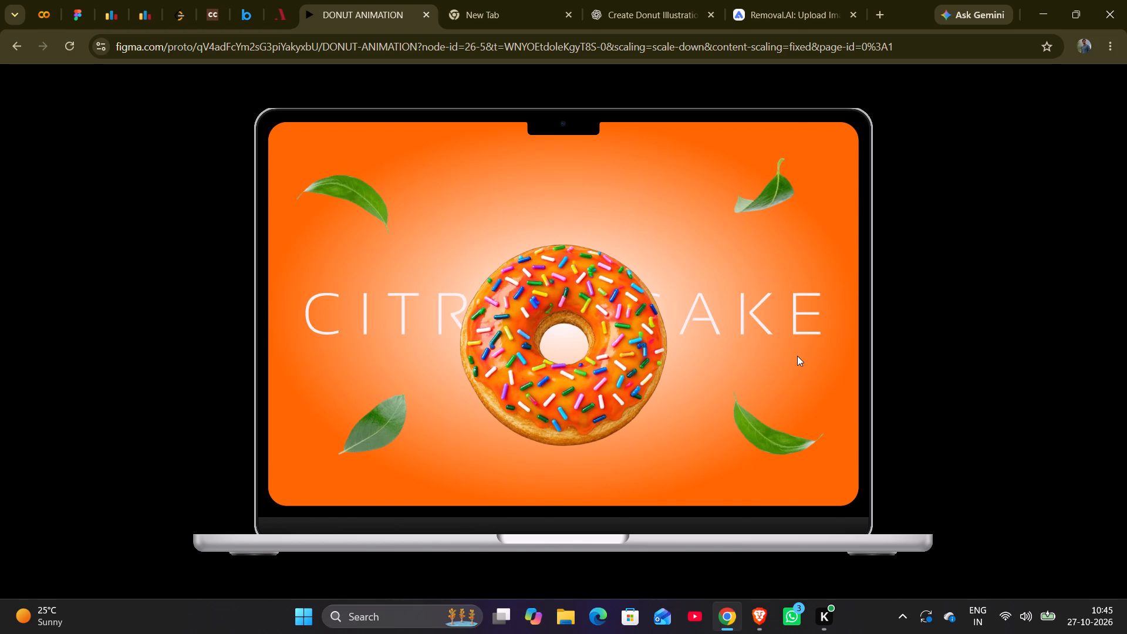
click(797, 356)
click(797, 356)
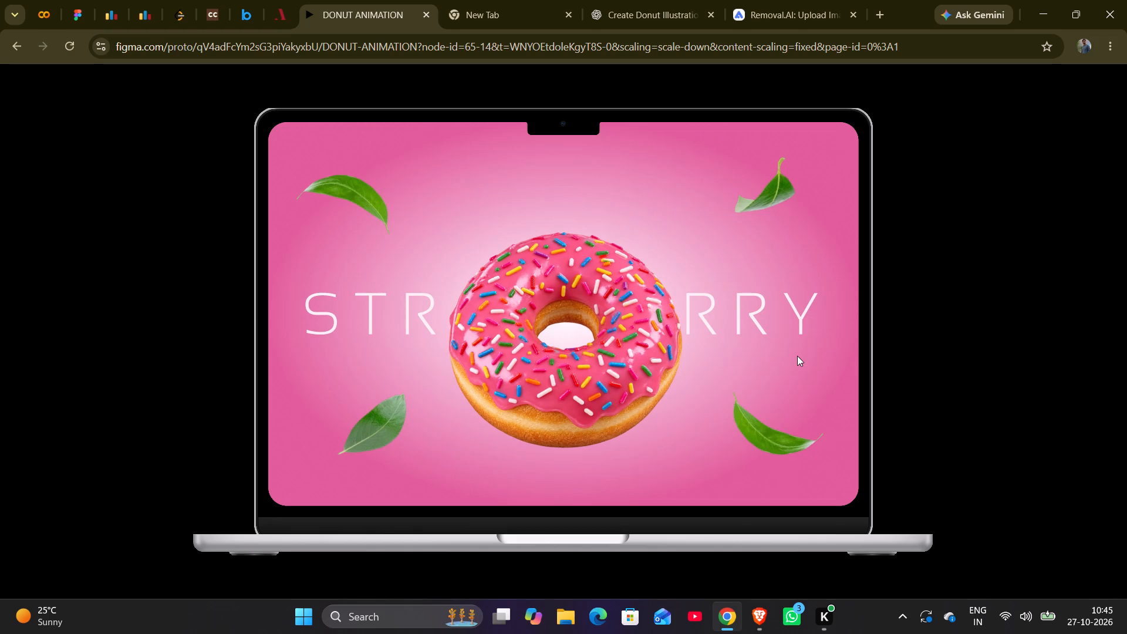
Return to the DONUT ANIMATION design file and review the donut stacks around the CHOCO RUSH, CITRUS CAKE and GREEN TEA frames.
click(72, 18)
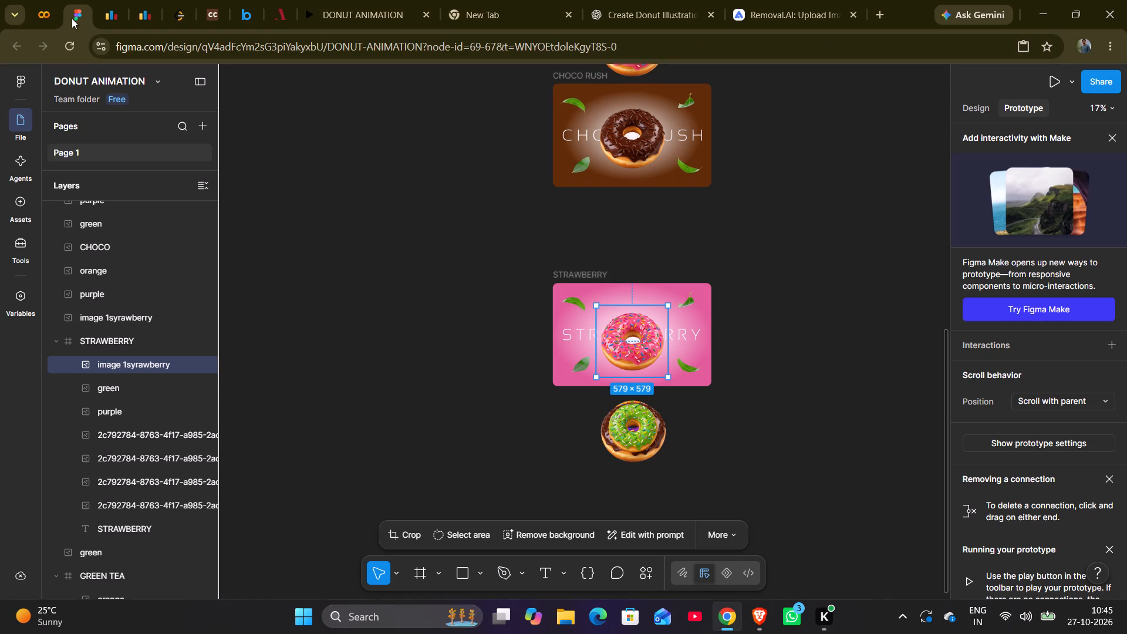
scroll(360, 295, up, 1)
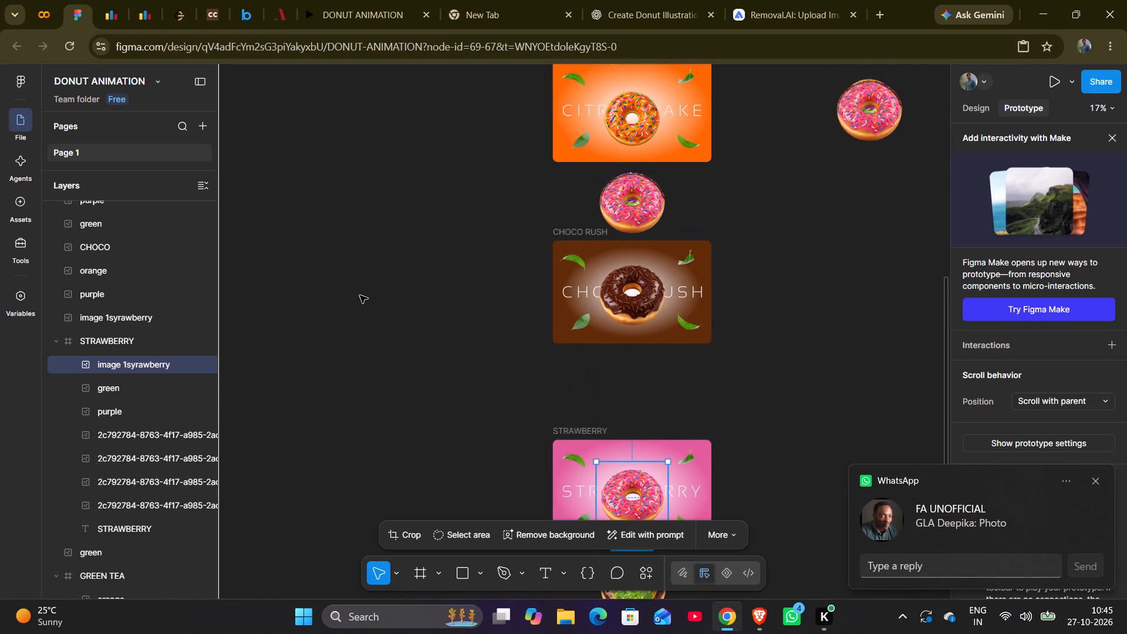
scroll(360, 295, up, 2)
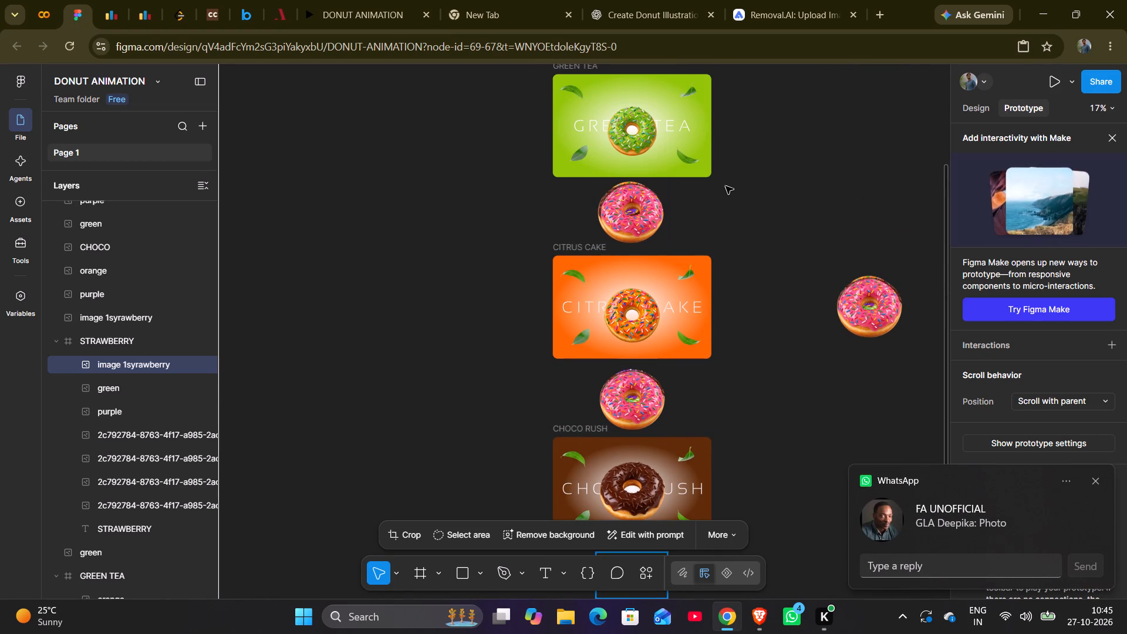
scroll(815, 173, up, 1)
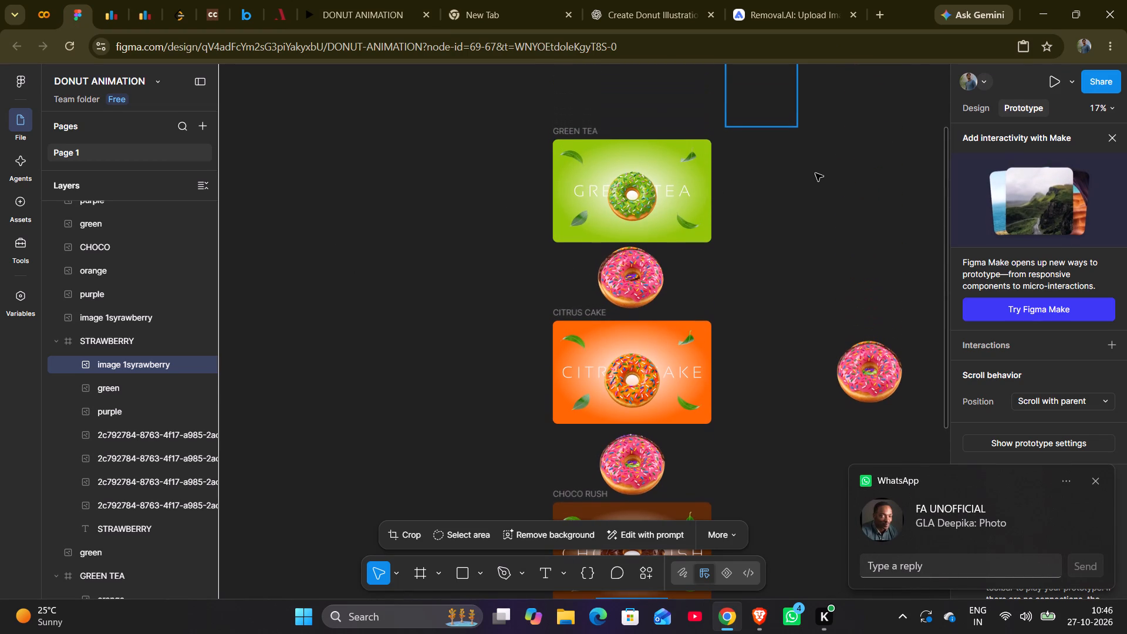